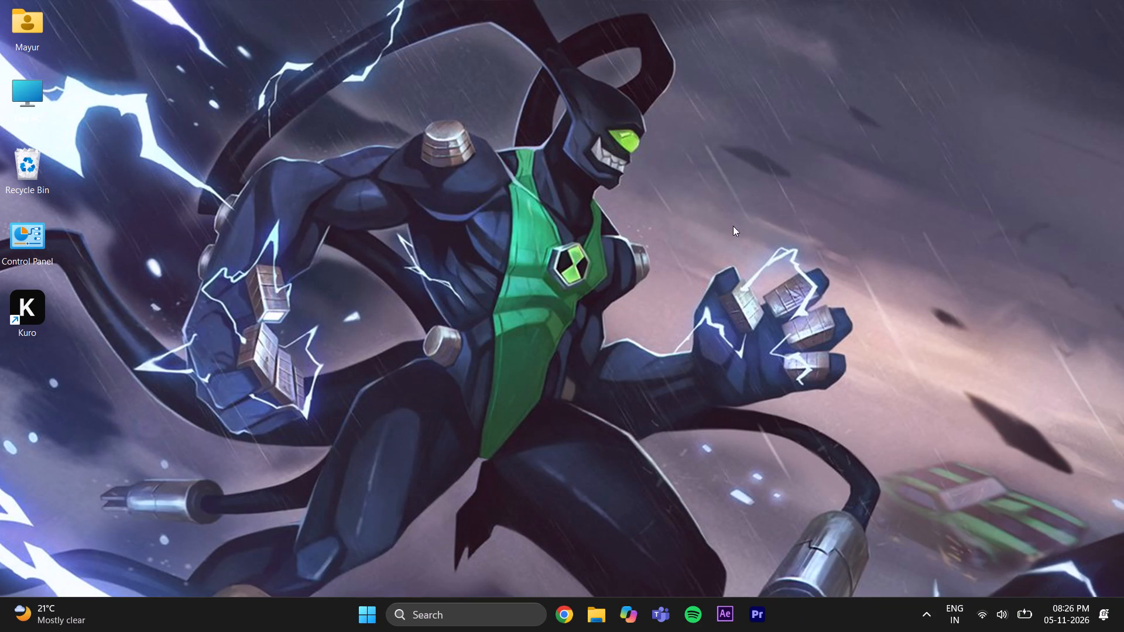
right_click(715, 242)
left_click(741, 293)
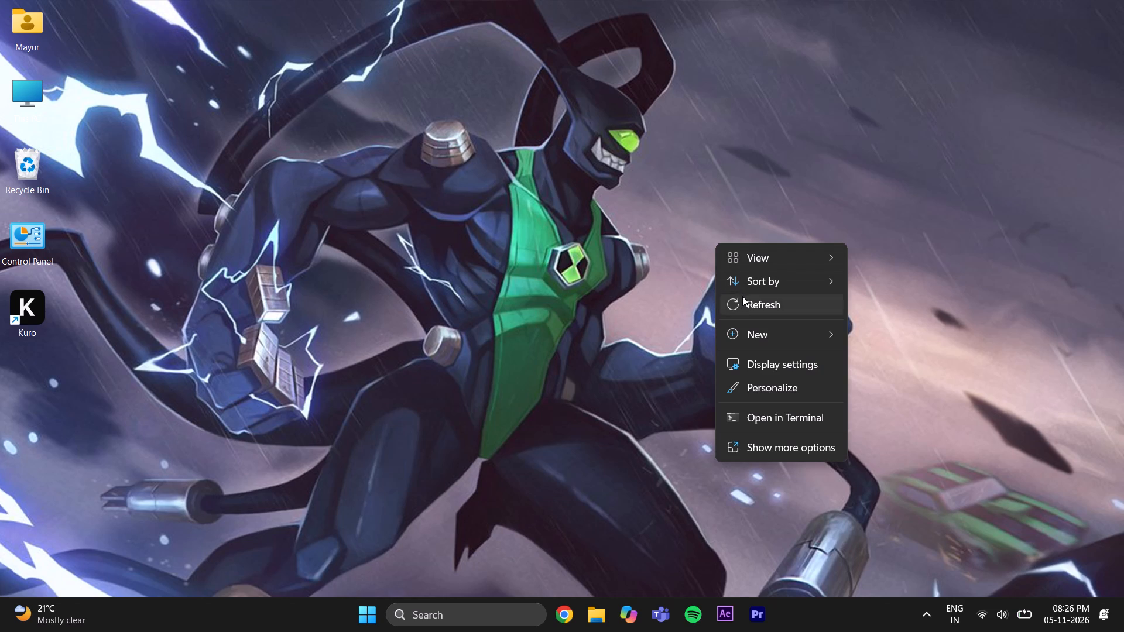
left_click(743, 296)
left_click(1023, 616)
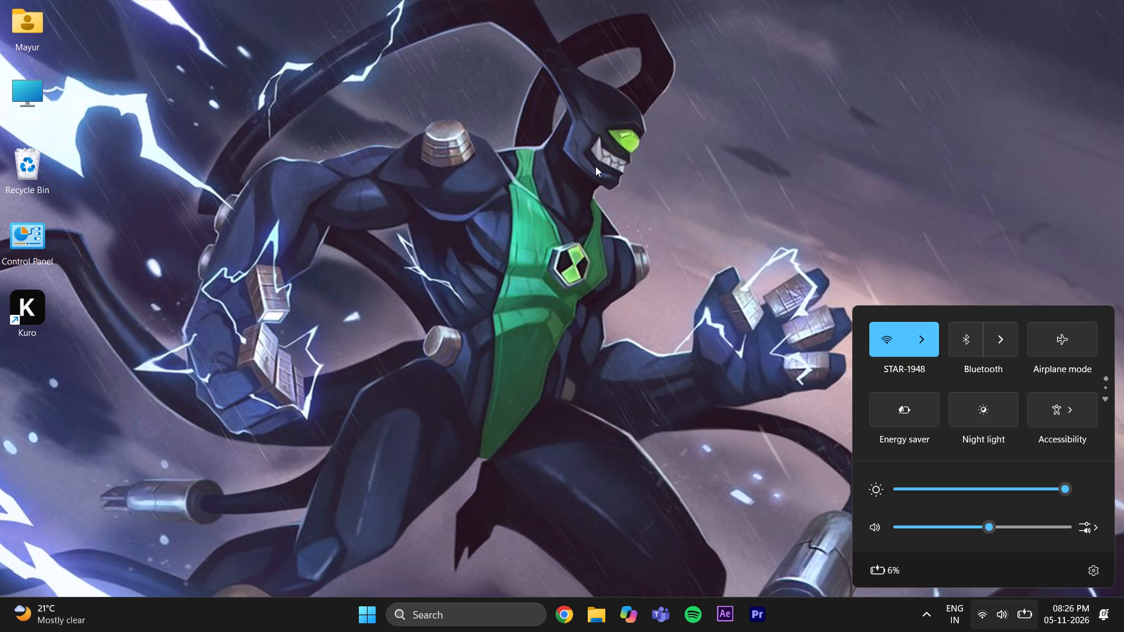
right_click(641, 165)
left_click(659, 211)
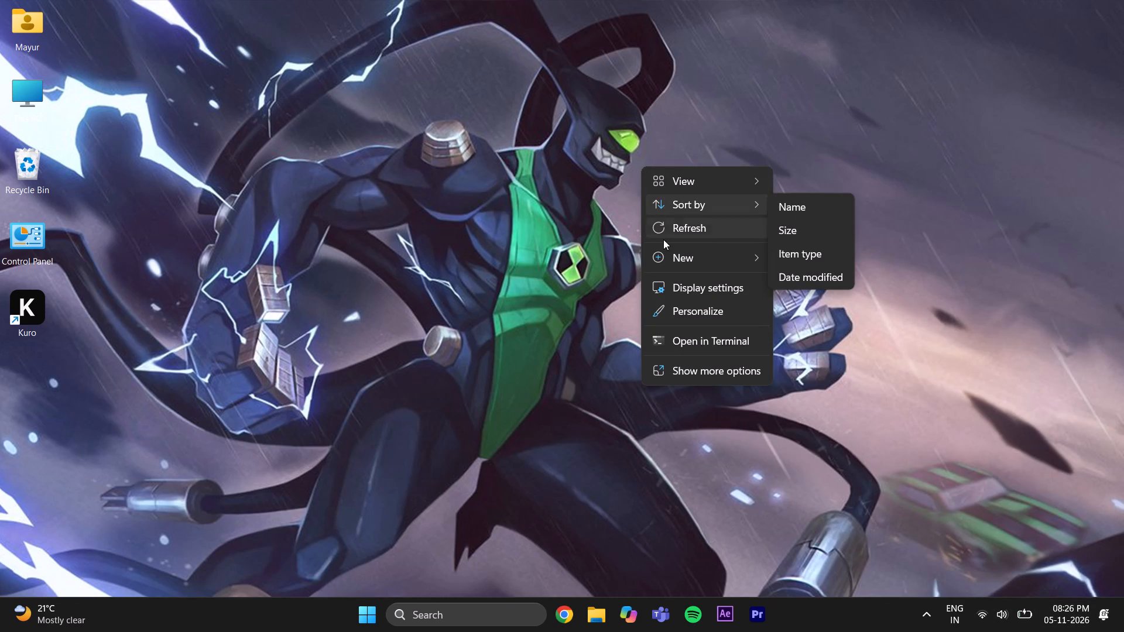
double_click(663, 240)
Launch Adobe Premiere Pro from the desktop.
left_click(766, 610)
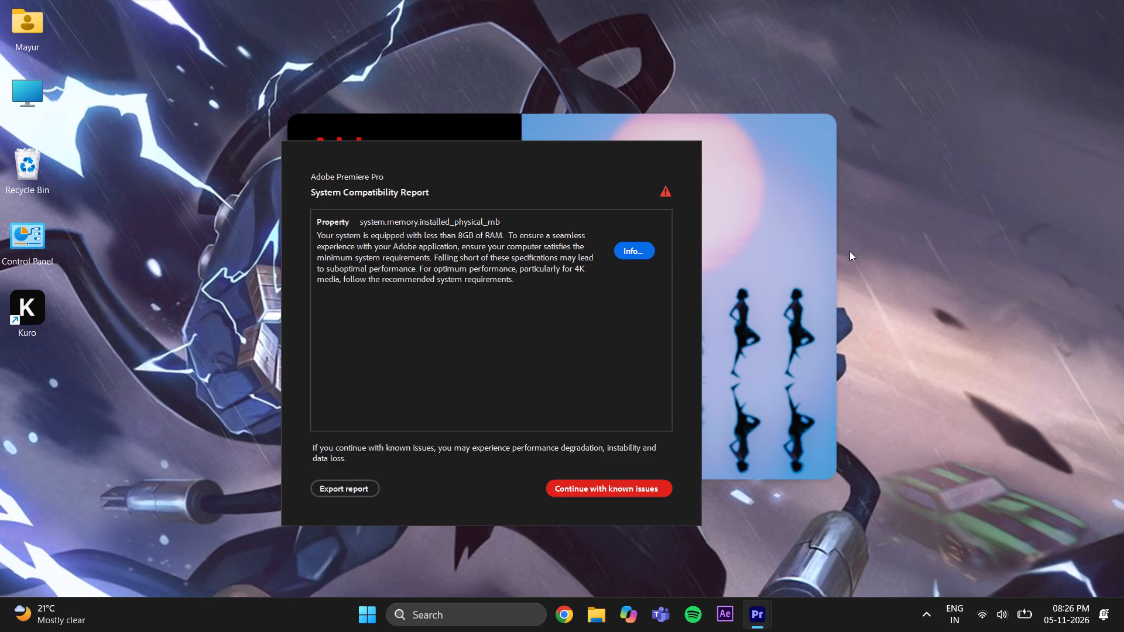
Continue past the system compatibility report and open the existing Anish project.
left_click(595, 483)
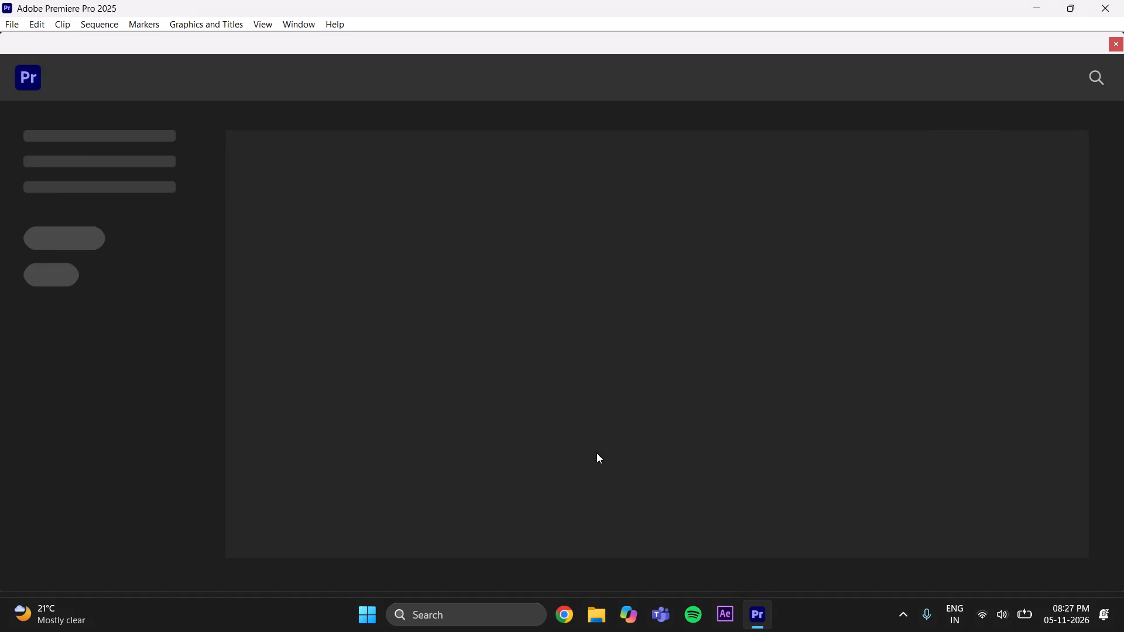
left_click(365, 313)
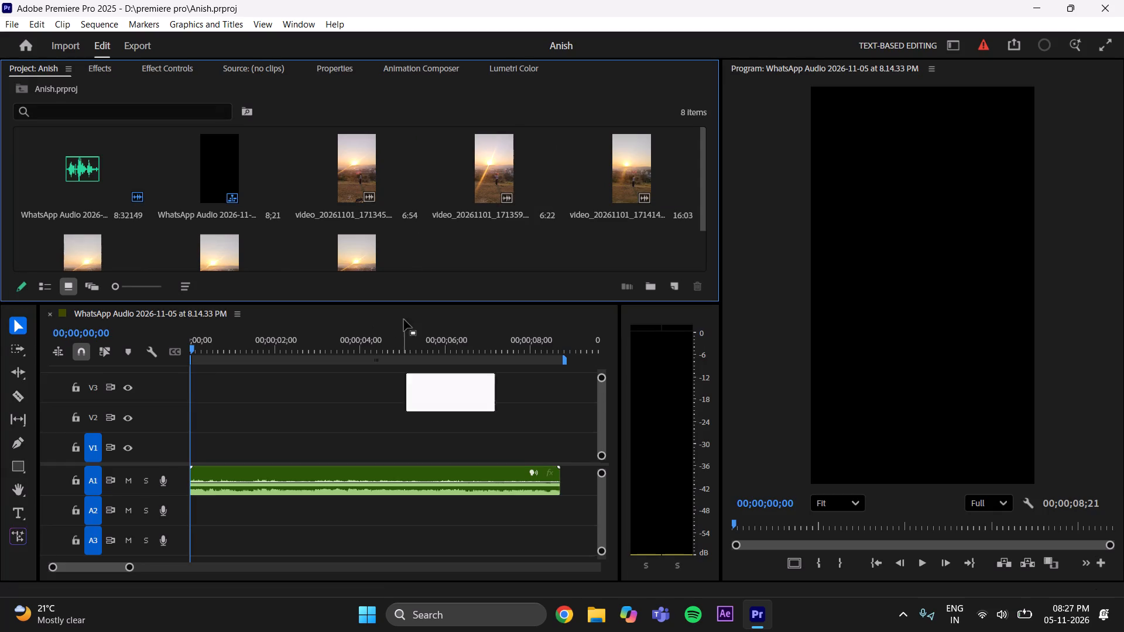
Load video_20261101_171345.mp4 from the project bin into the Source Monitor and scrub through its footage.
scroll(430, 253, "down", 4)
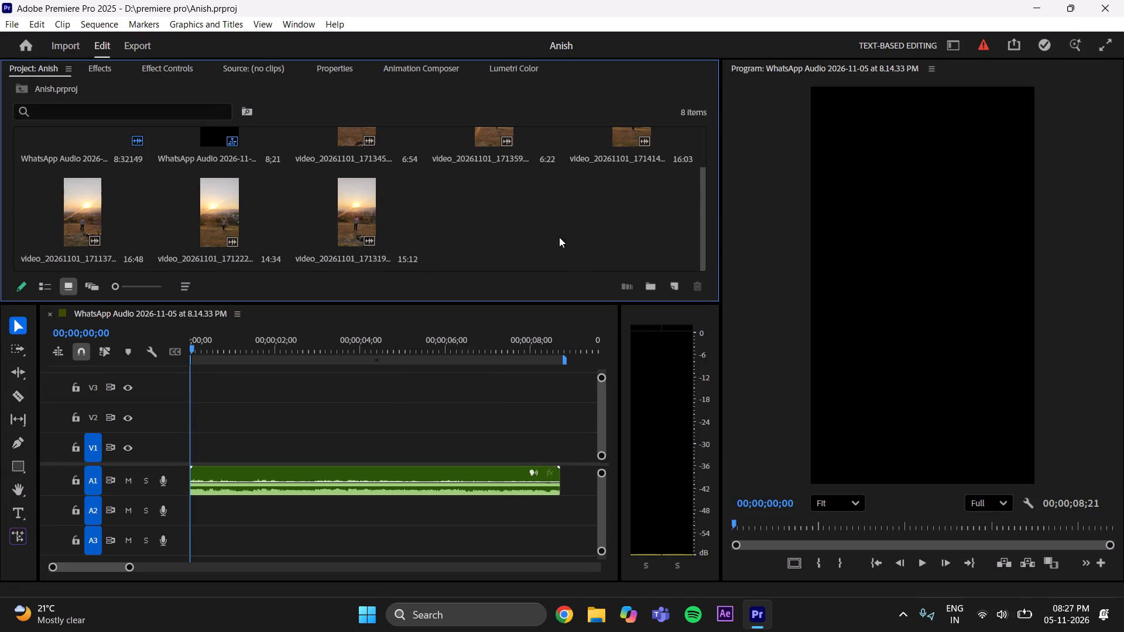
scroll(553, 235, "up", 3)
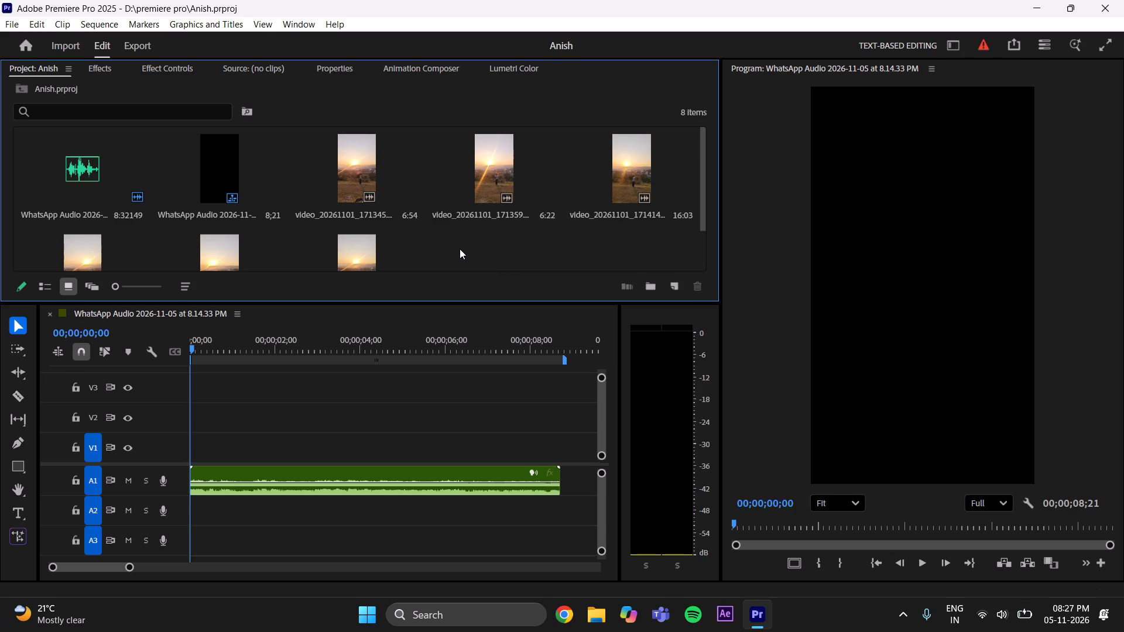
scroll(460, 249, "down", 5)
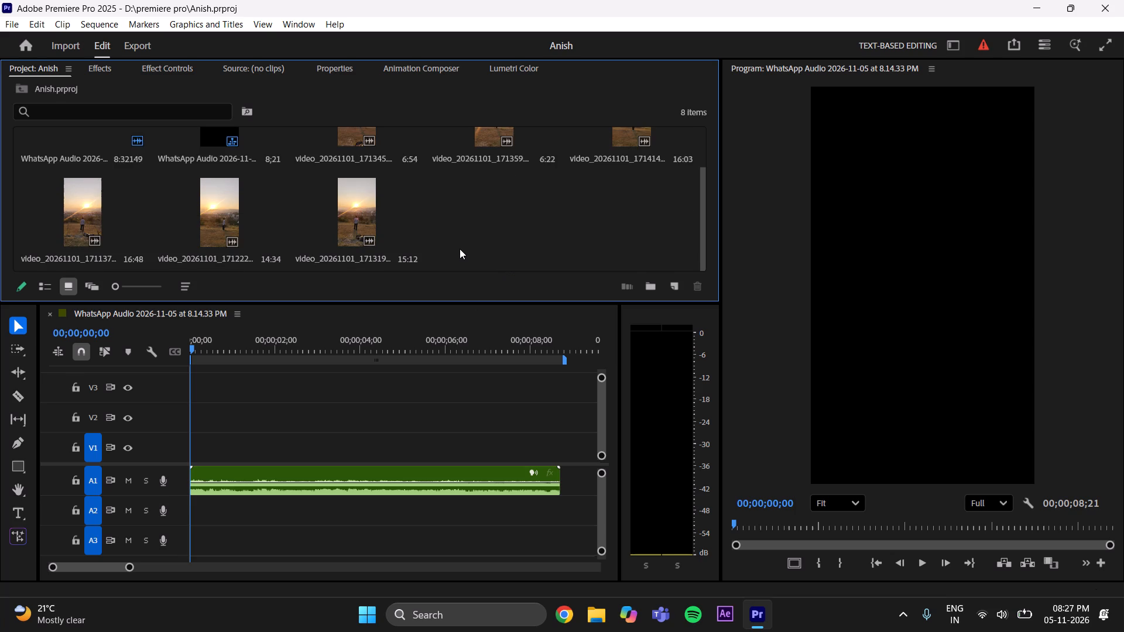
scroll(460, 249, "up", 4)
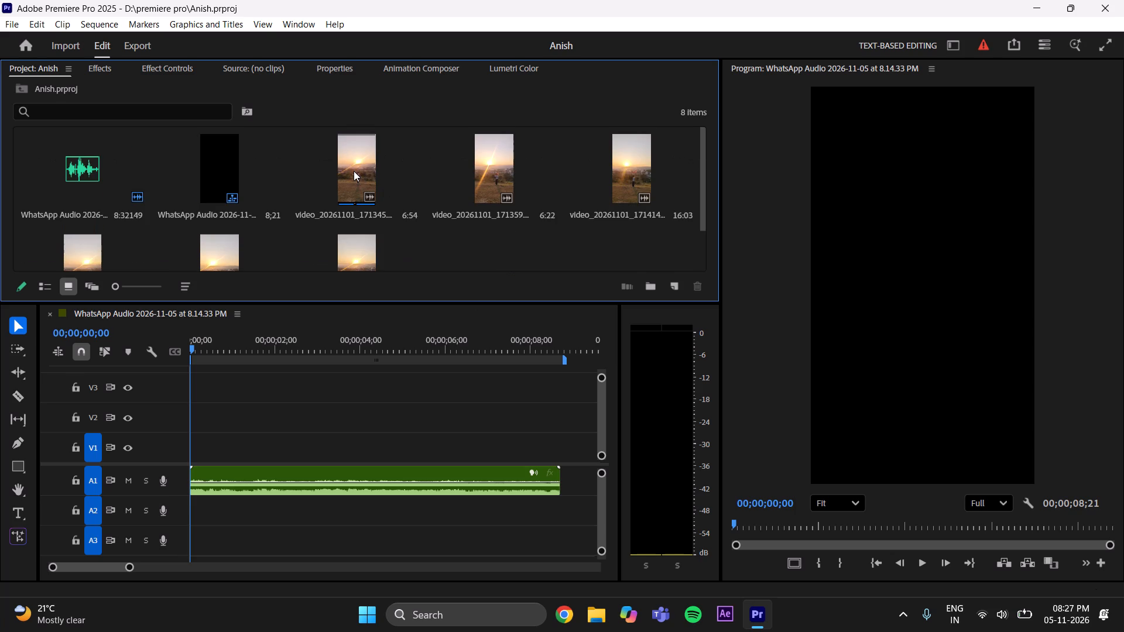
double_click(354, 171)
left_click_drag(310, 242, 224, 250)
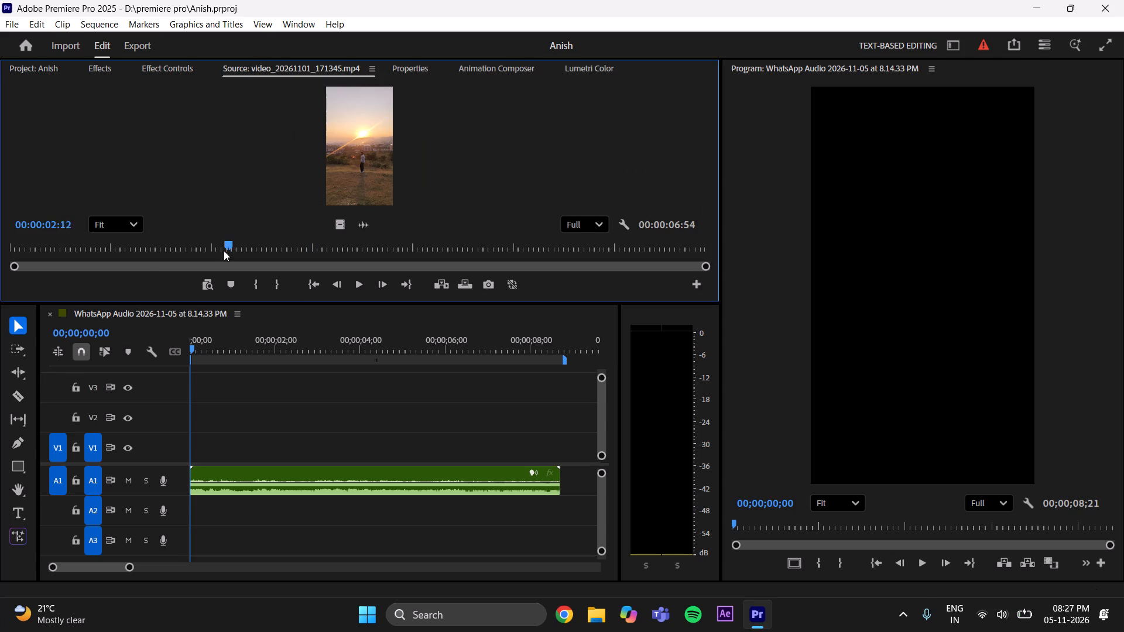
left_click_drag(224, 250, 146, 275)
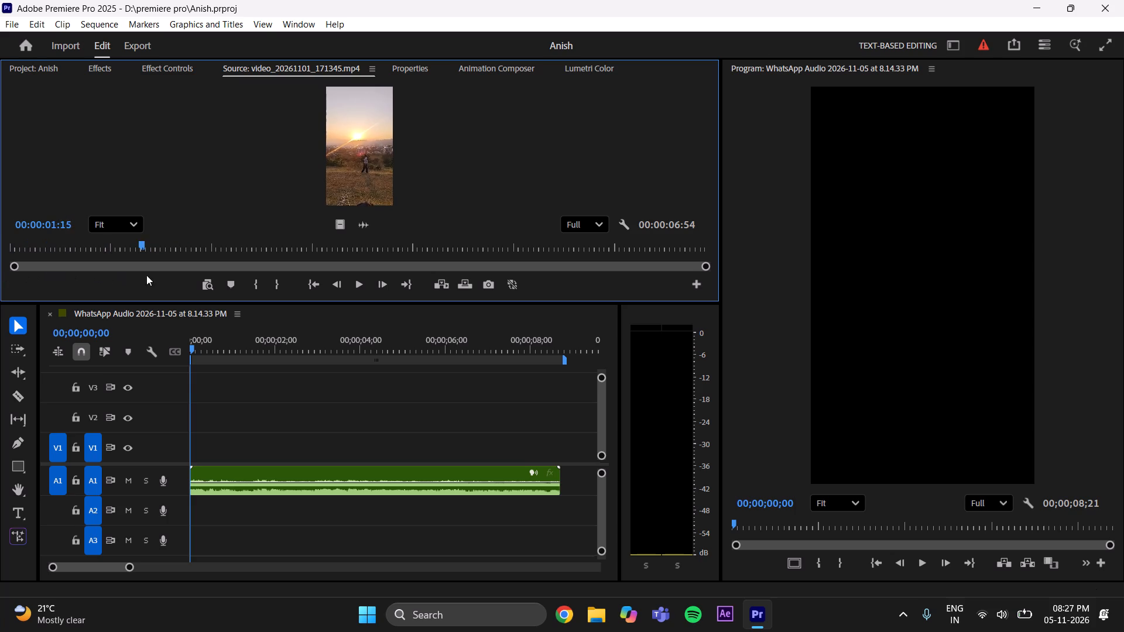
left_click_drag(146, 275, 758, 265)
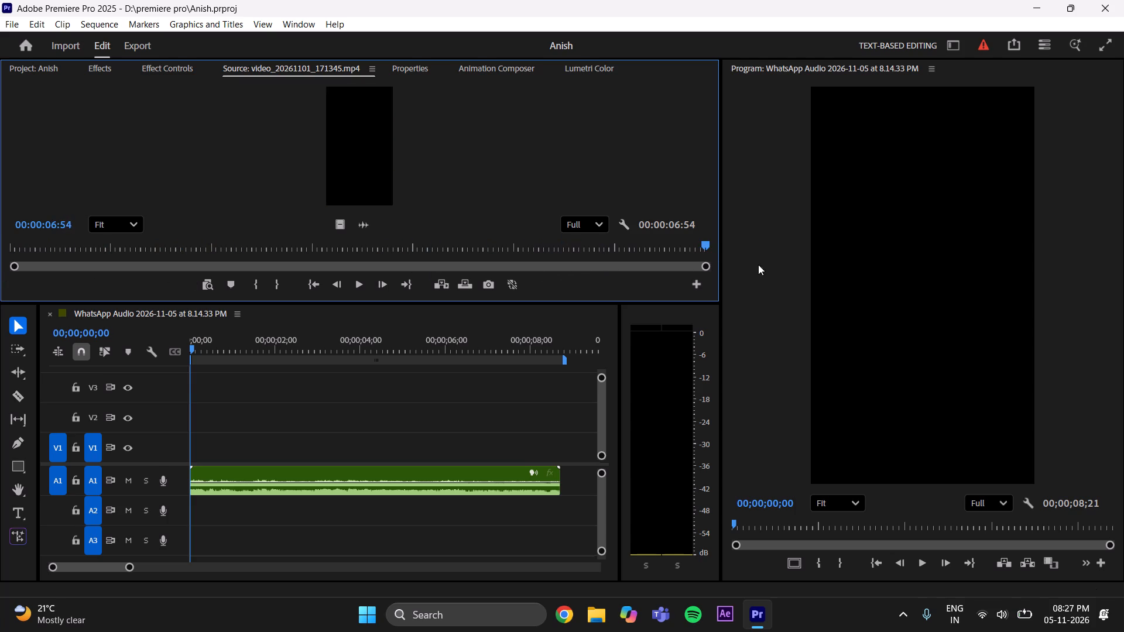
left_click_drag(758, 265, 0, 253)
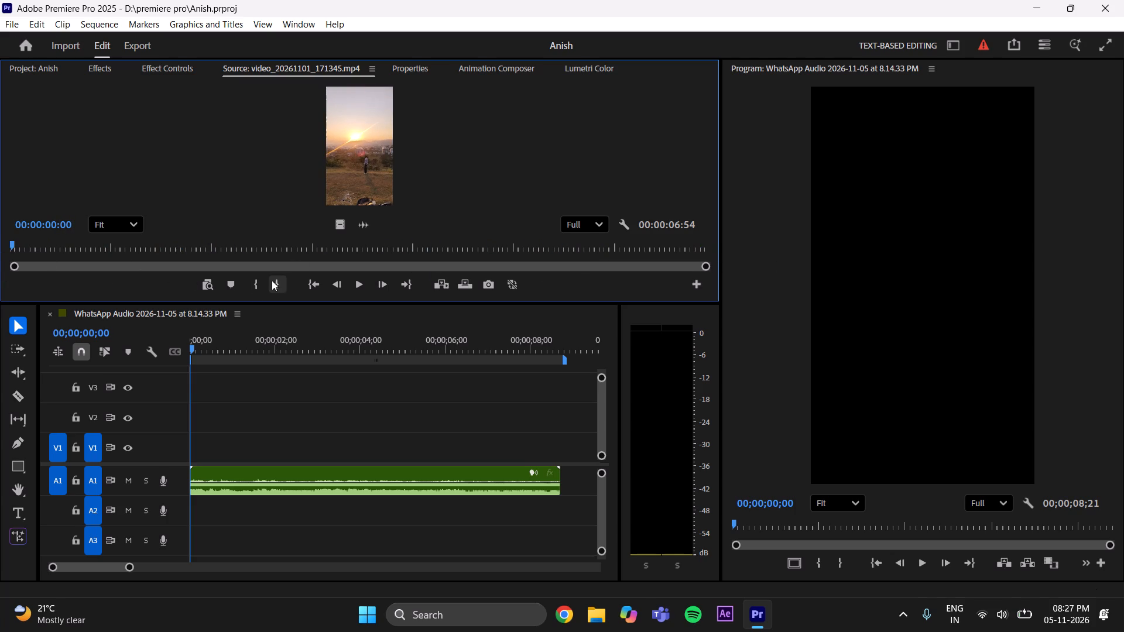
Mark the In point of the loaded source clip at 00:00:01:01.
left_click(255, 293)
left_click(256, 288)
left_click_drag(13, 241, 19, 241)
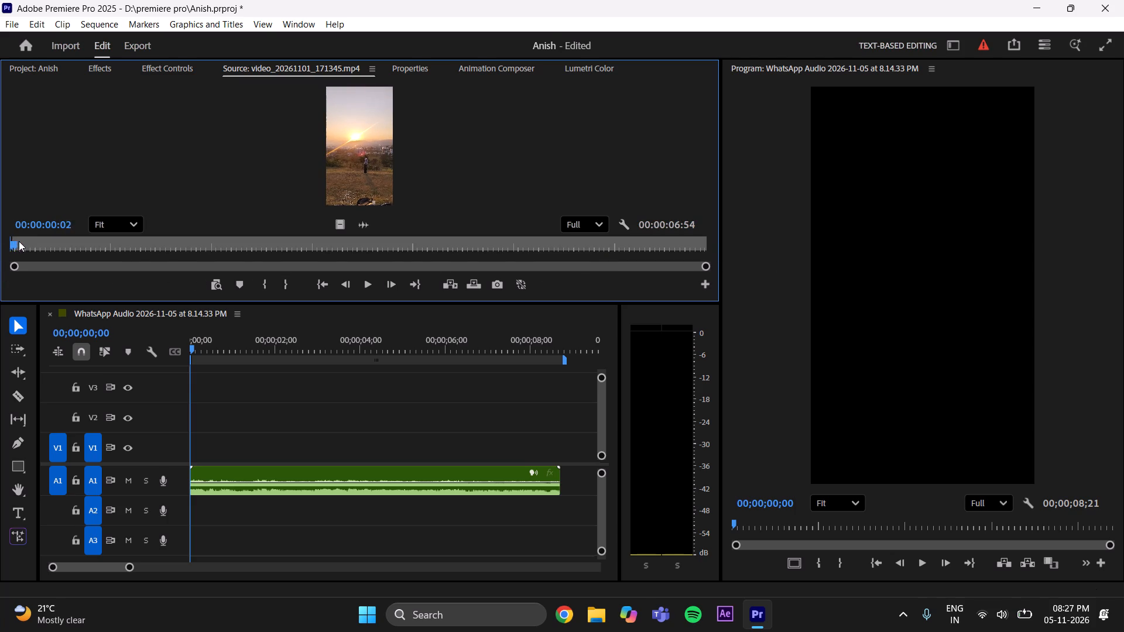
left_click_drag(19, 241, 106, 262)
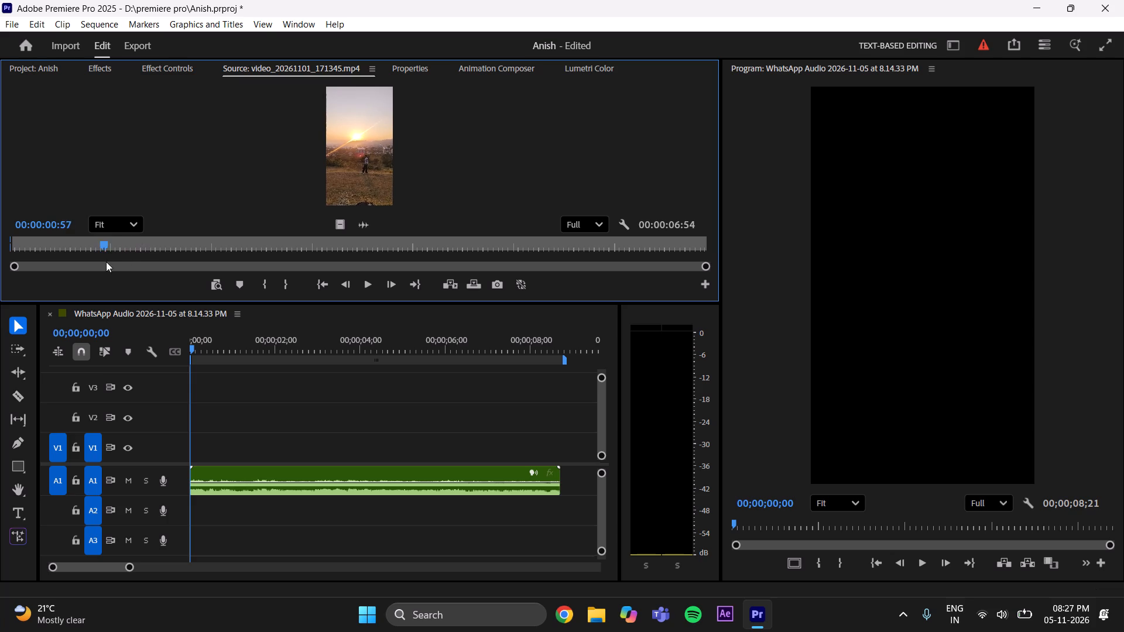
left_click_drag(106, 262, 115, 272)
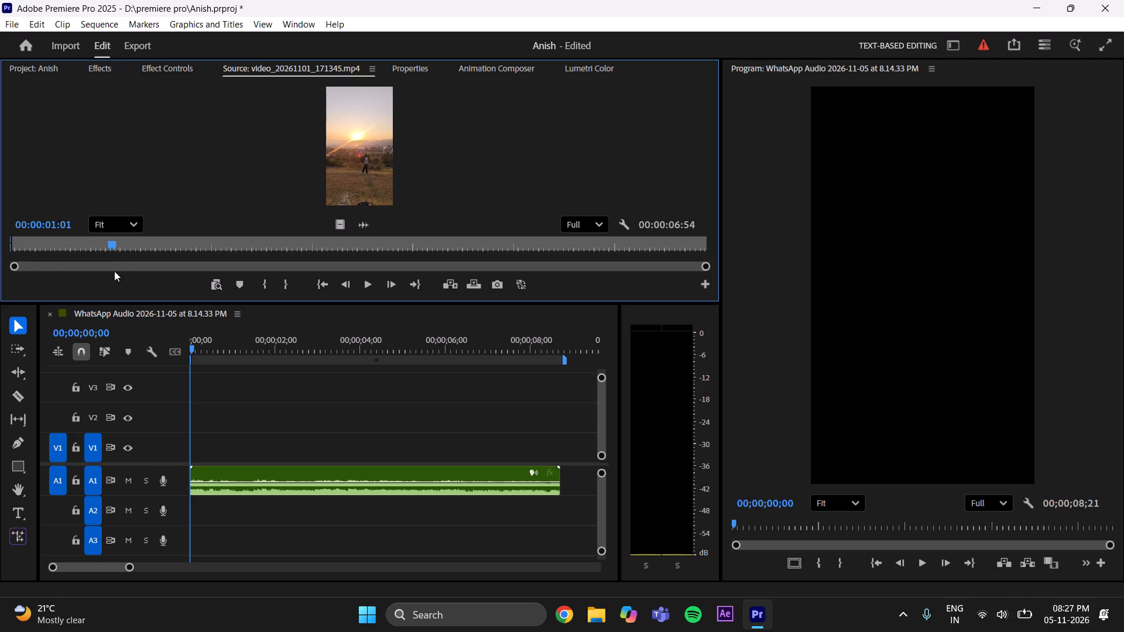
left_click(262, 290)
Mark the Out point of the source clip at 00:00:04:31, where the person is farther across the hillside.
left_click_drag(111, 241, 164, 248)
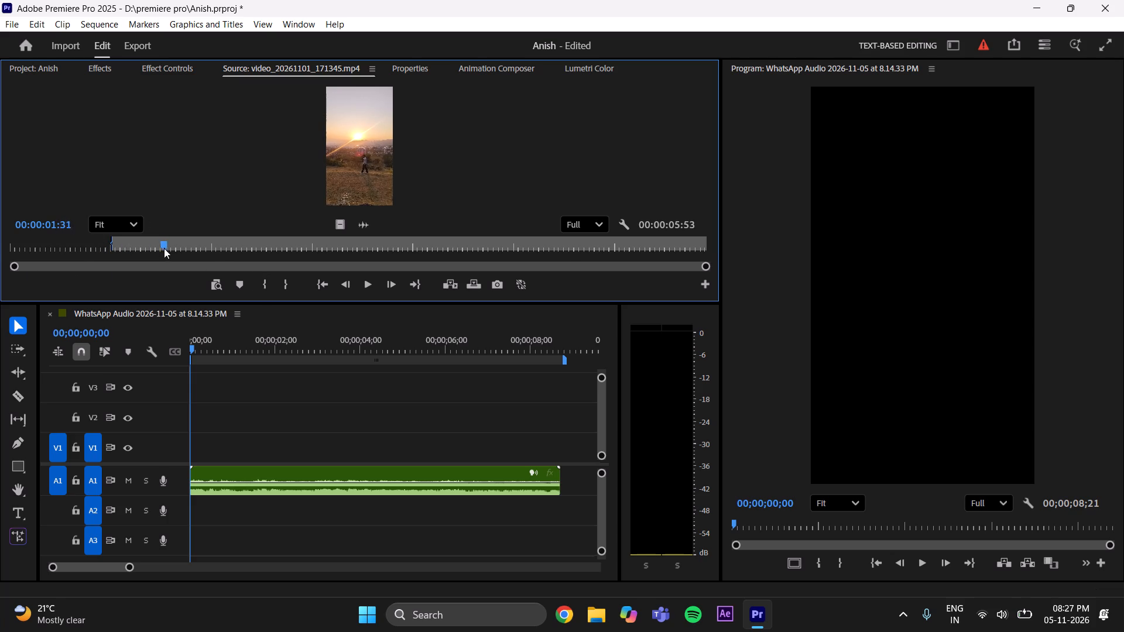
left_click_drag(164, 248, 191, 250)
left_click_drag(189, 246, 293, 262)
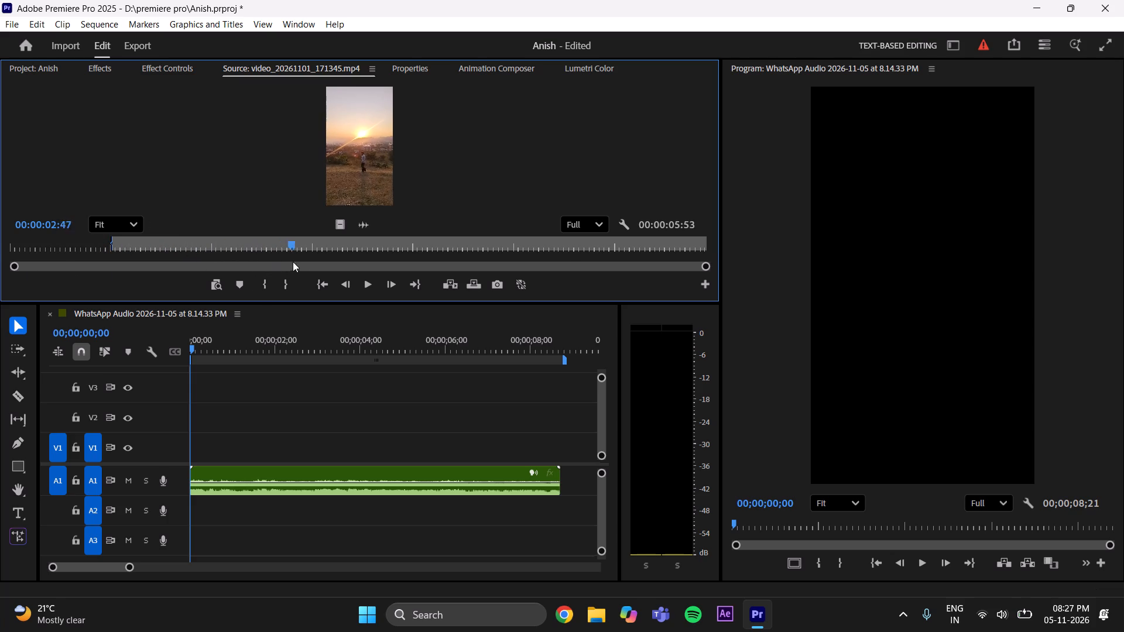
left_click_drag(293, 262, 472, 282)
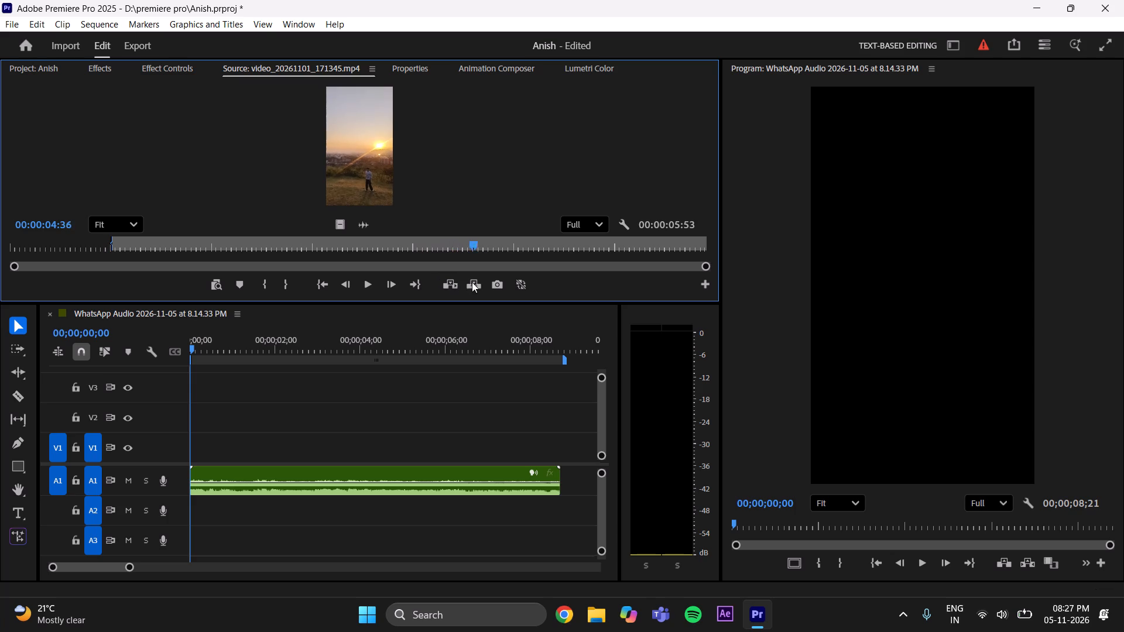
left_click_drag(472, 282, 454, 290)
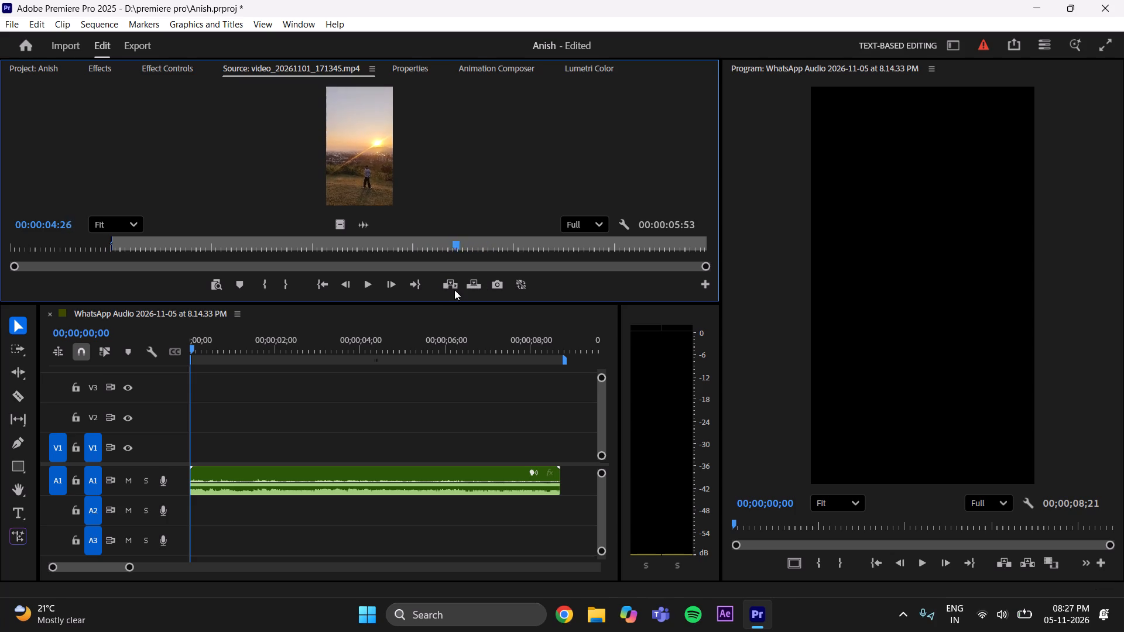
left_click_drag(454, 290, 463, 291)
left_click(291, 286)
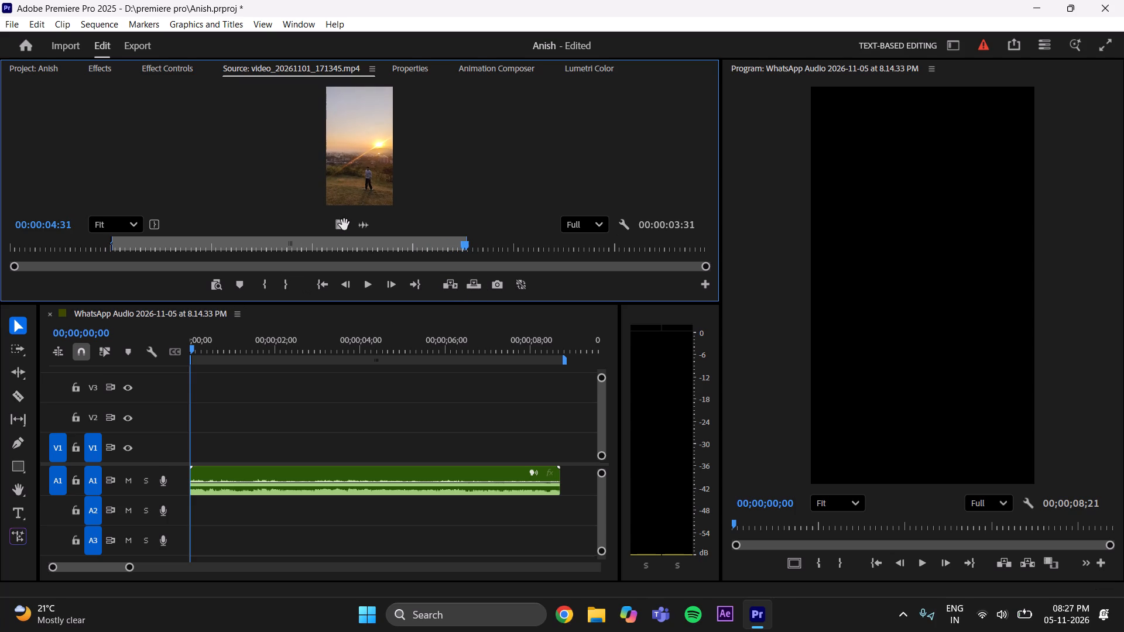
Place only the video of the marked source range on track V1 at the start of the sequence.
left_click_drag(344, 226, 189, 458)
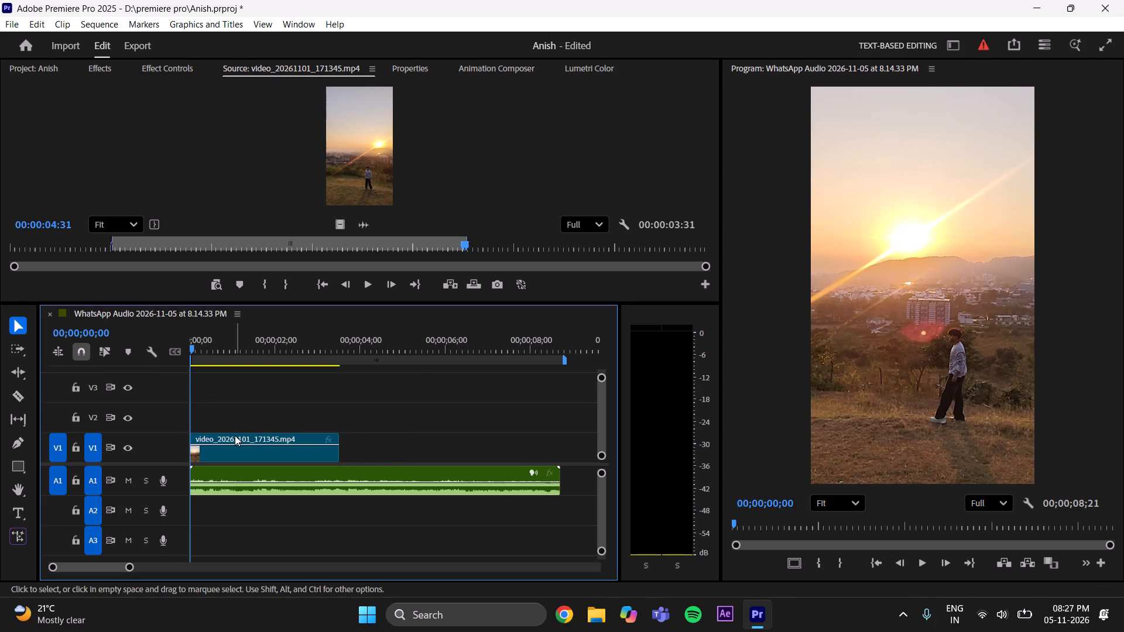
Find the wanted moment in the V1 clip and trim the clip's start to 00;00;02;17.
left_click_drag(194, 347, 203, 349)
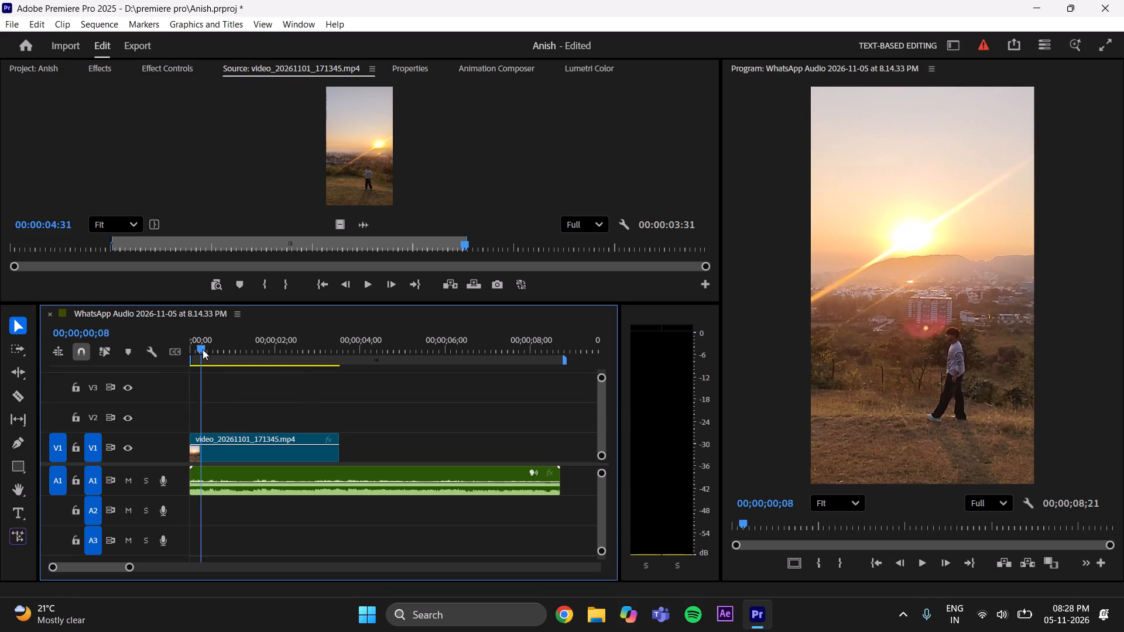
left_click_drag(203, 349, 334, 367)
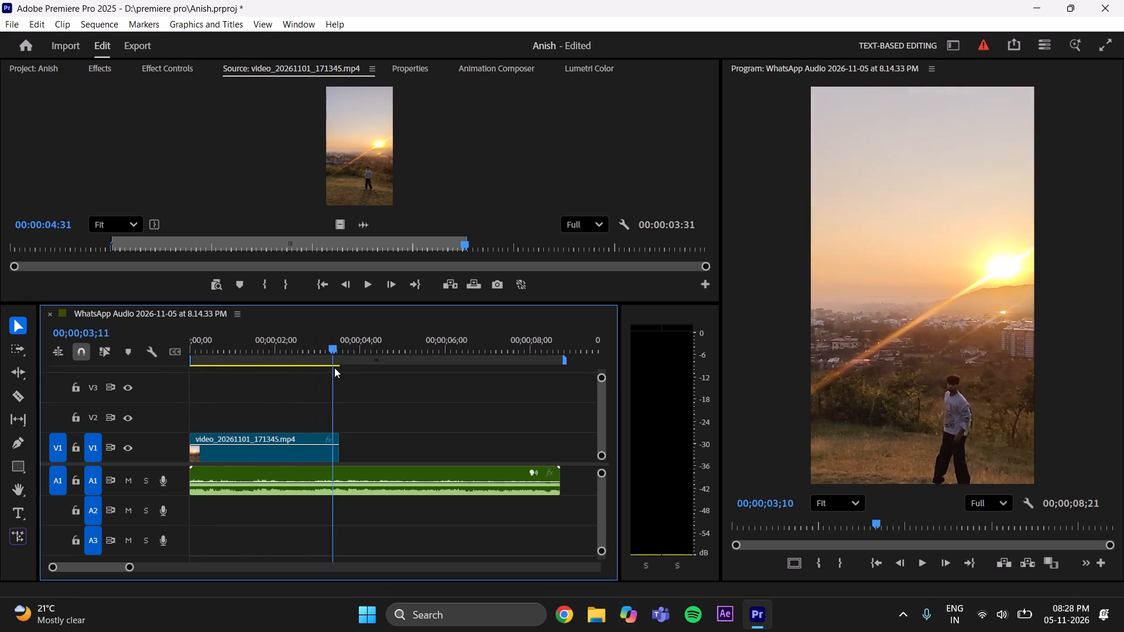
left_click_drag(334, 367, 323, 370)
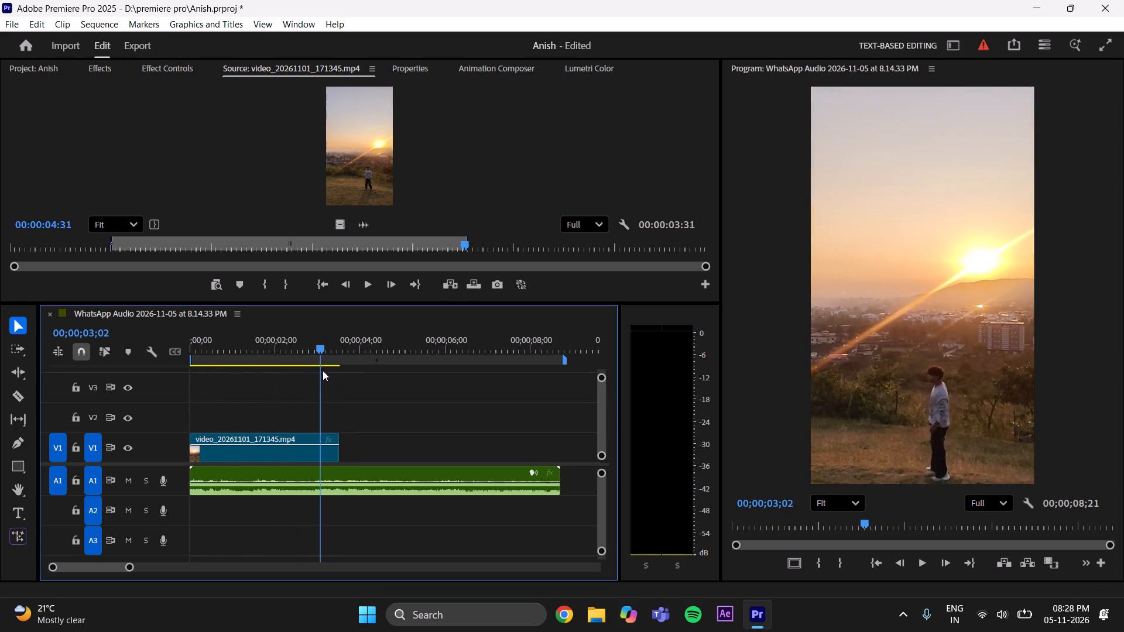
left_click_drag(323, 370, 294, 377)
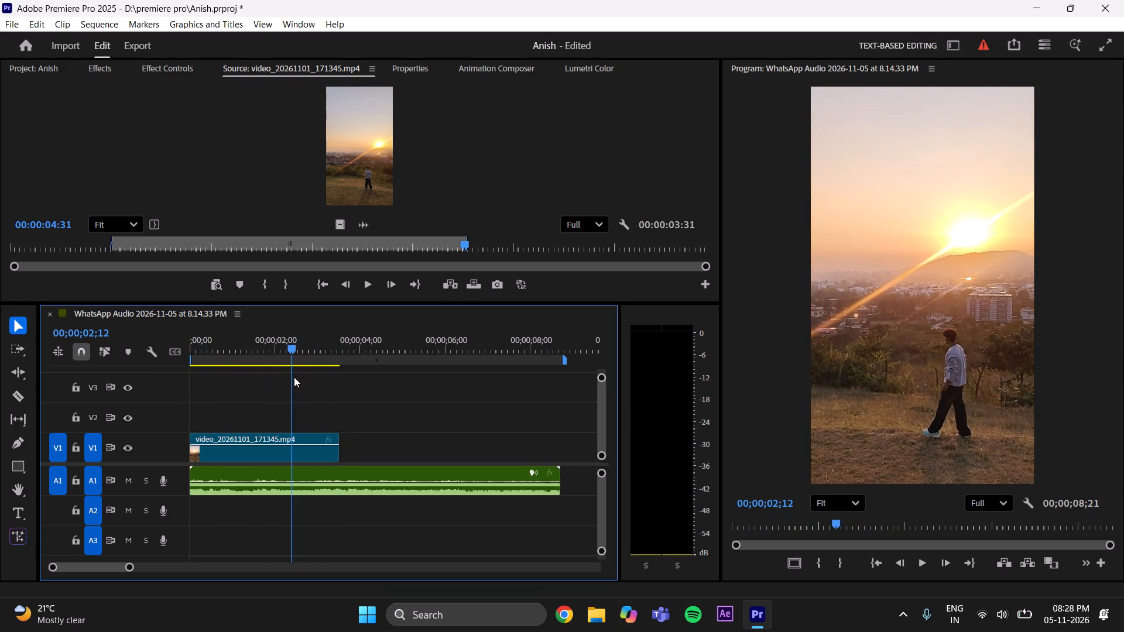
left_click_drag(294, 377, 303, 378)
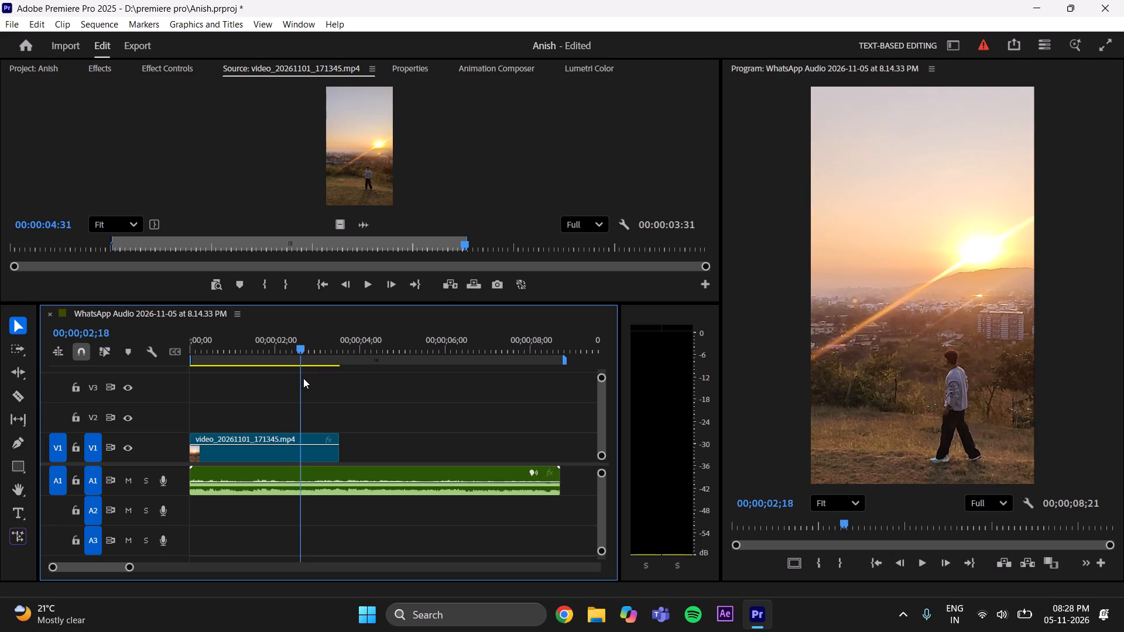
left_click_drag(303, 378, 335, 384)
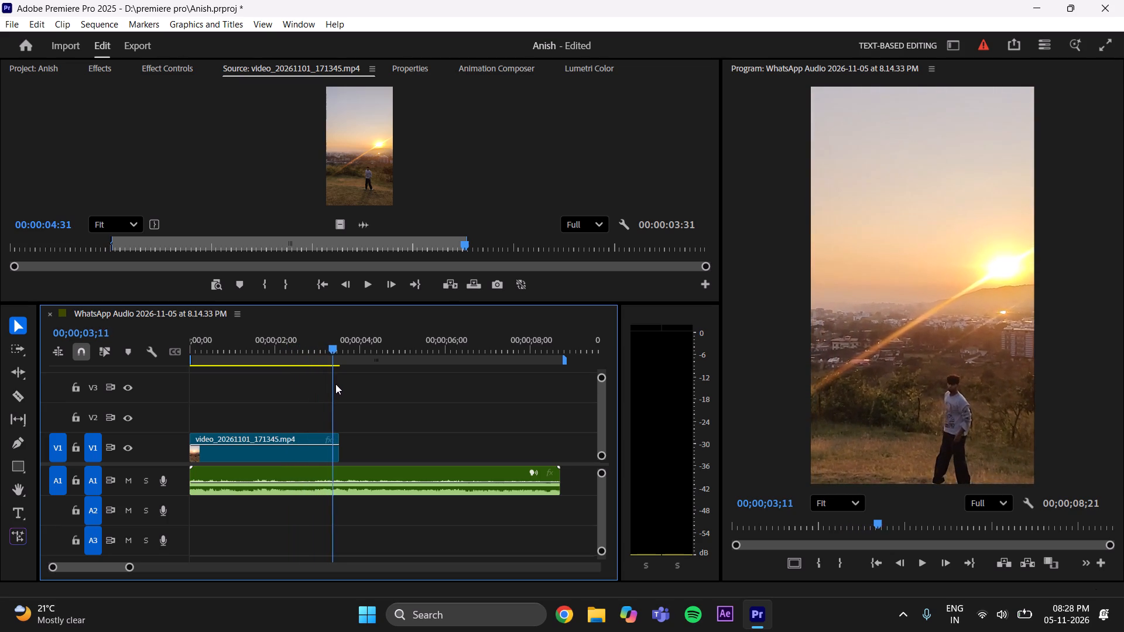
left_click_drag(335, 384, 313, 390)
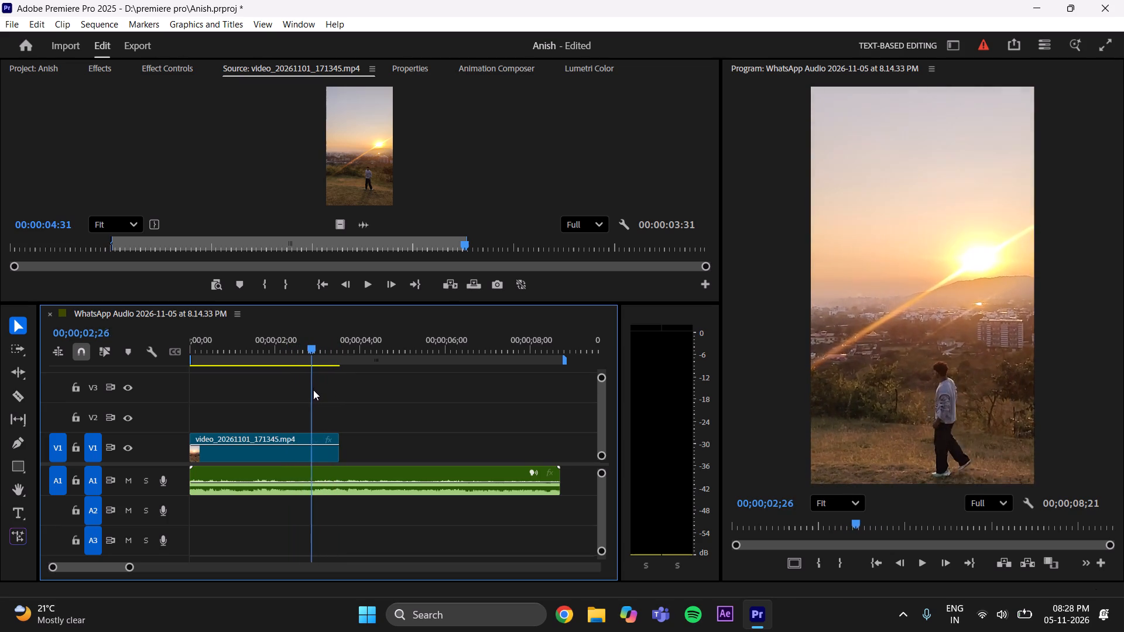
left_click_drag(313, 390, 301, 390)
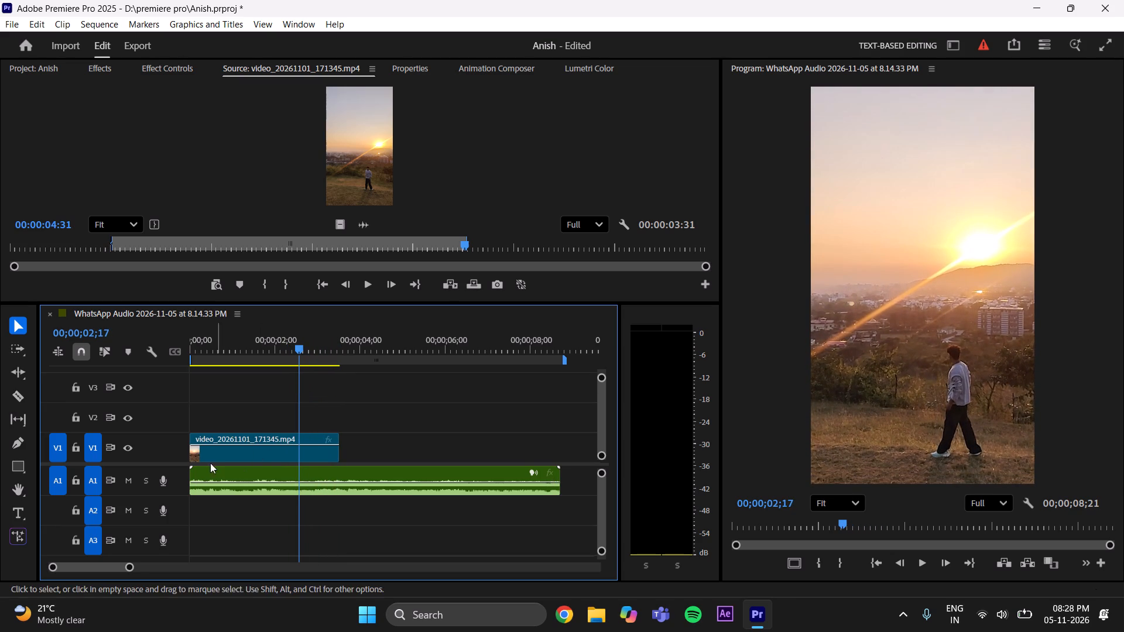
left_click_drag(193, 455, 304, 455)
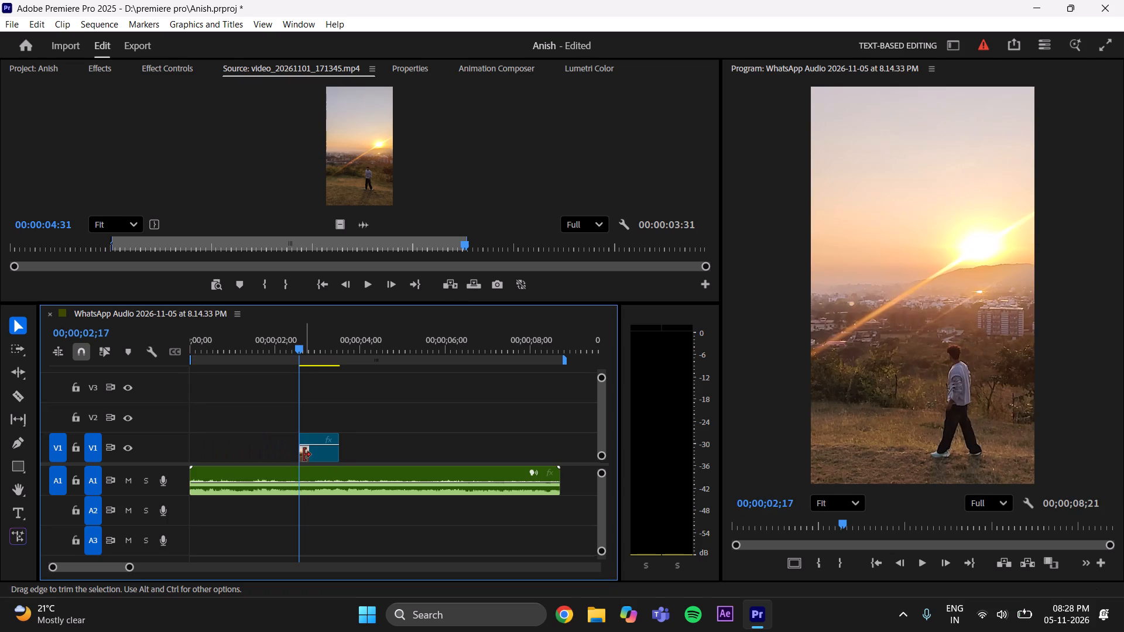
Play the sequence from the trimmed clip's start and review the frames around 00;00;03;04.
key("space")
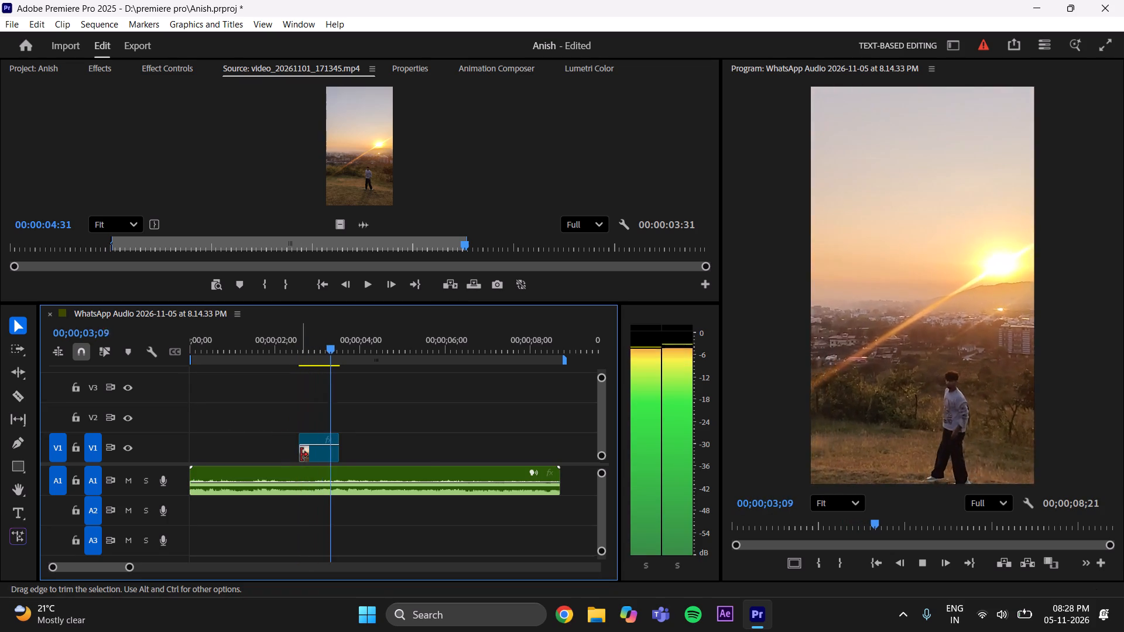
key("space")
left_click_drag(352, 355, 325, 369)
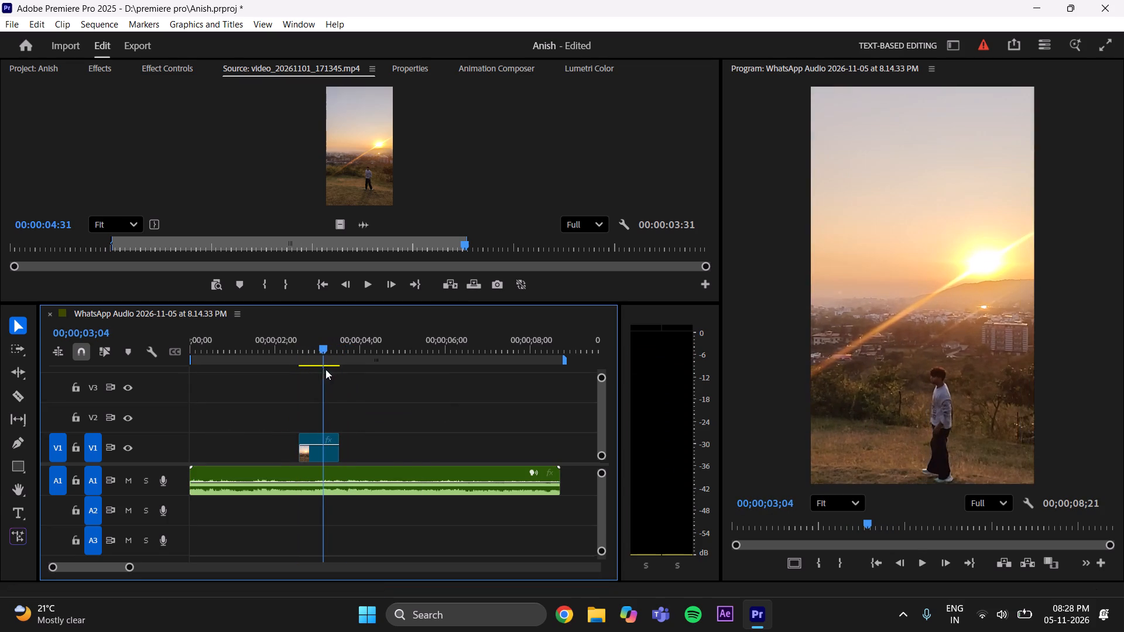
Open video_20261101_171359.mp4 as the source clip and examine its footage from beginning to end for a usable moment.
left_click(35, 60)
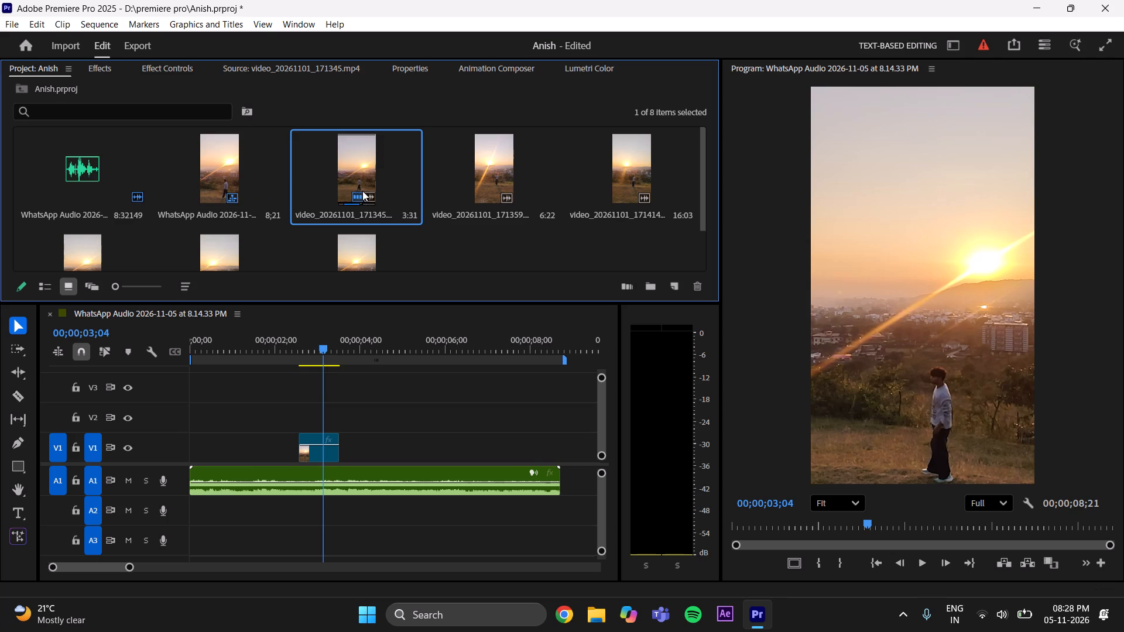
double_click(512, 188)
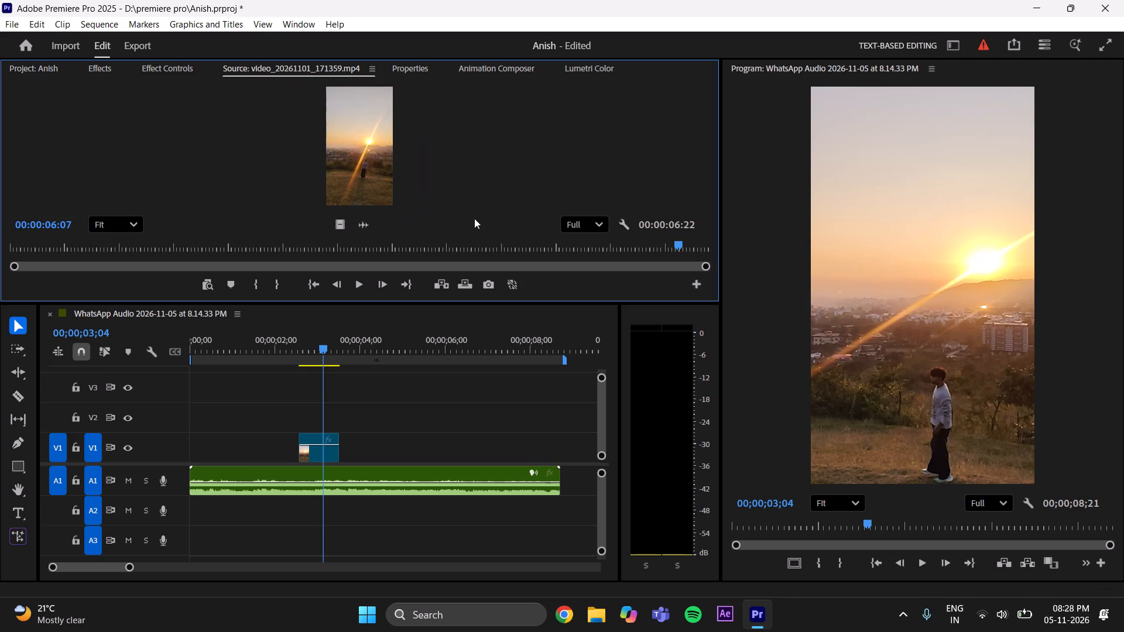
left_click_drag(462, 251, 37, 242)
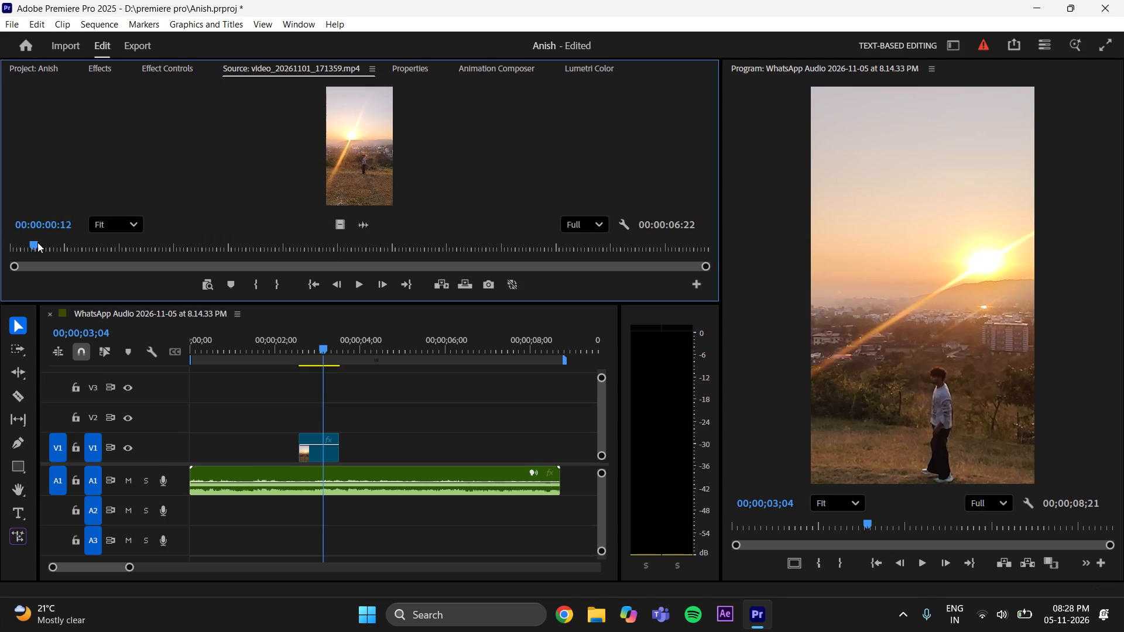
left_click_drag(37, 242, 455, 286)
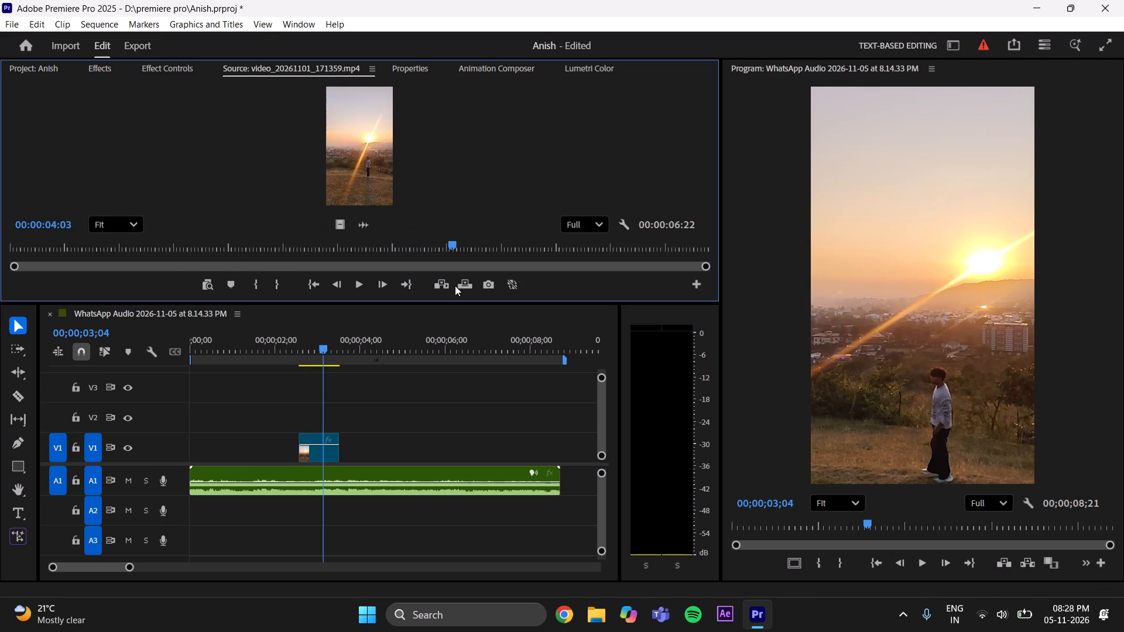
left_click_drag(455, 286, 591, 319)
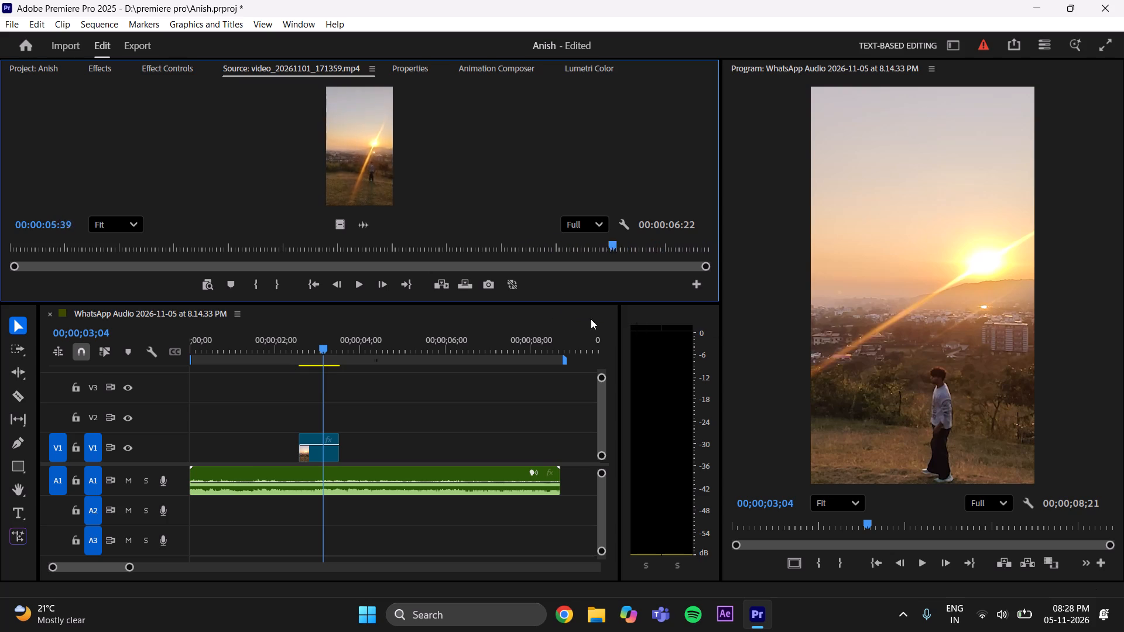
left_click_drag(591, 319, 0, 260)
Preview video_20261101_171414.mp4 as the source clip and place only its video on track V2 at the start of the sequence.
left_click(41, 63)
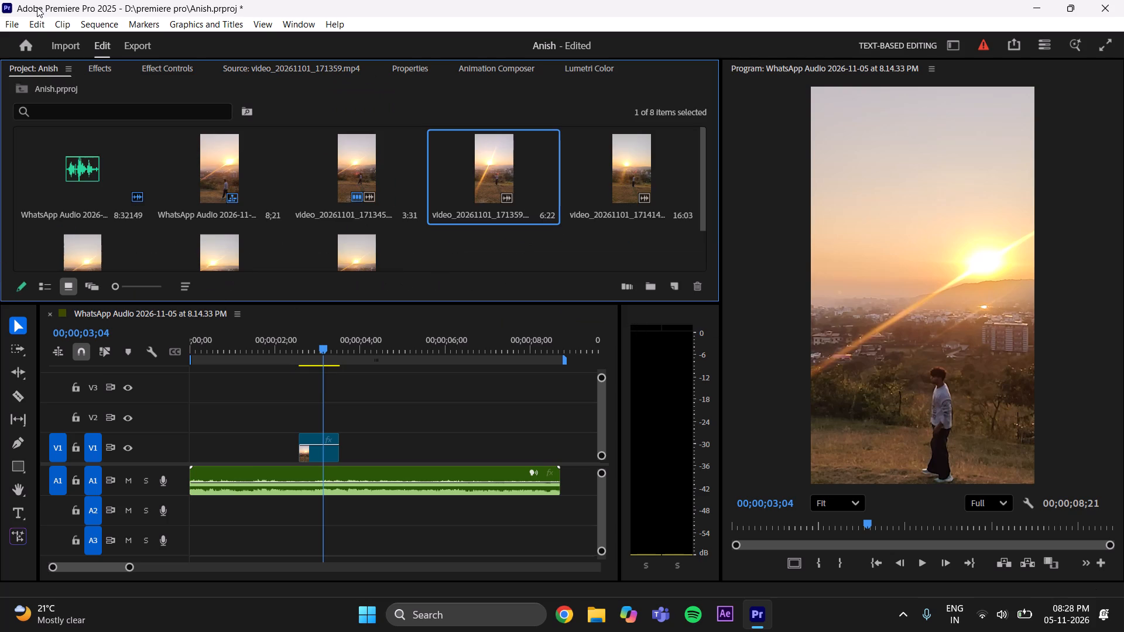
double_click(643, 198)
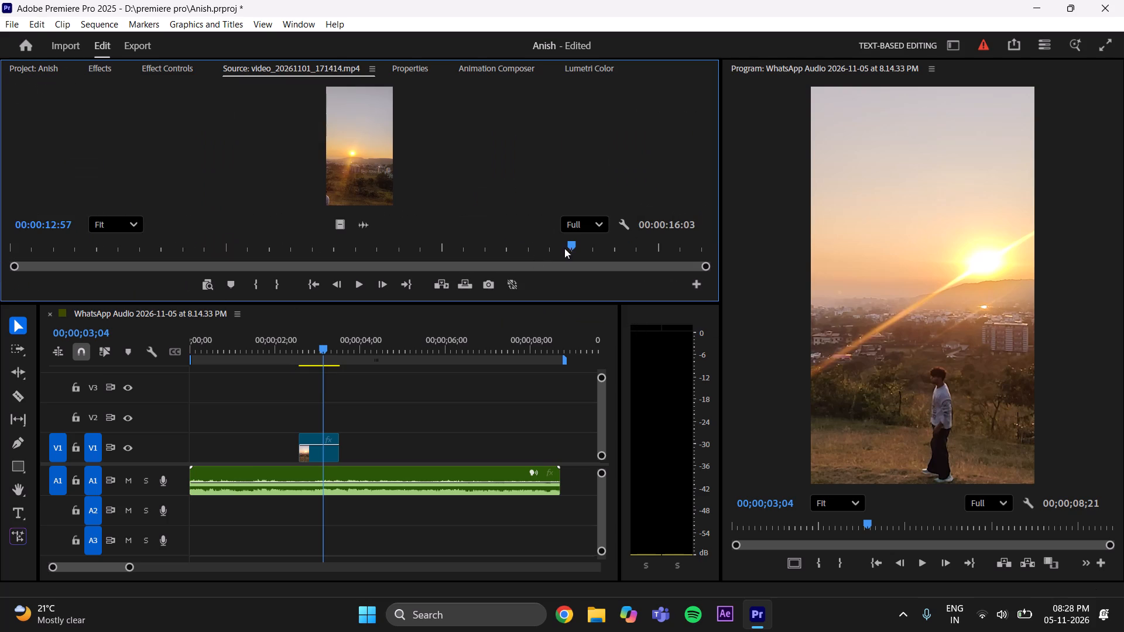
left_click_drag(561, 248, 132, 258)
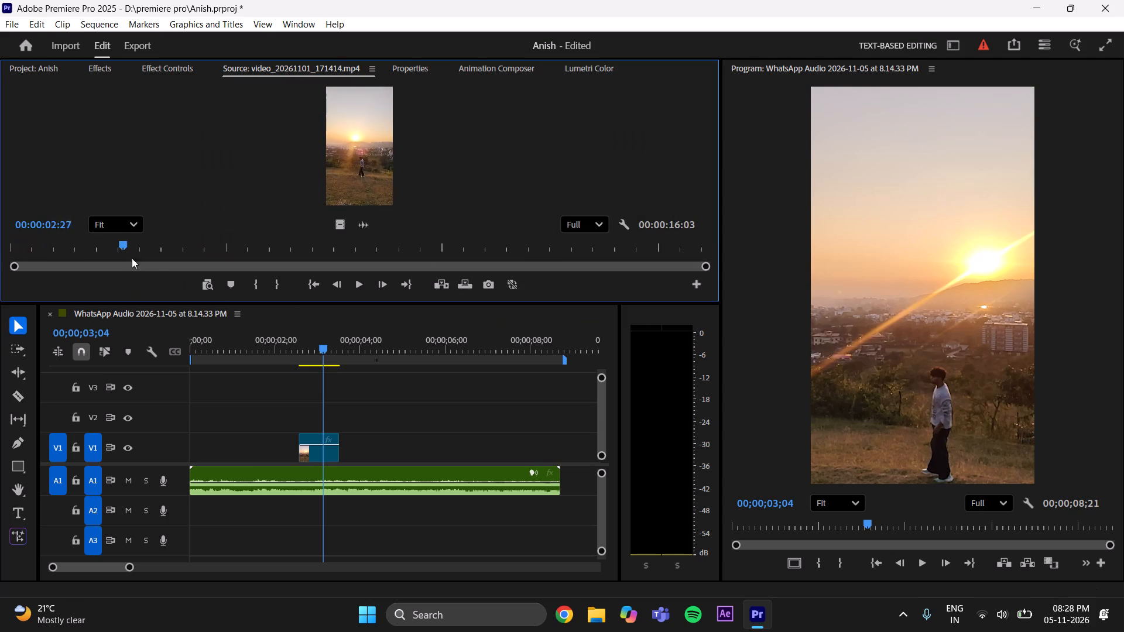
left_click_drag(132, 258, 640, 288)
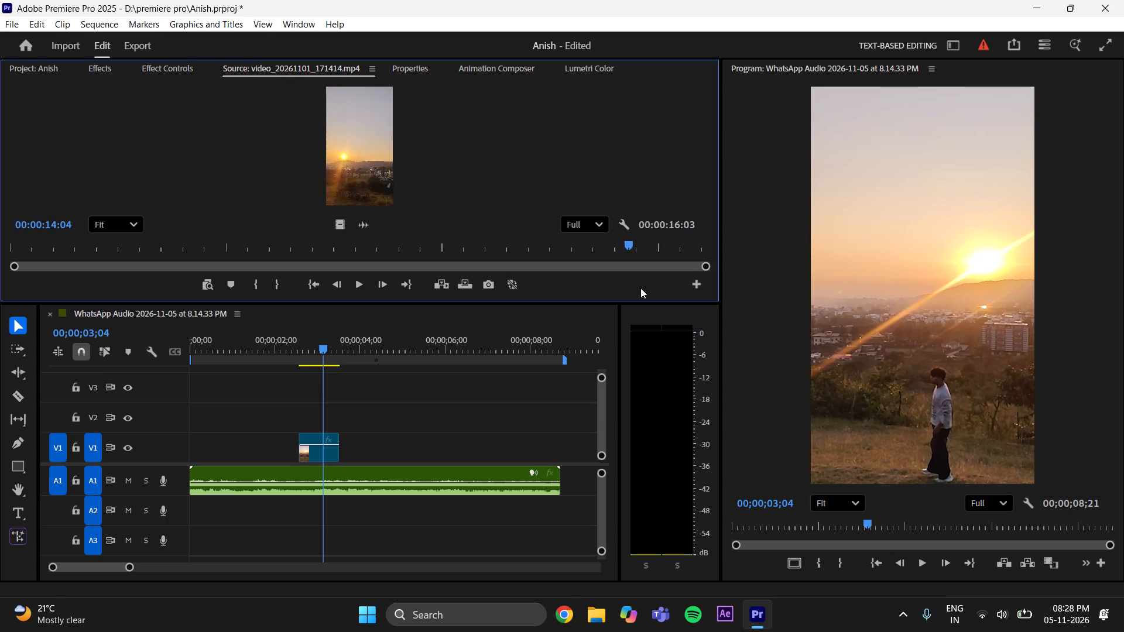
left_click_drag(640, 288, 0, 305)
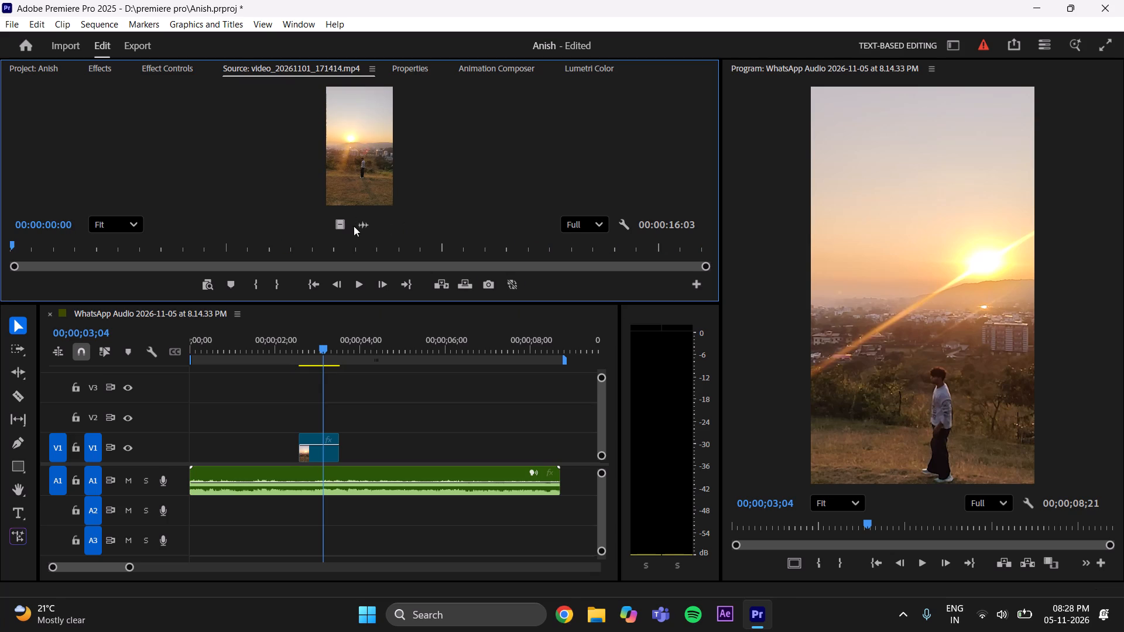
left_click_drag(342, 224, 140, 425)
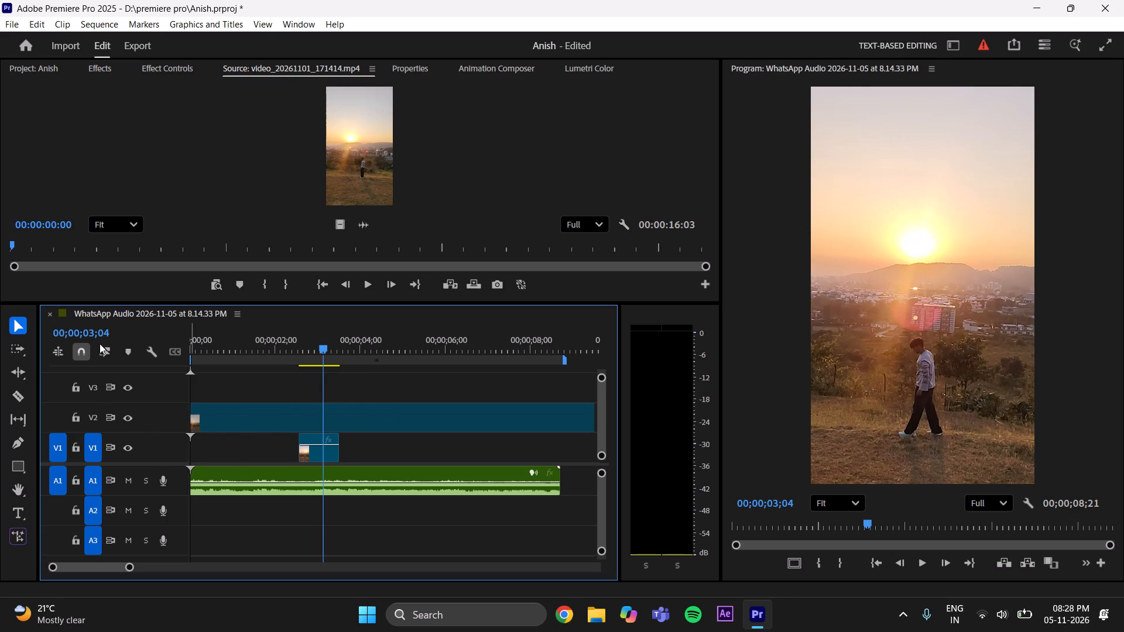
Find the wanted moment in the V2 clip and trim the clip's start to 00;00;03;12.
left_click_drag(320, 349, 187, 382)
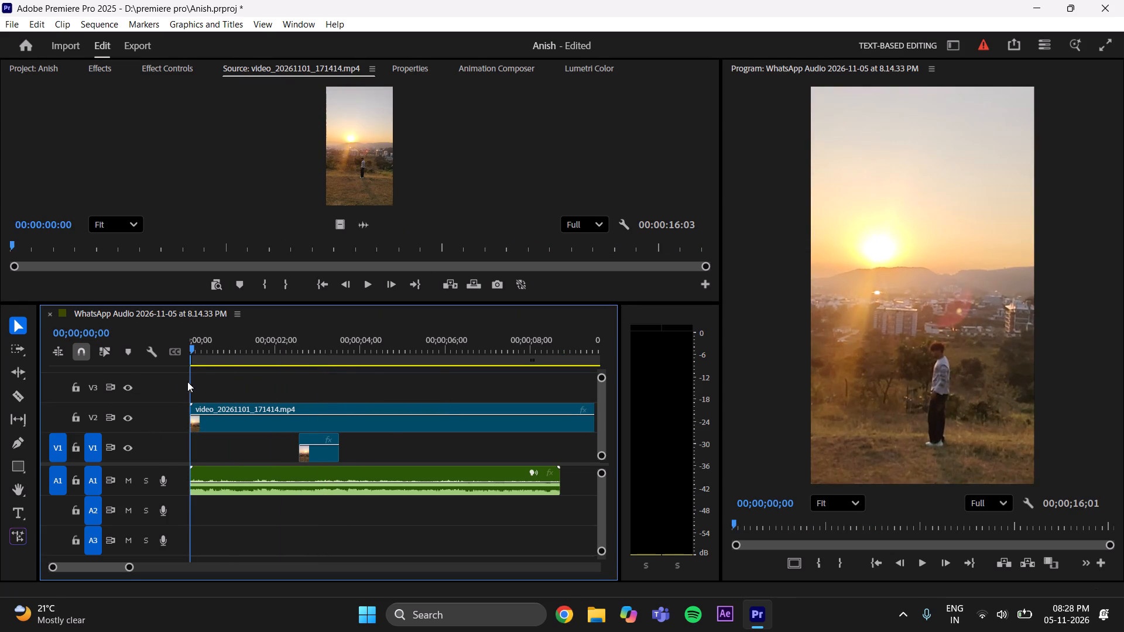
left_click_drag(187, 382, 378, 413)
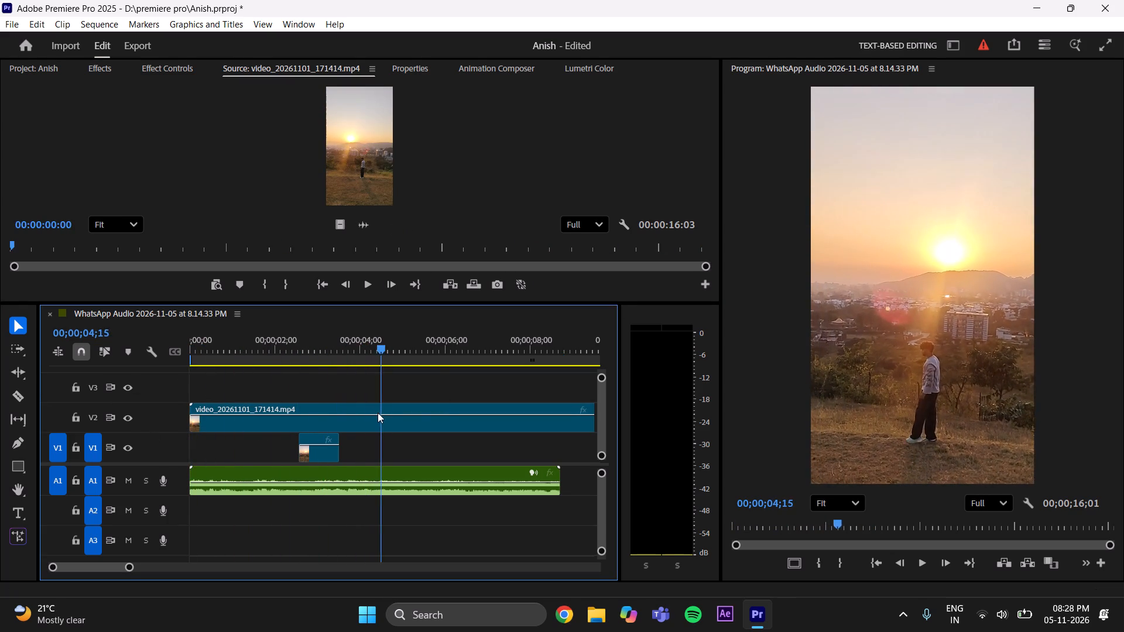
left_click_drag(378, 413, 331, 438)
left_click_drag(191, 427, 196, 428)
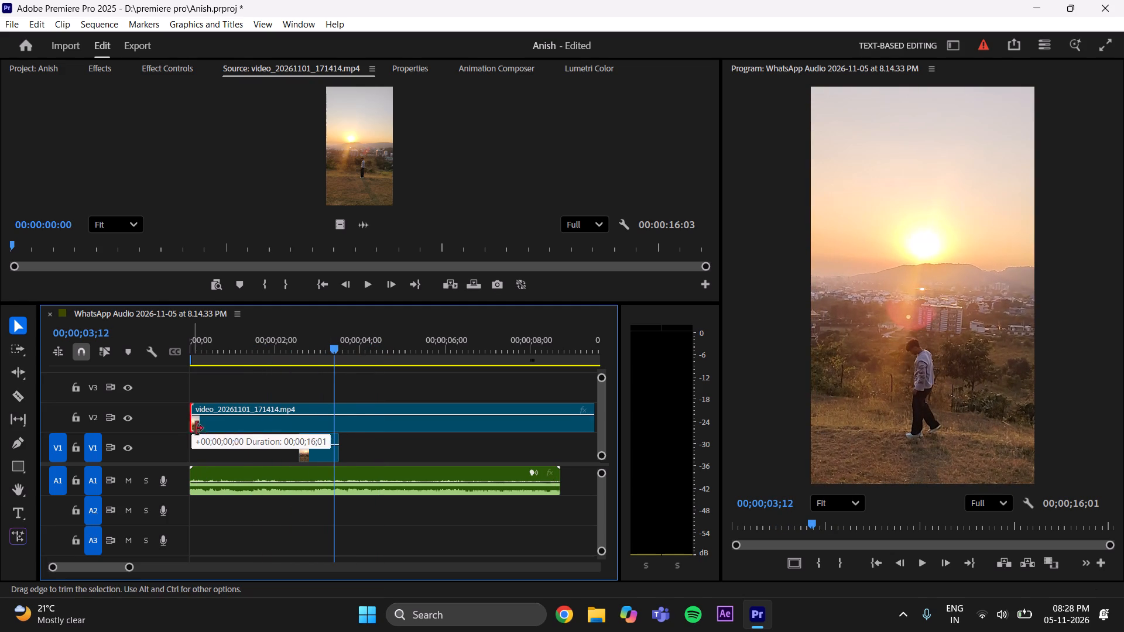
left_click_drag(196, 428, 334, 426)
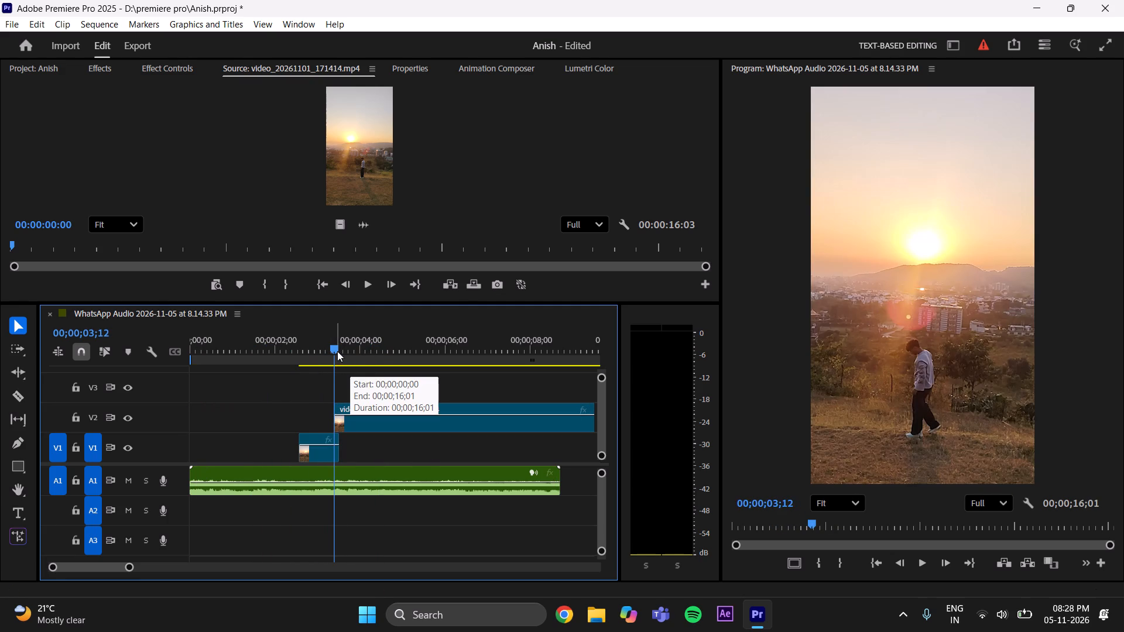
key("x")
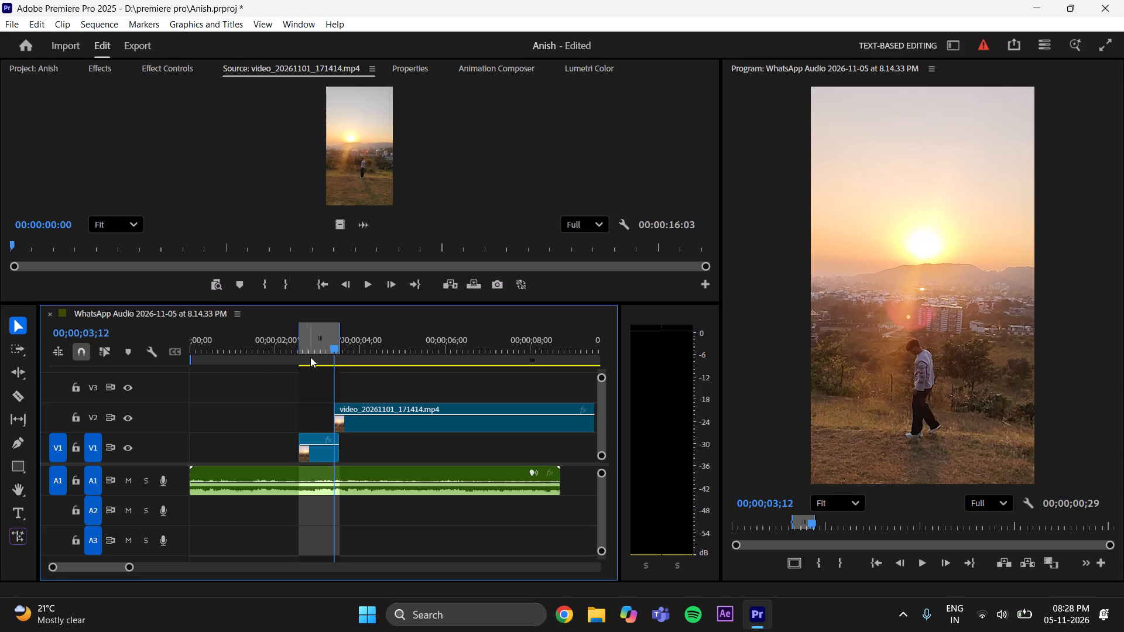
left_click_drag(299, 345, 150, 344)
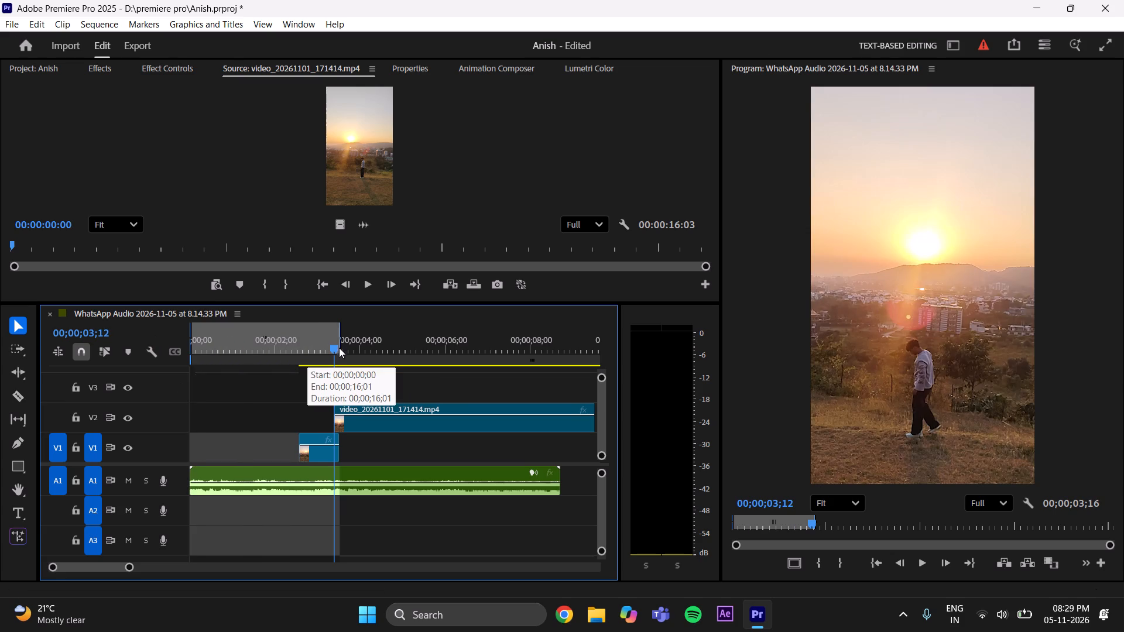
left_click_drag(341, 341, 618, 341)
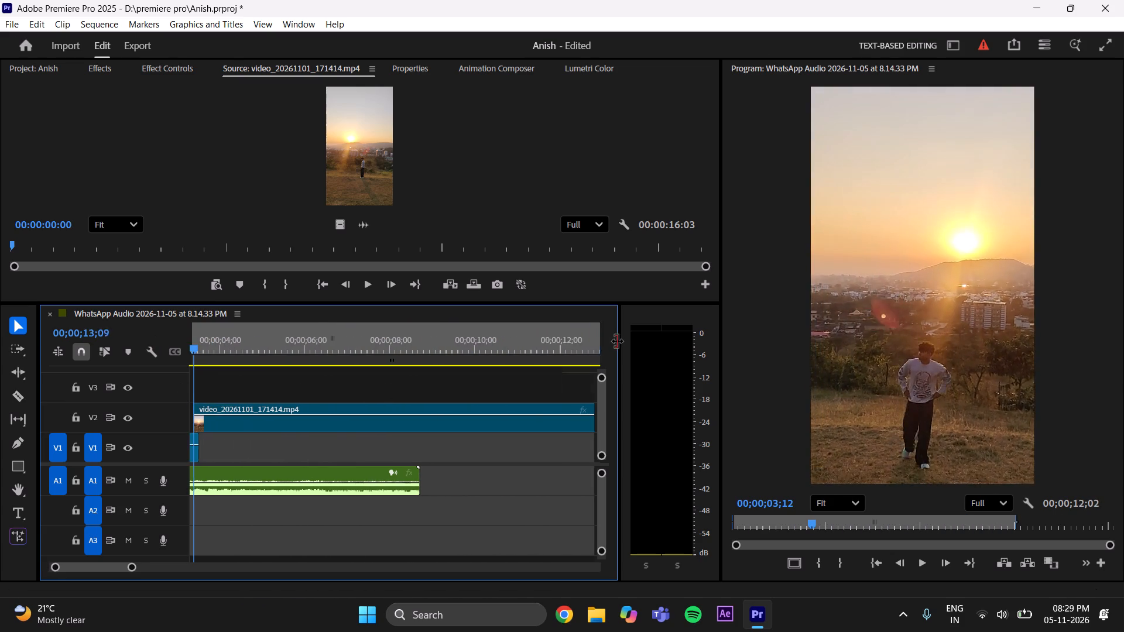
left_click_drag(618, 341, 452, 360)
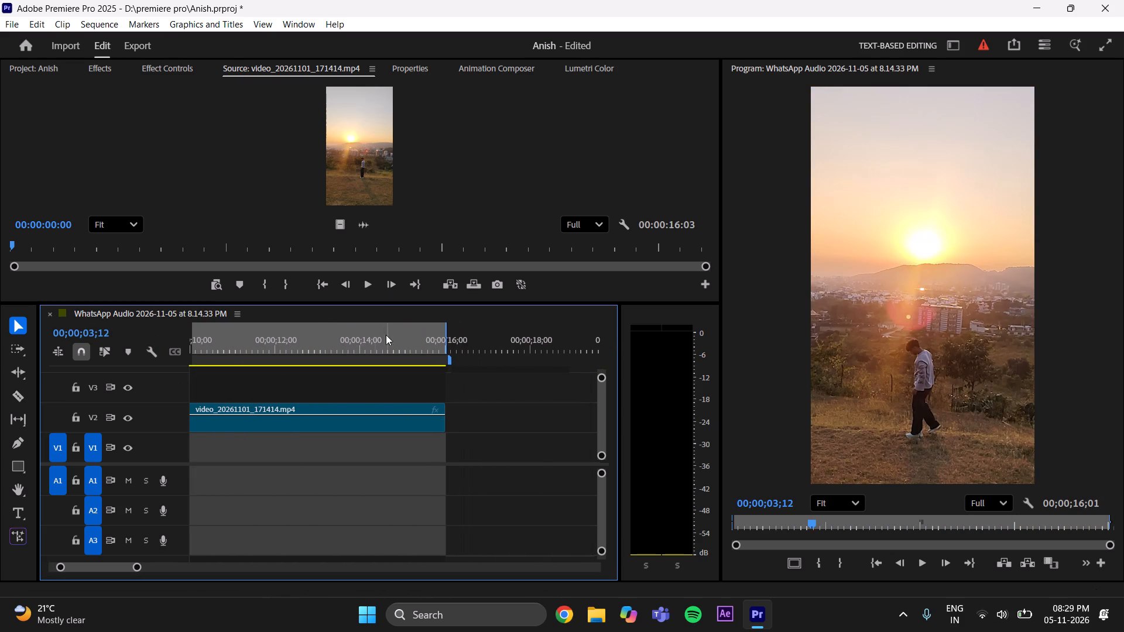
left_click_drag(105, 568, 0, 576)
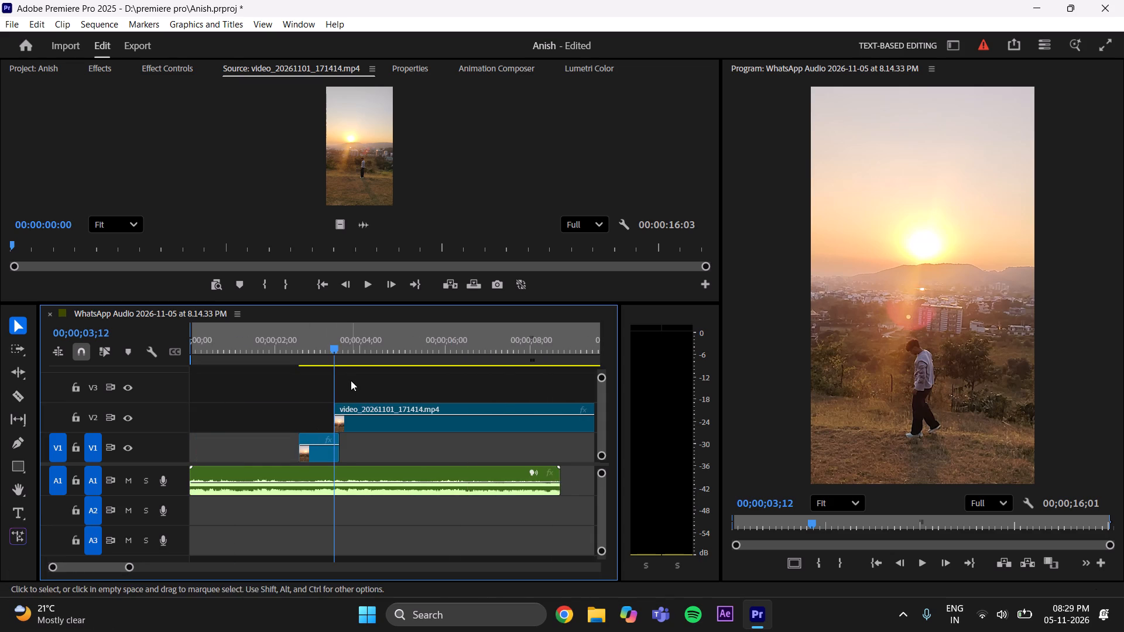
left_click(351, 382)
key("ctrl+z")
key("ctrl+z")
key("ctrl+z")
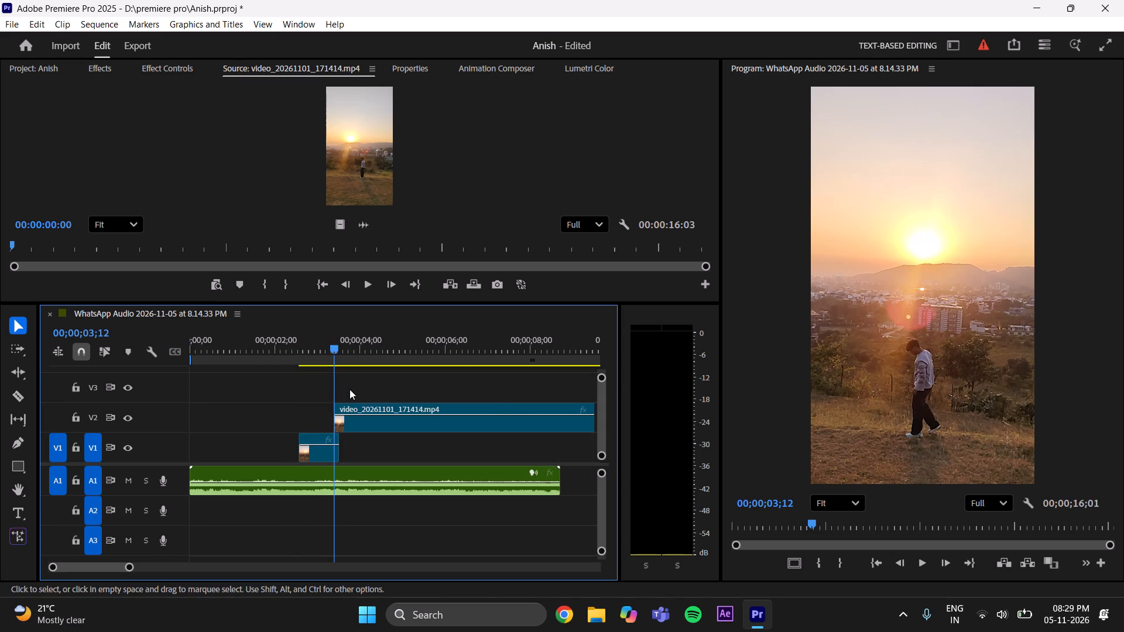
Play through the V2 clip to find where it should finish and trim its end to 00;00;05;15.
key("space")
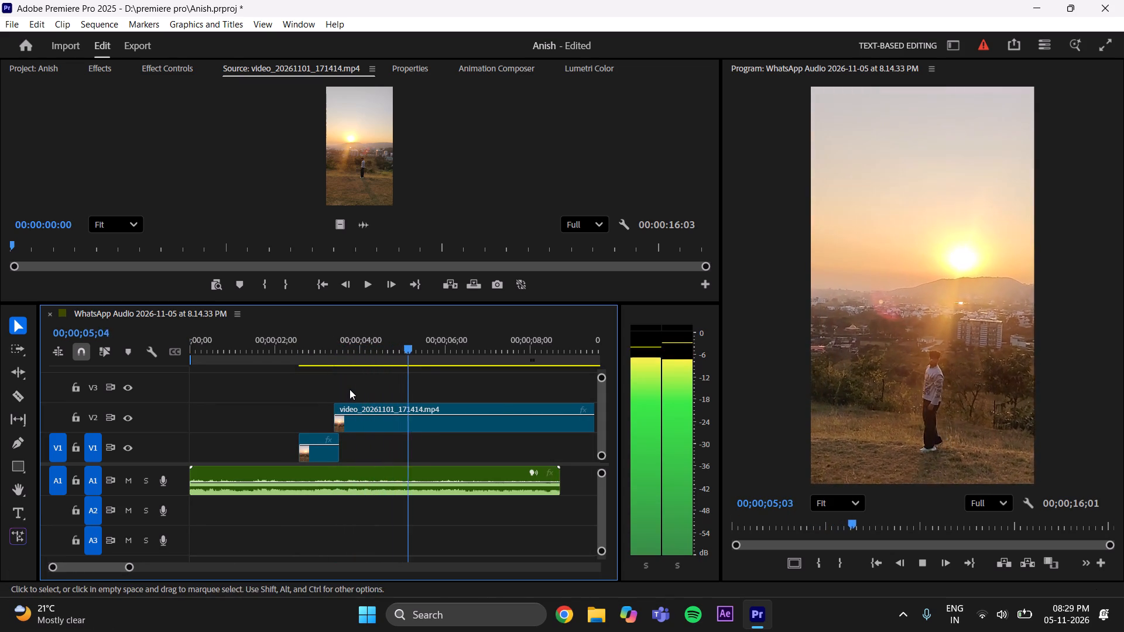
key("space")
left_click_drag(131, 568, 165, 571)
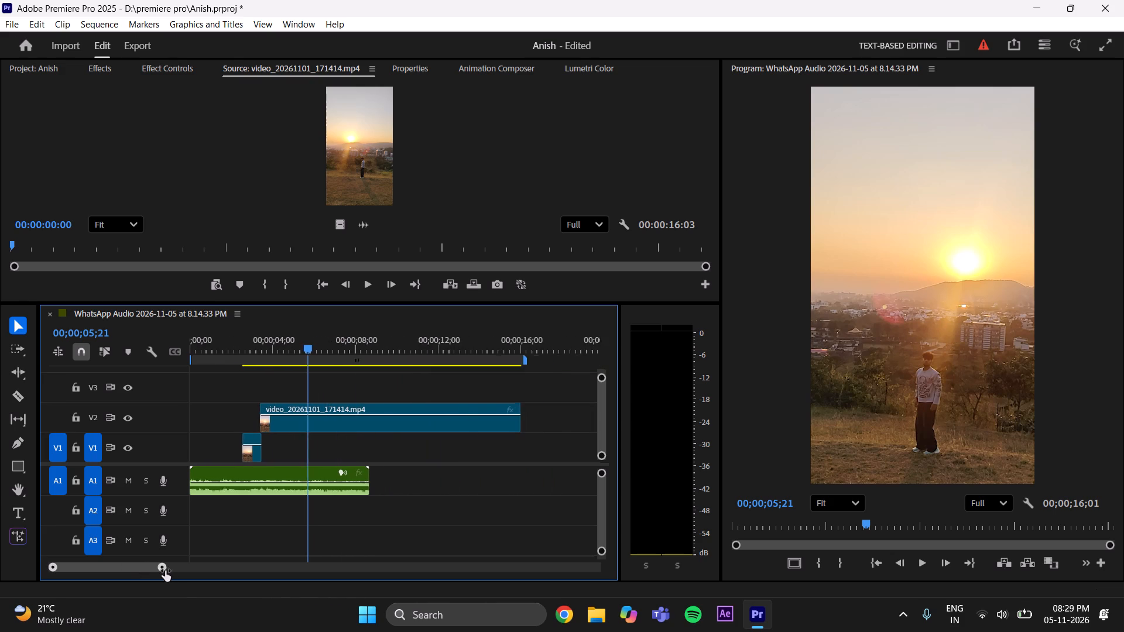
left_click_drag(165, 571, 170, 571)
left_click_drag(300, 351, 343, 358)
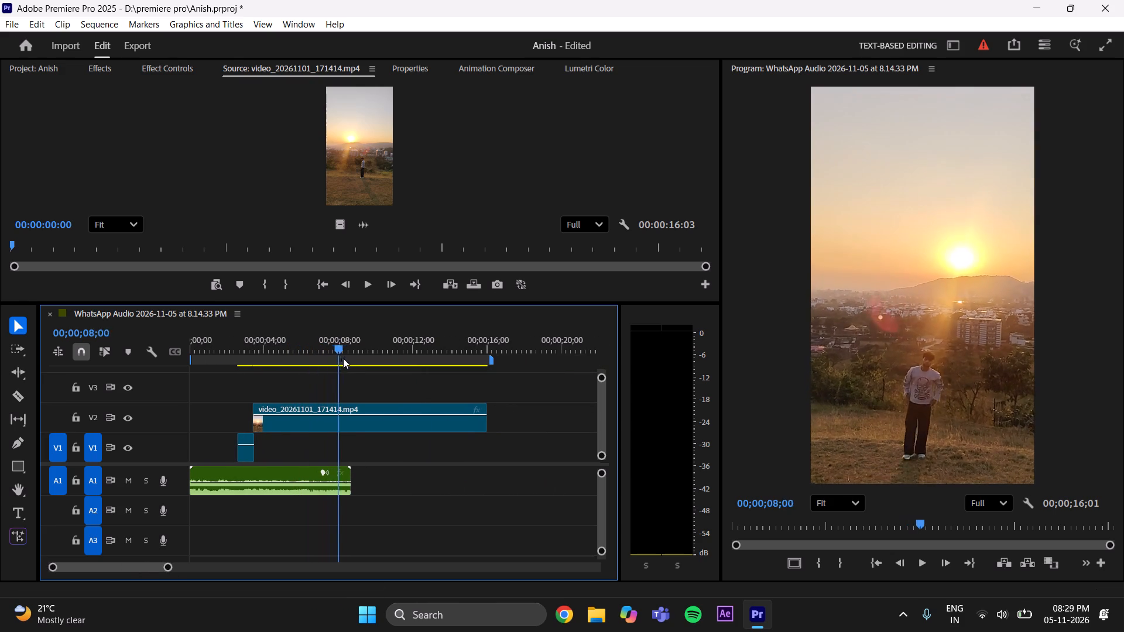
left_click_drag(343, 358, 246, 399)
key("space")
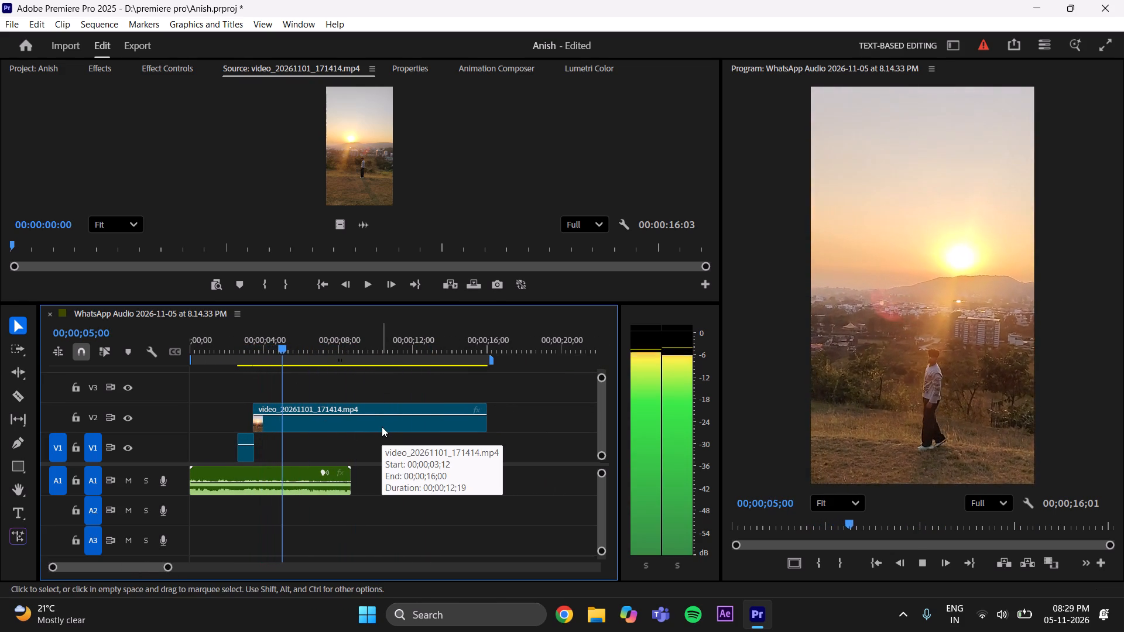
key("space")
key("space")
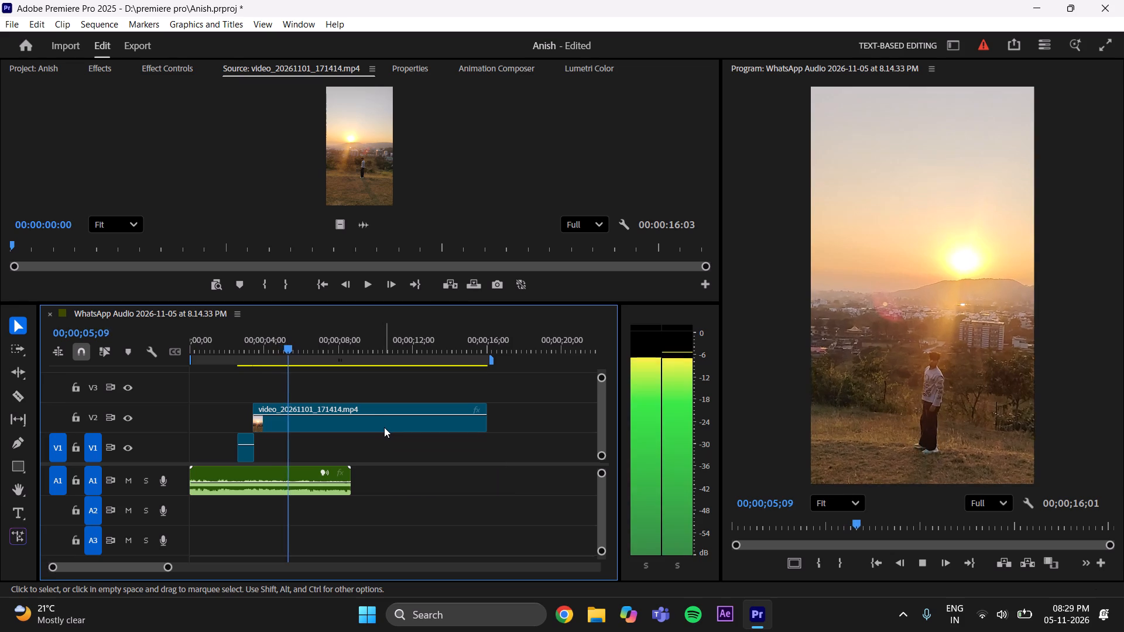
key("space")
left_click_drag(297, 345, 263, 363)
key("space")
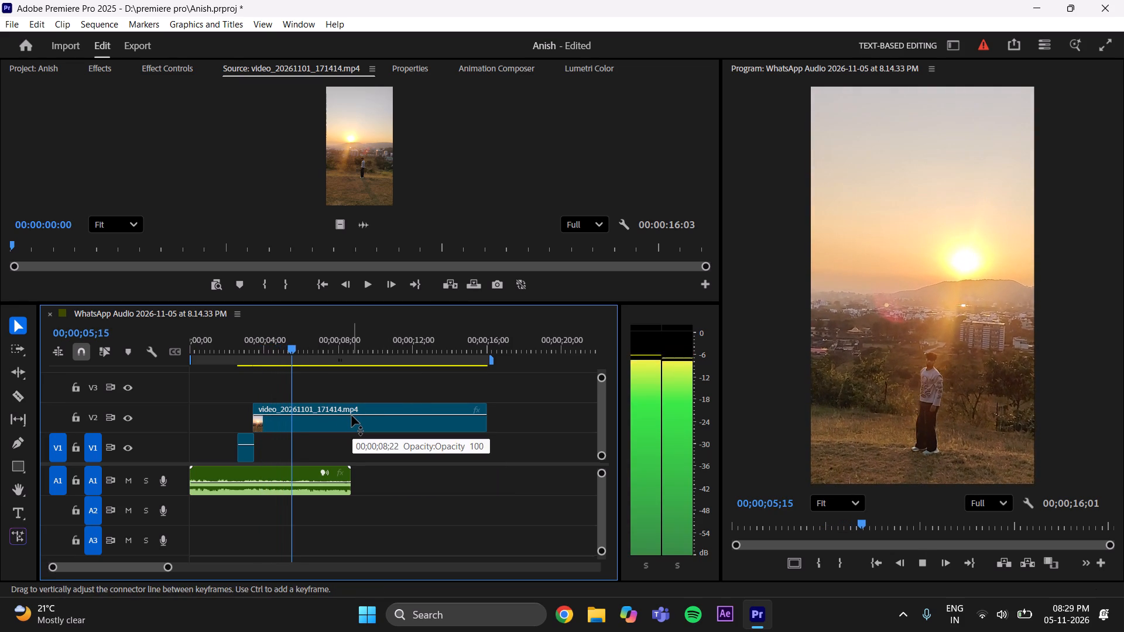
key("space")
left_click_drag(491, 421, 489, 421)
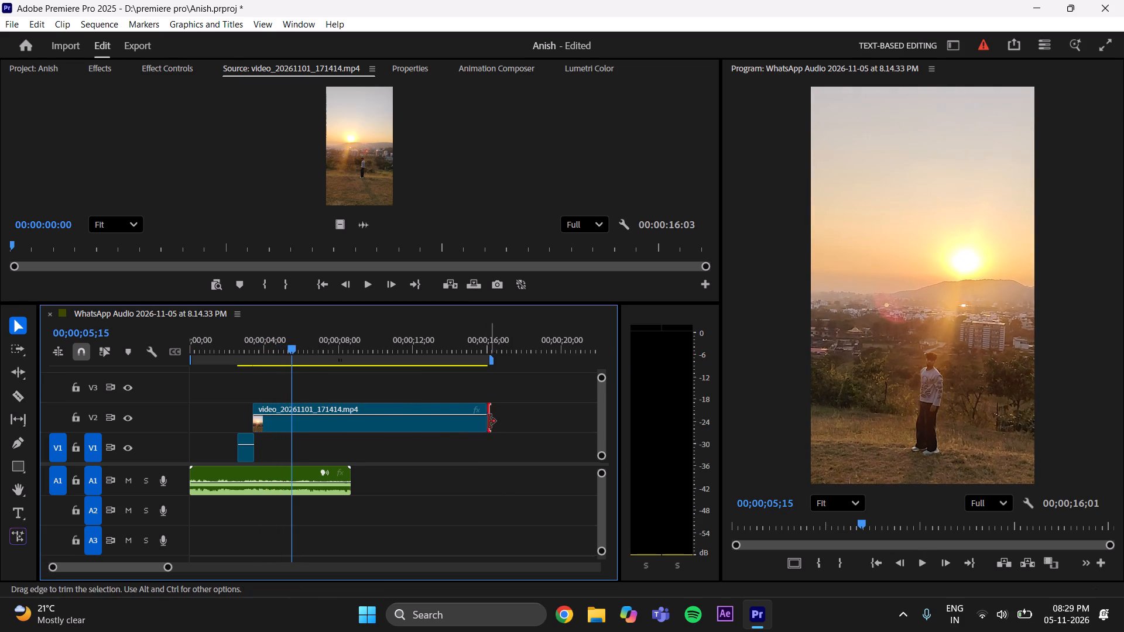
left_click_drag(489, 421, 297, 434)
Move the trimmed clip from V2 straight down to V1, keeping its start at 00;00;03;12 against the first clip.
left_click_drag(273, 428, 277, 447)
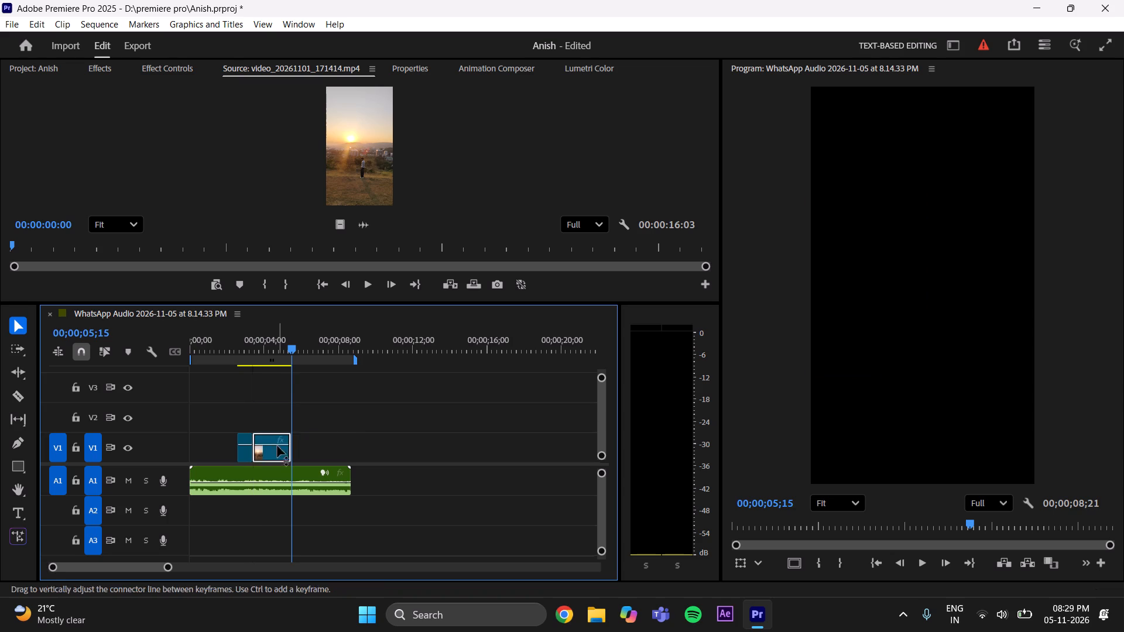
left_click(349, 426)
Preview video_20261101_171137.mp4 as the source clip and place only its video on track V2 at the start of the sequence.
left_click(59, 68)
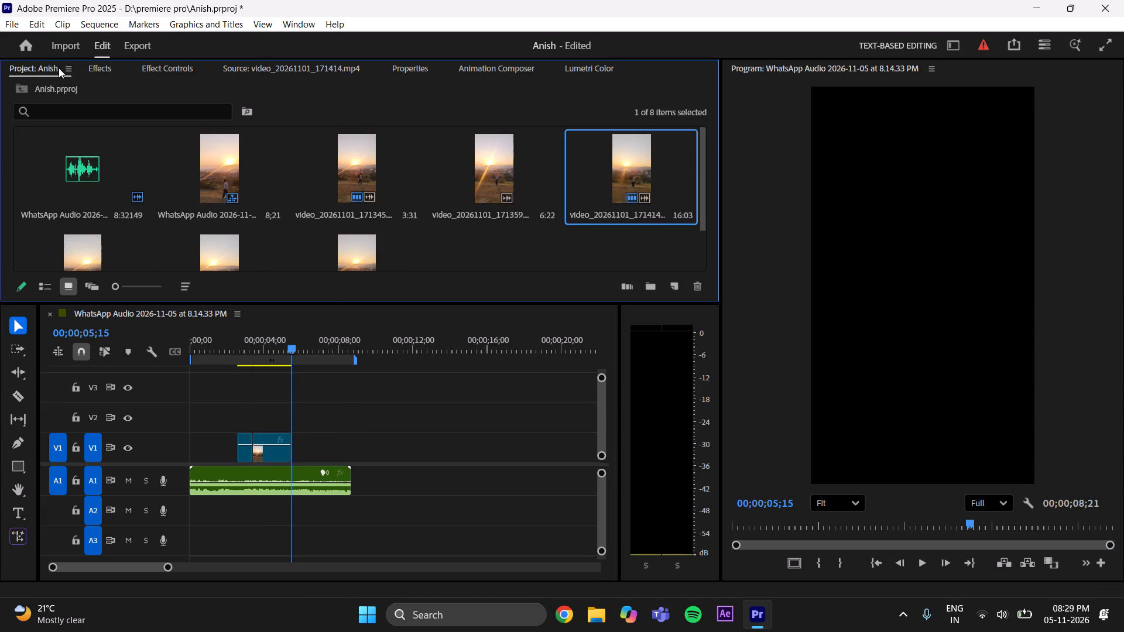
scroll(594, 222, "down", 3)
double_click(85, 232)
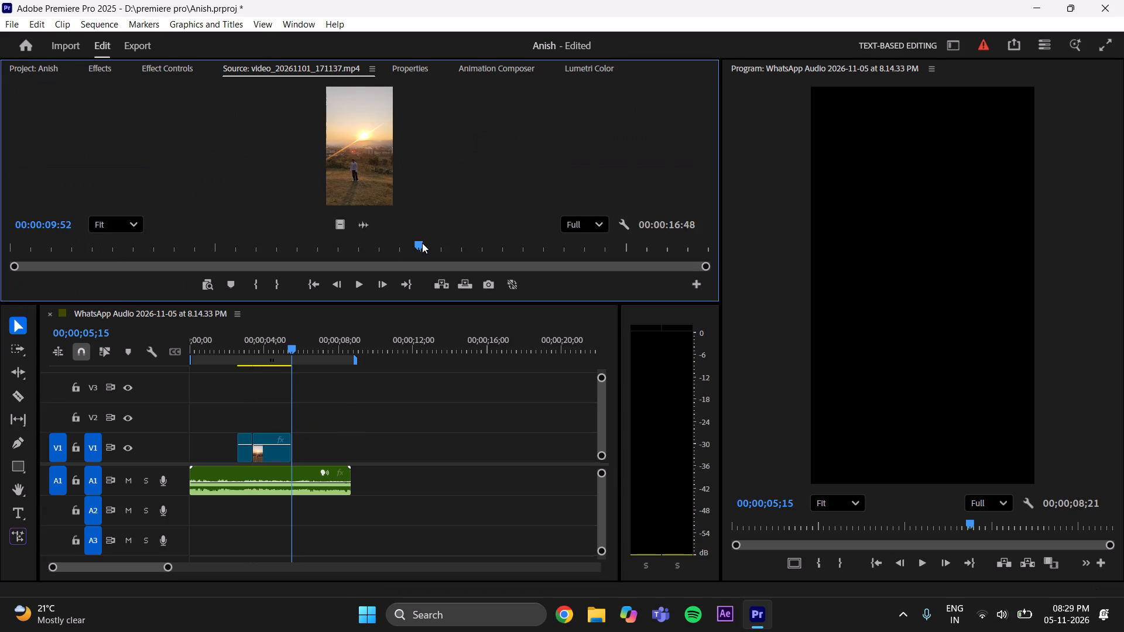
left_click_drag(392, 243, 1, 266)
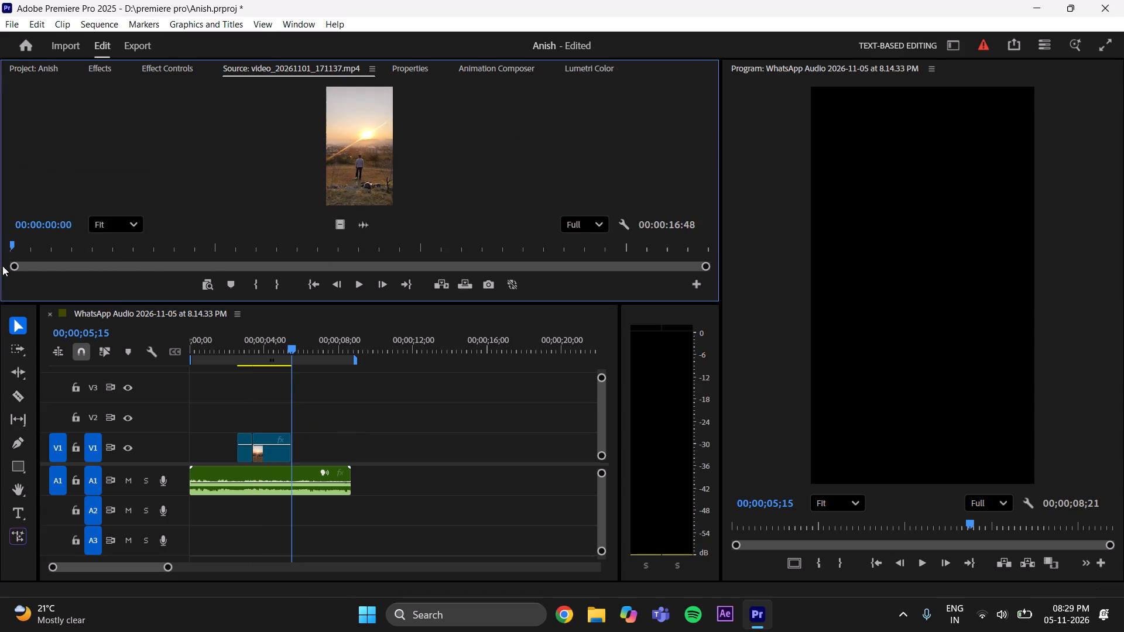
key("space")
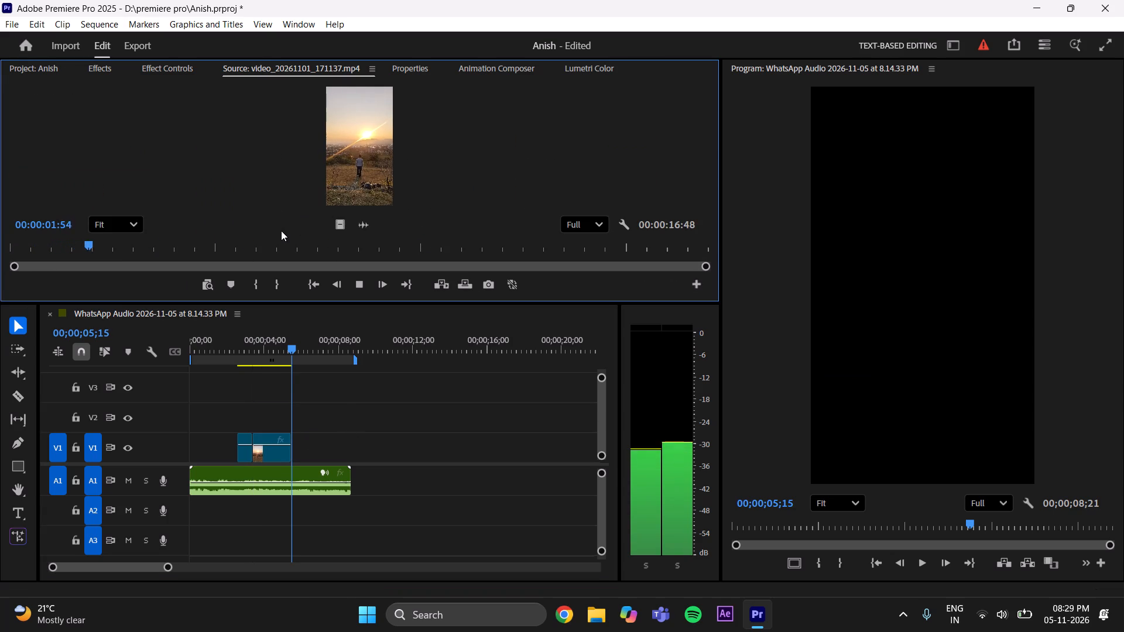
left_click_drag(131, 248, 225, 249)
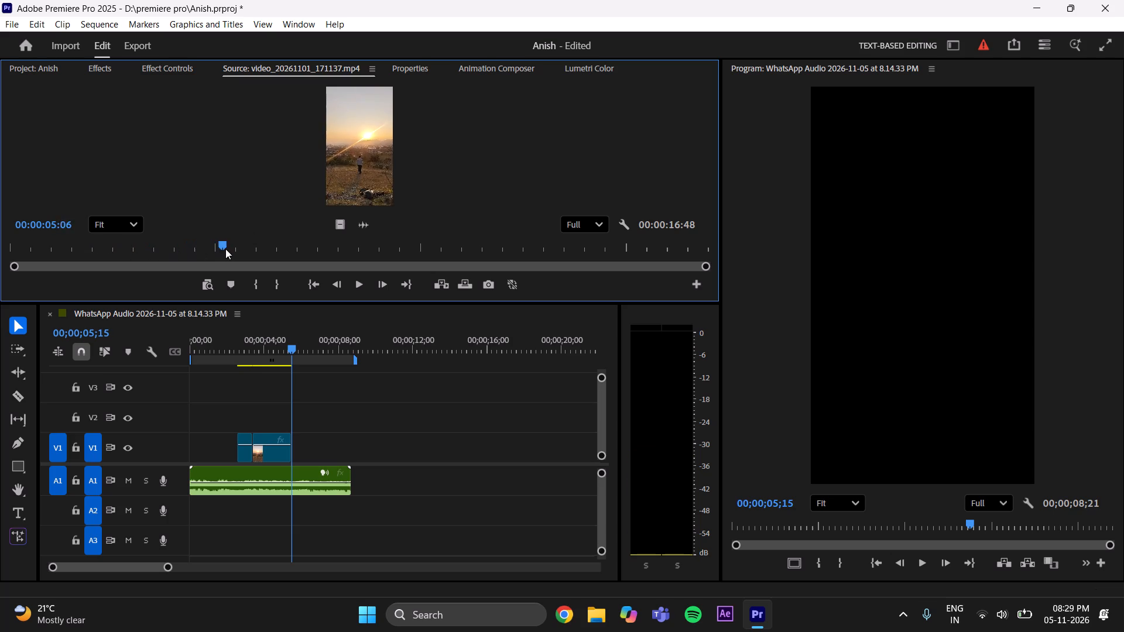
left_click_drag(225, 249, 713, 245)
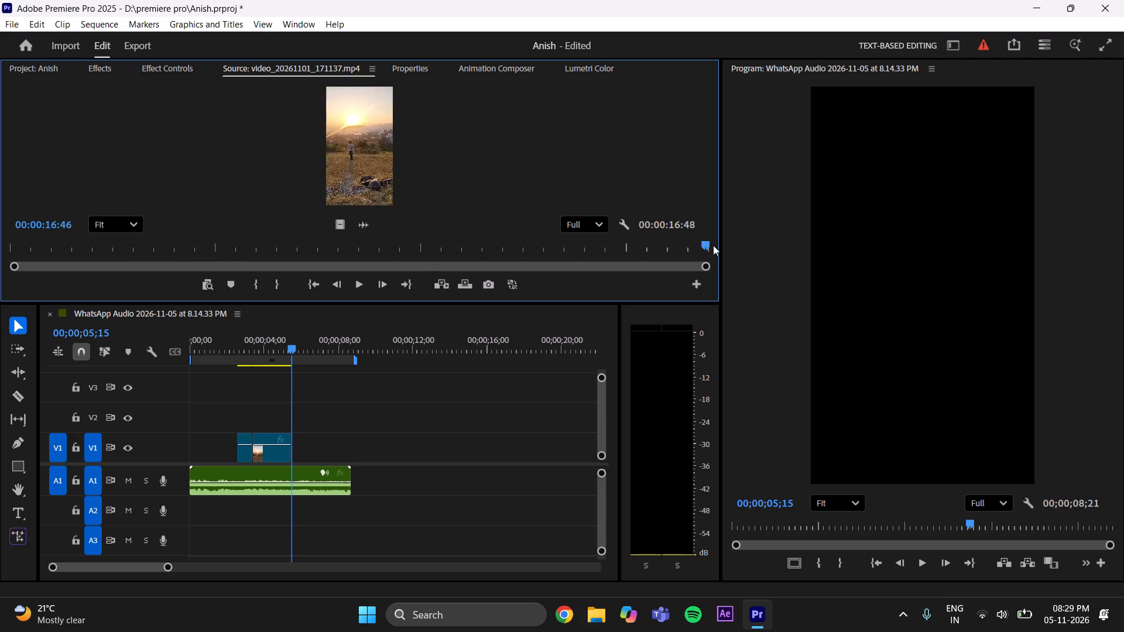
left_click_drag(713, 245, 0, 254)
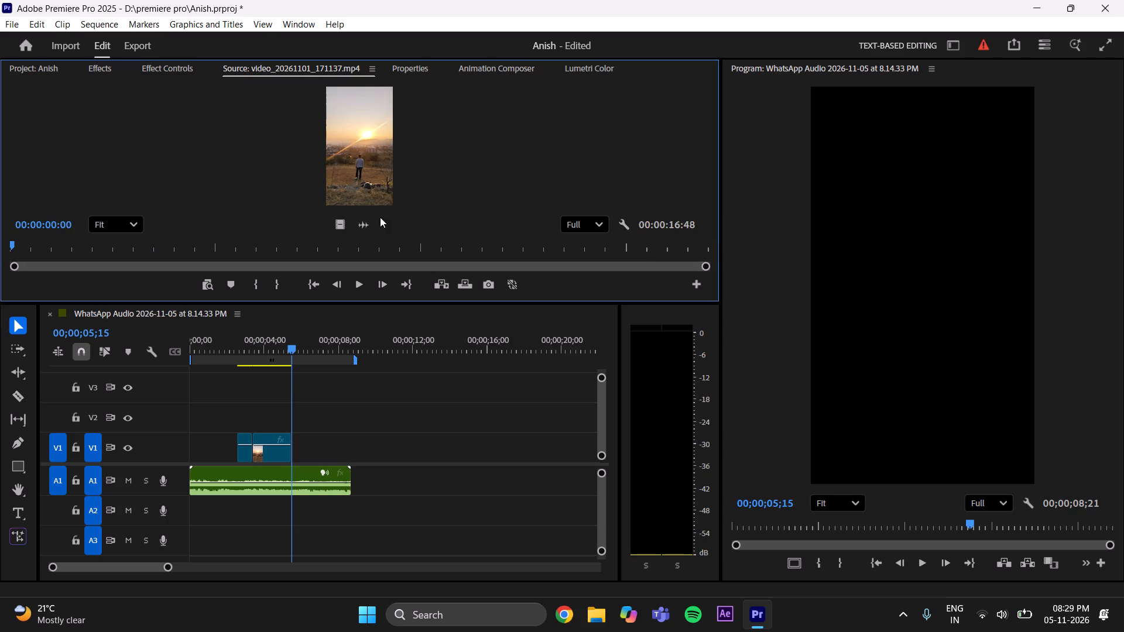
left_click_drag(333, 224, 185, 418)
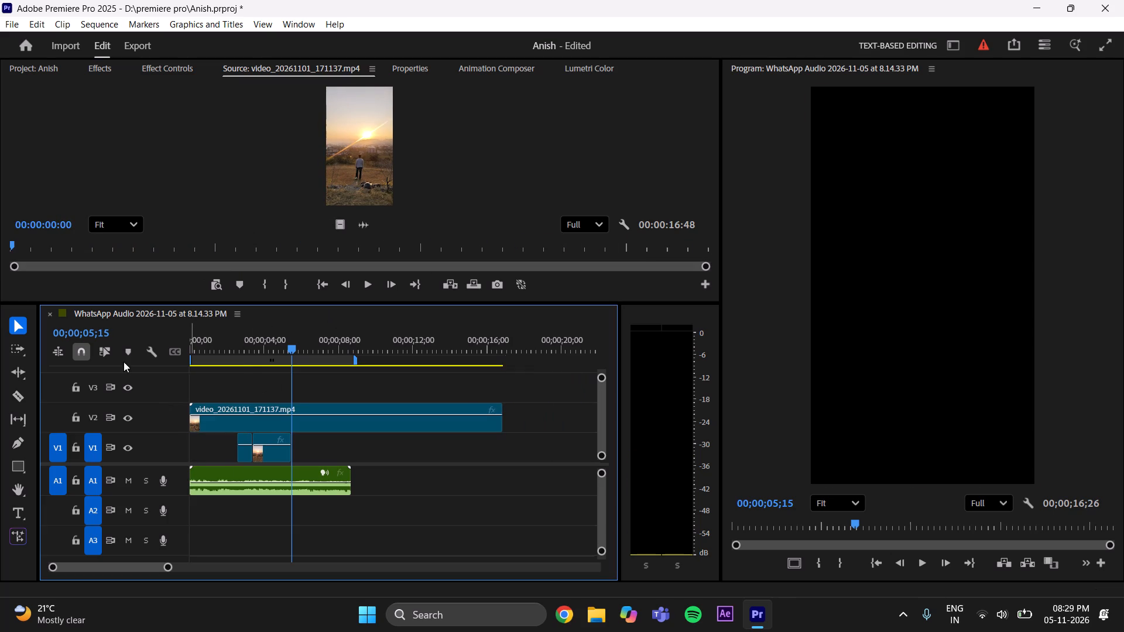
Play the V2 clip from the sequence start to find the wanted moment and trim its start to 00;00;02;07.
left_click_drag(291, 358, 179, 397)
key("space")
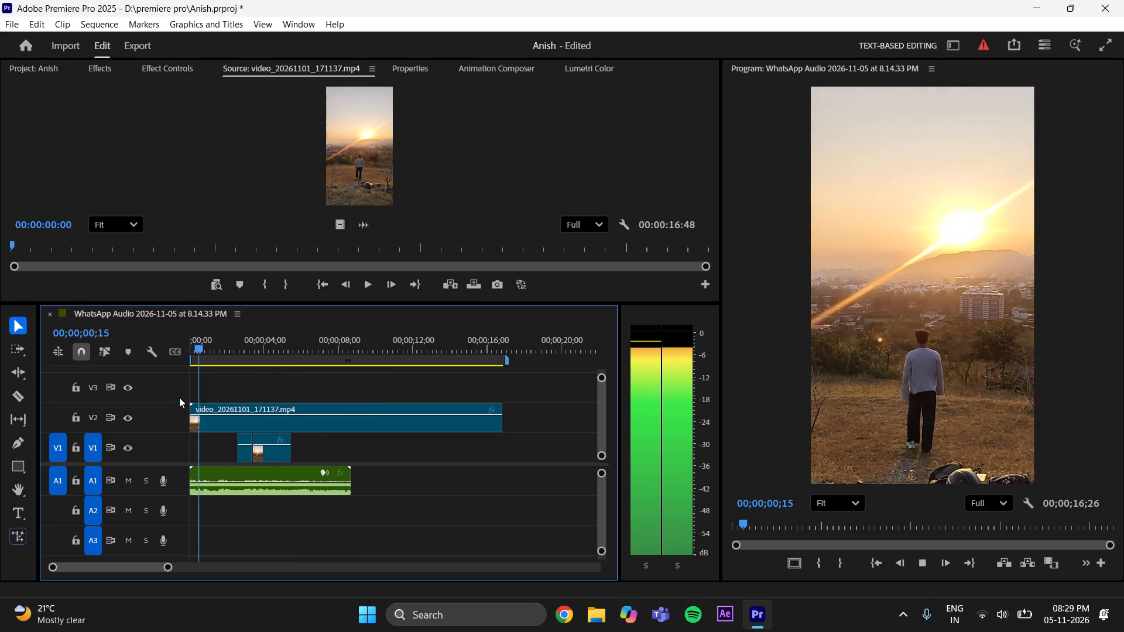
key("space")
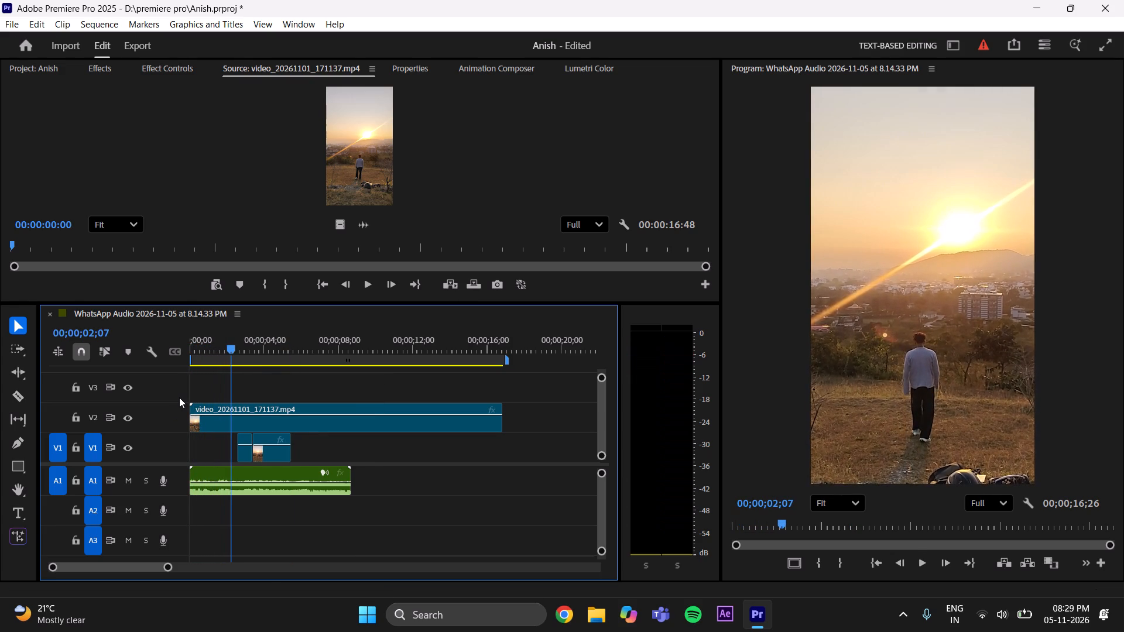
left_click_drag(190, 426, 230, 430)
Play through the V2 clip to find where it should finish and trim its end to 00;00;06;00.
key("space")
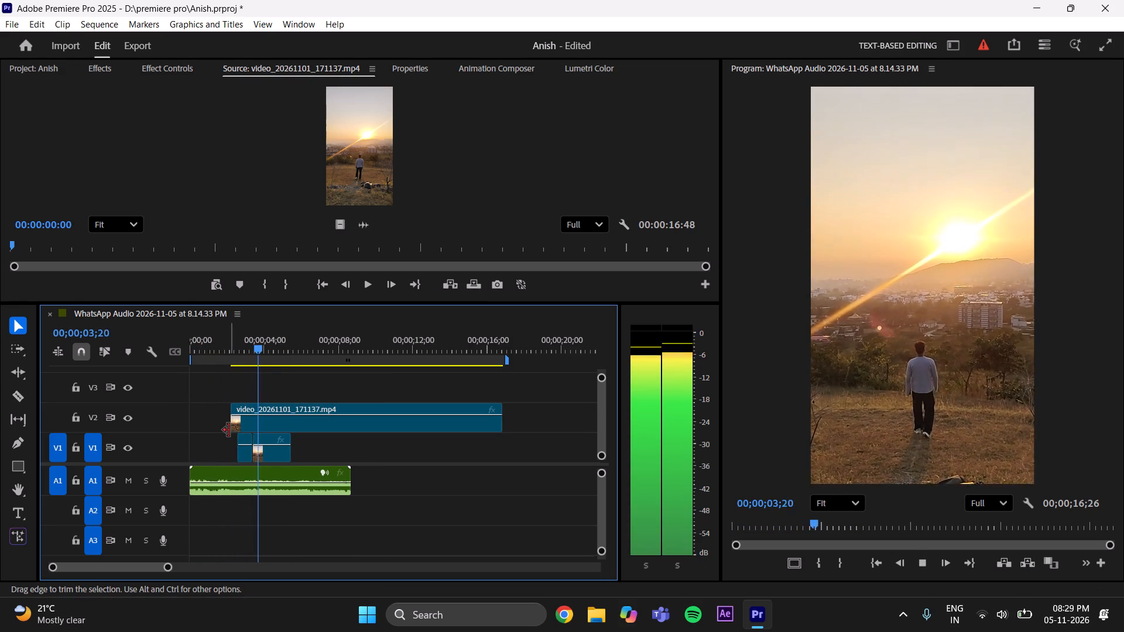
key("space")
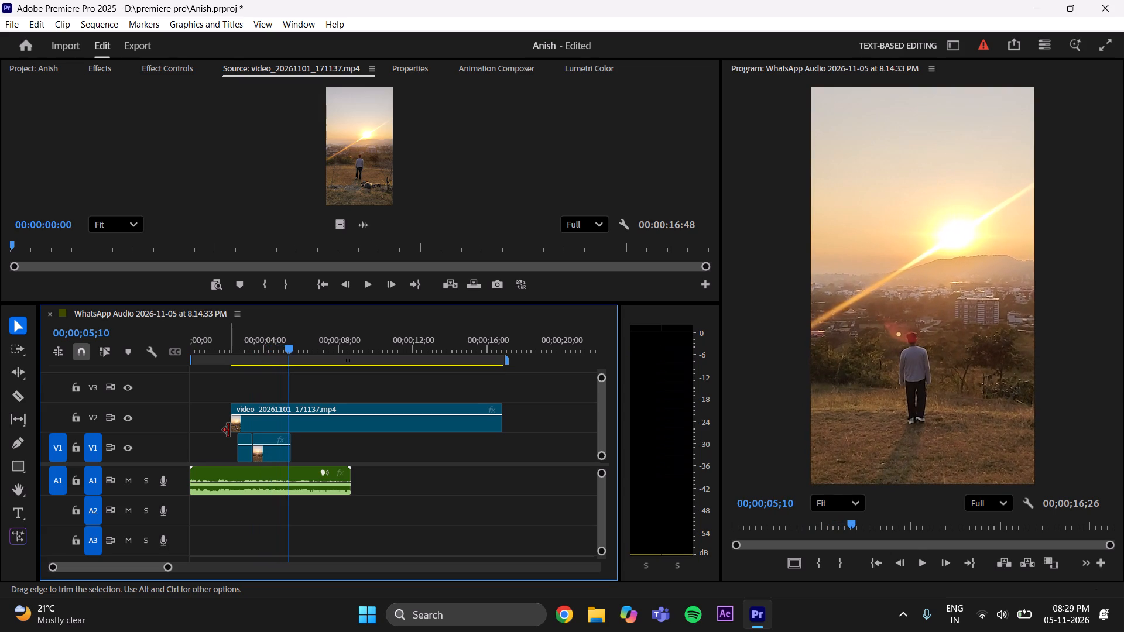
key("space")
key("space")
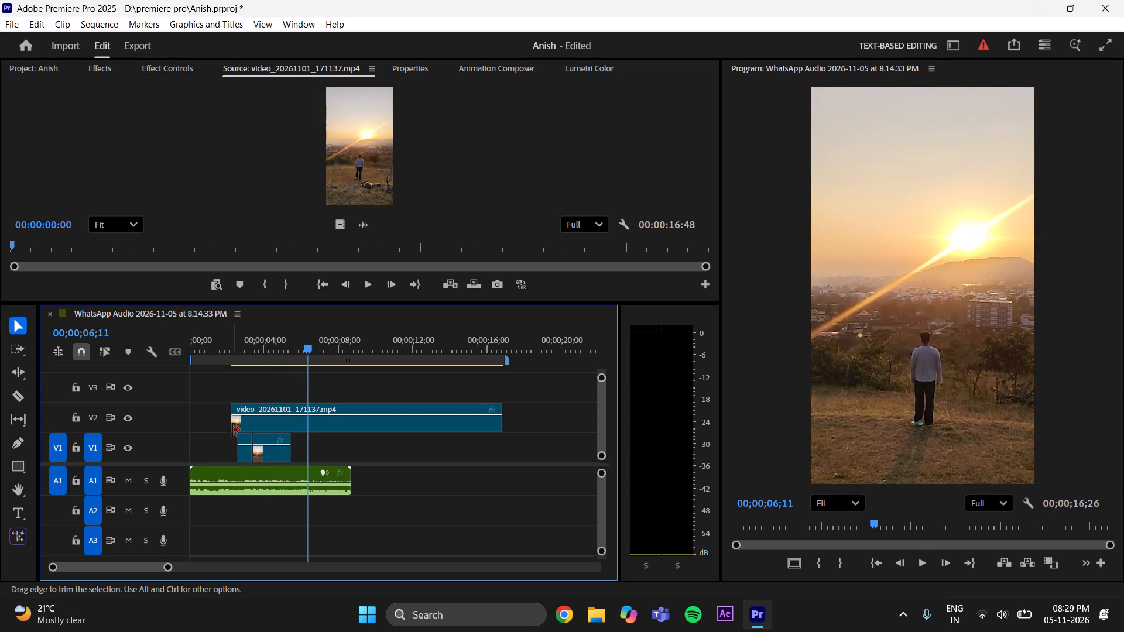
left_click_drag(309, 345, 293, 359)
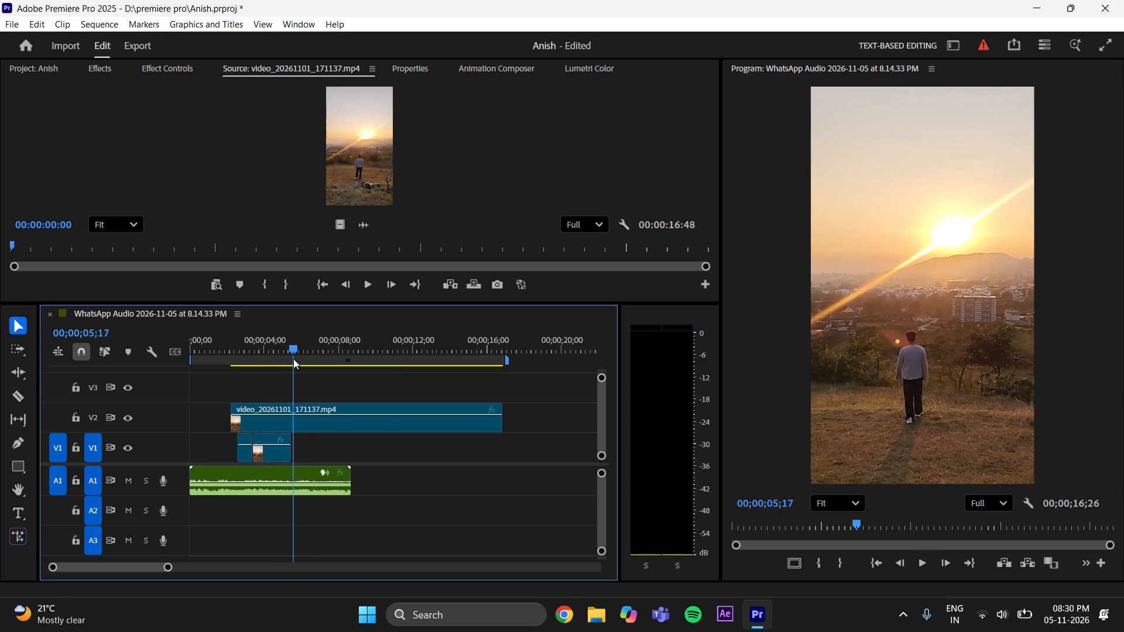
left_click_drag(293, 359, 270, 389)
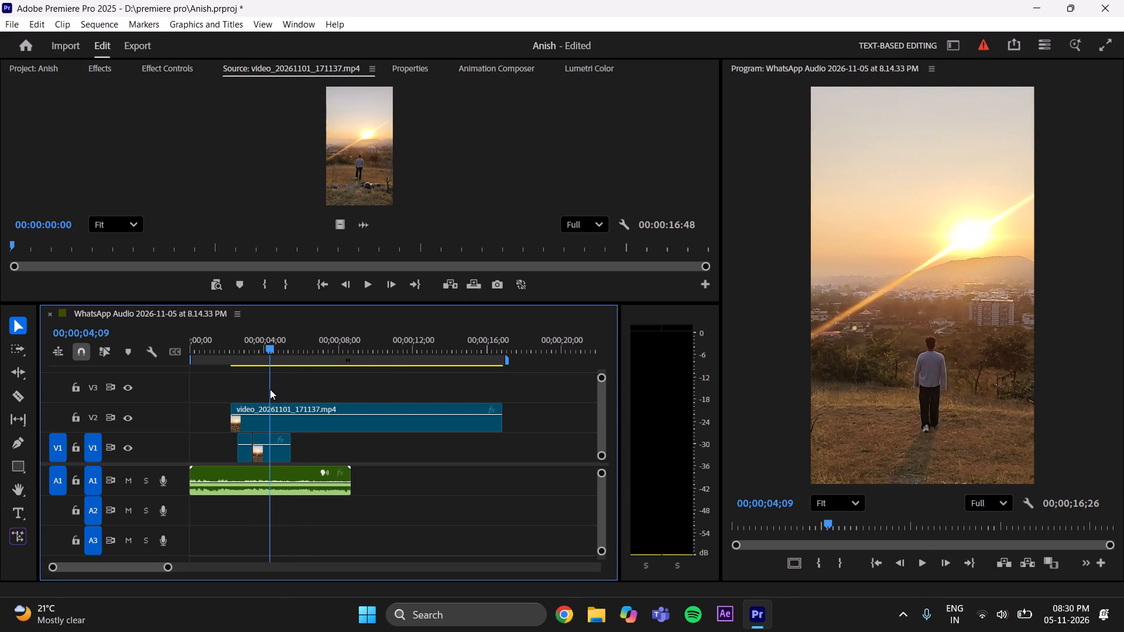
left_click_drag(270, 389, 231, 438)
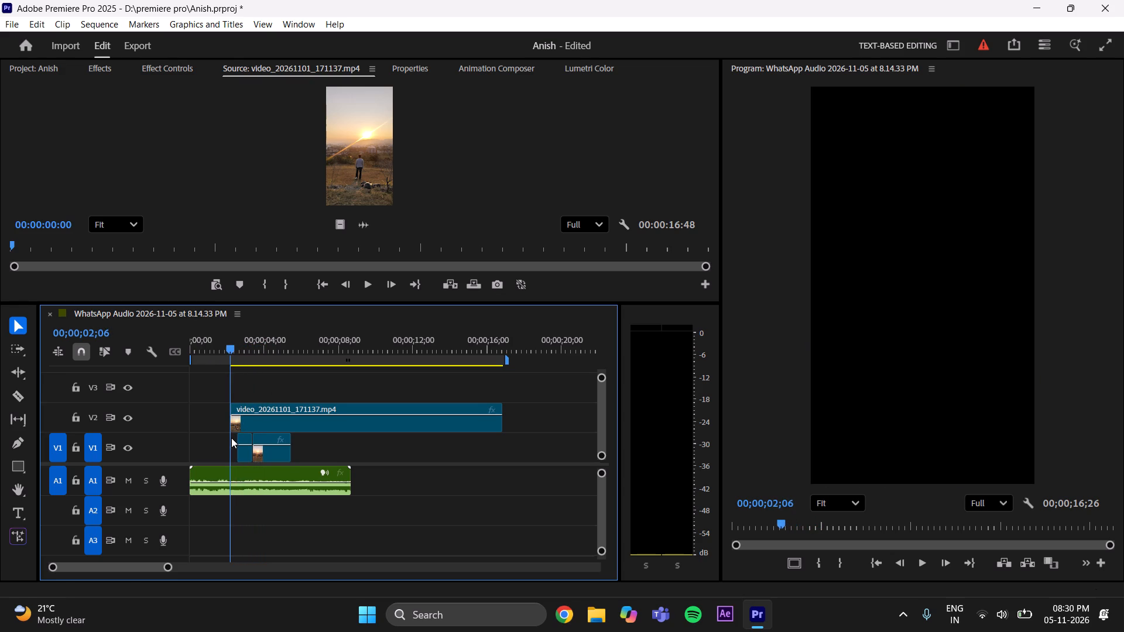
left_click_drag(231, 438, 231, 438)
key("space")
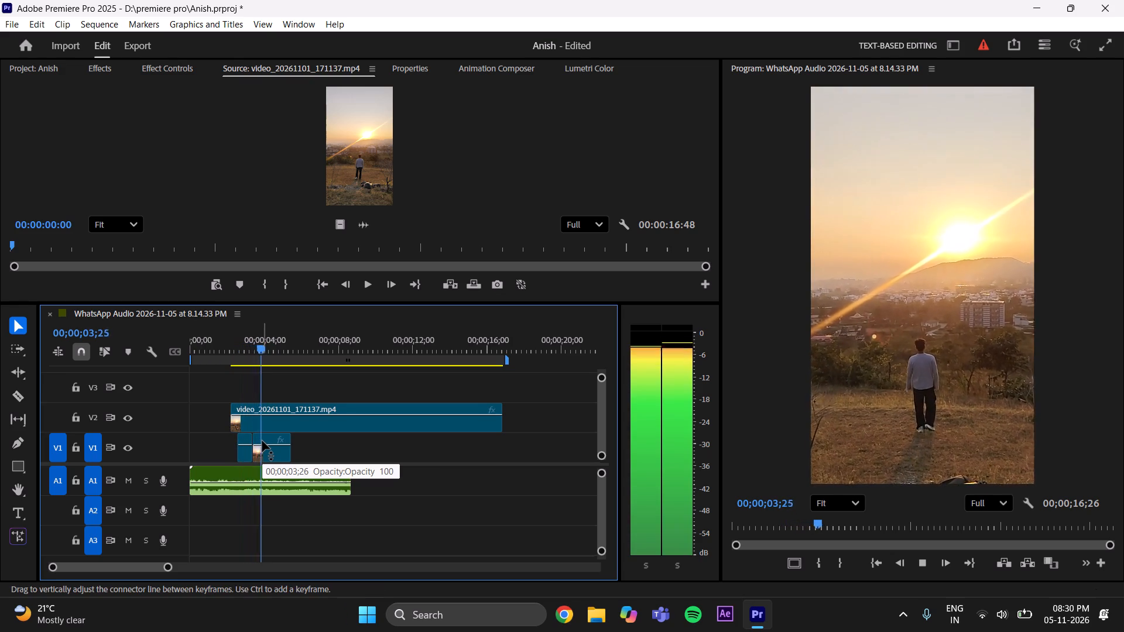
key("space")
key("space")
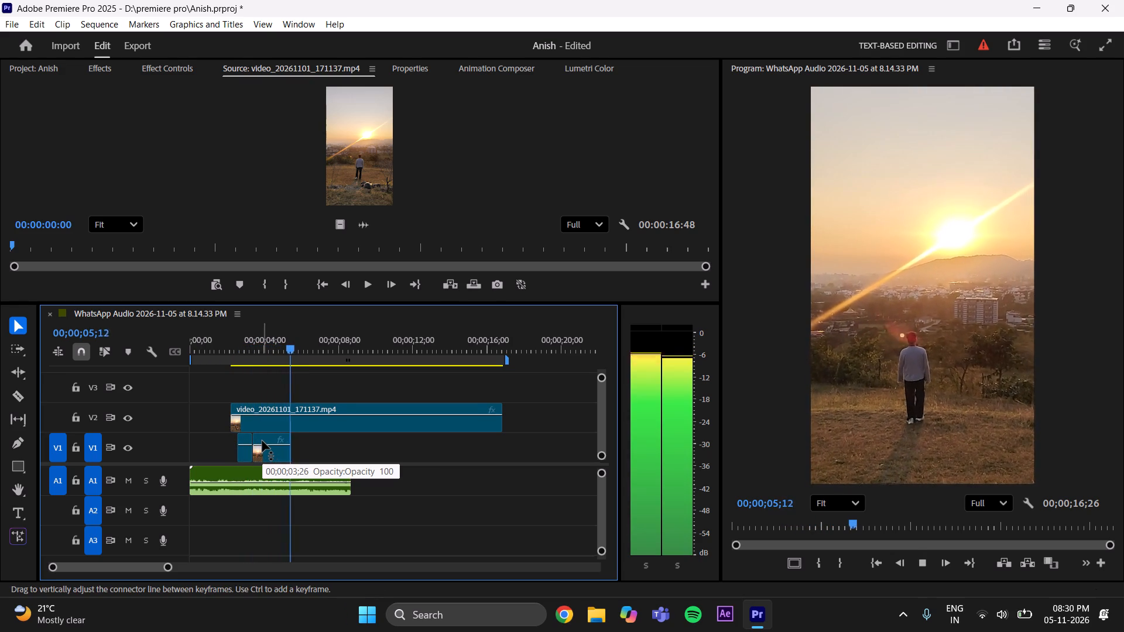
key("space")
left_click_drag(502, 425, 498, 425)
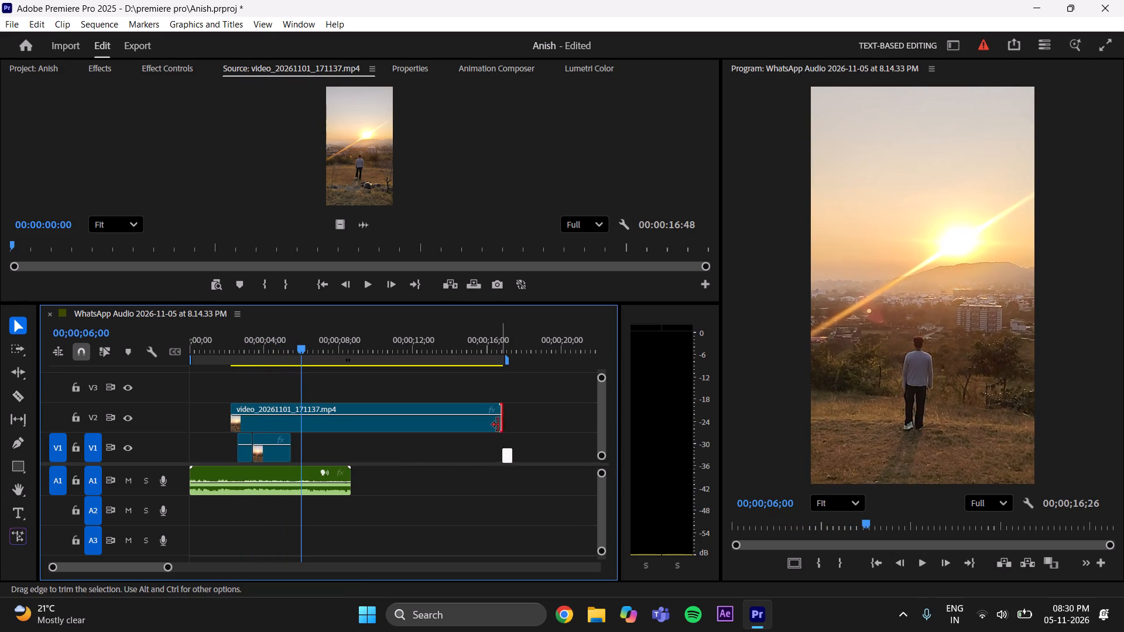
left_click_drag(498, 425, 298, 440)
Move the trimmed V2 clip back to the very start of the sequence, keeping it on V2.
left_click_drag(254, 425, 208, 424)
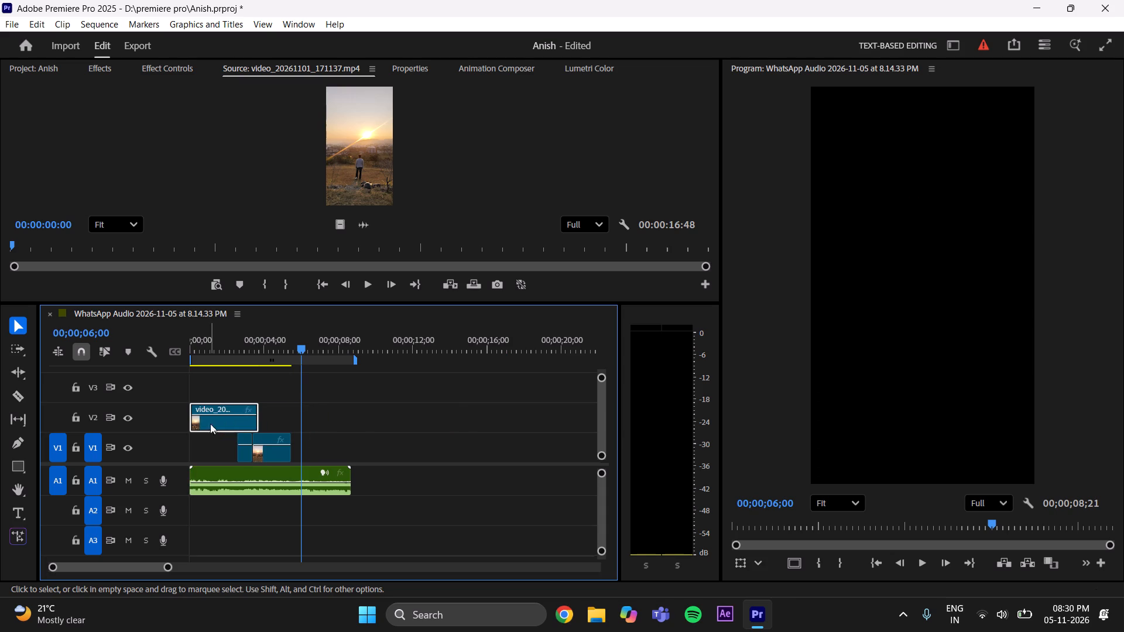
left_click(403, 431)
Open video_20261101_171222.mp4 as the source clip and place only its video on track V3 at the start of the sequence.
left_click(35, 64)
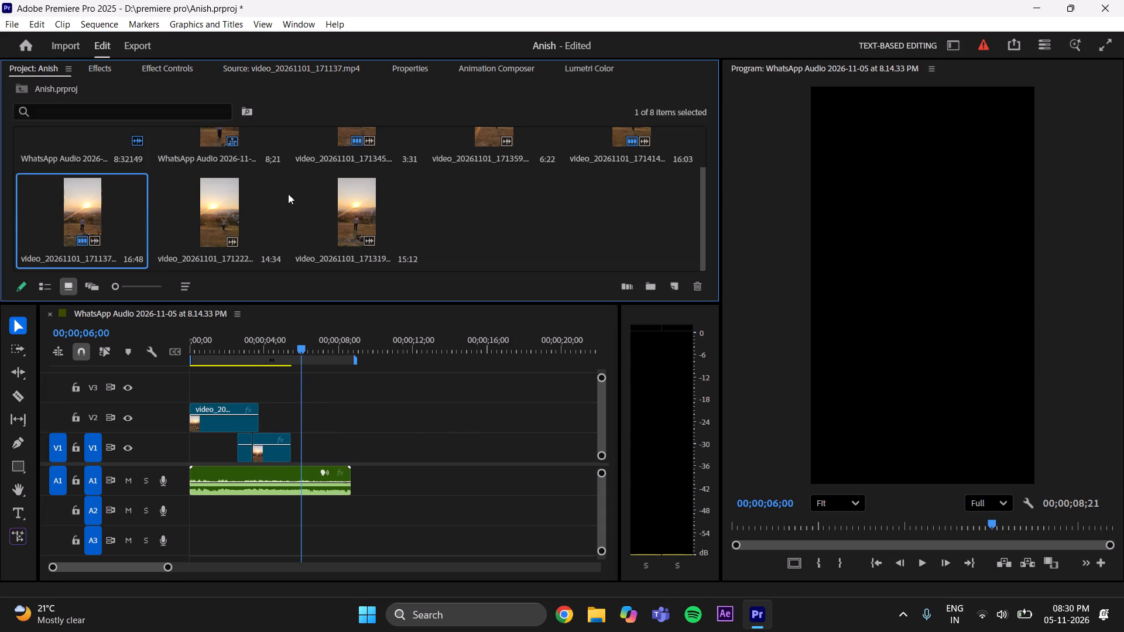
double_click(246, 220)
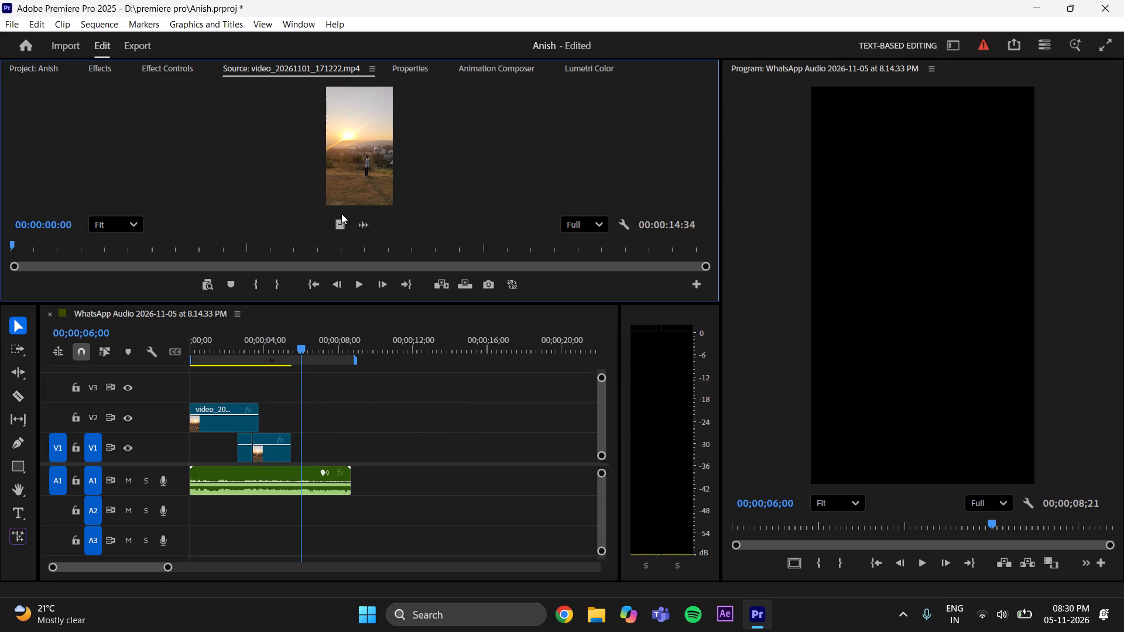
left_click_drag(341, 222, 263, 394)
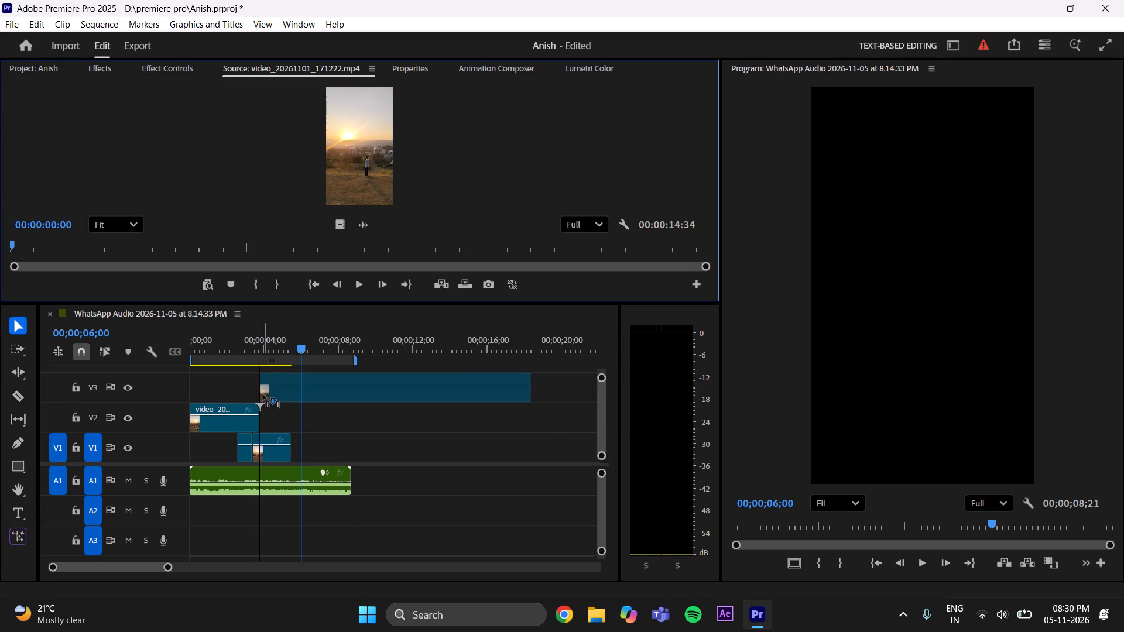
left_click_drag(263, 394, 177, 391)
Review the V3 clip to find where the wanted moment begins and trim the clip's start to 00;00;01;22.
left_click_drag(295, 345, 138, 376)
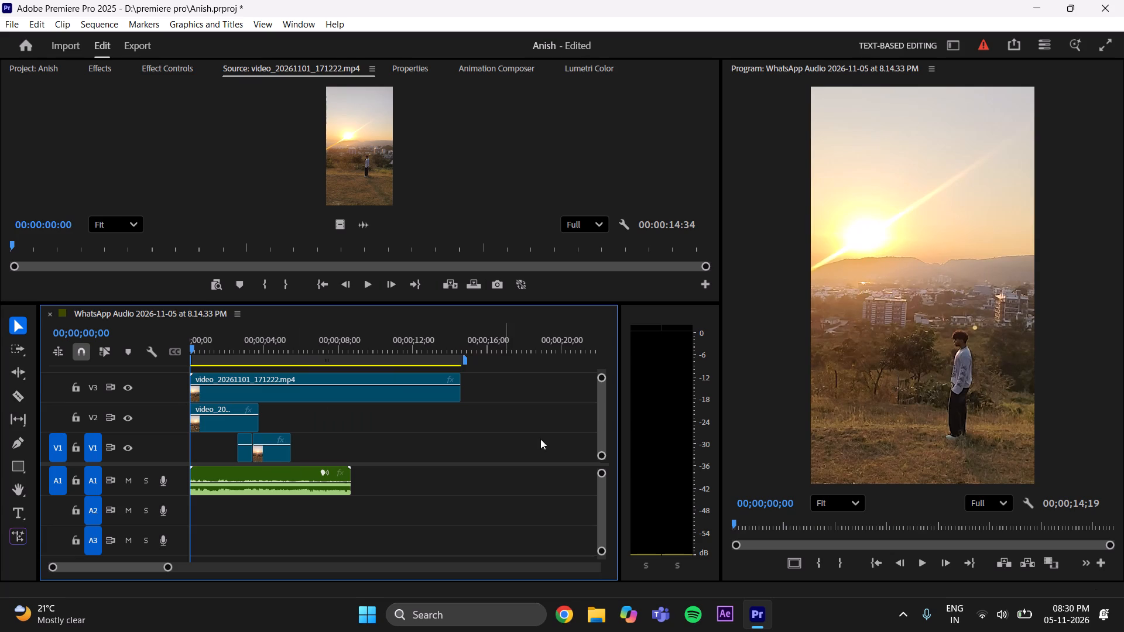
key("space")
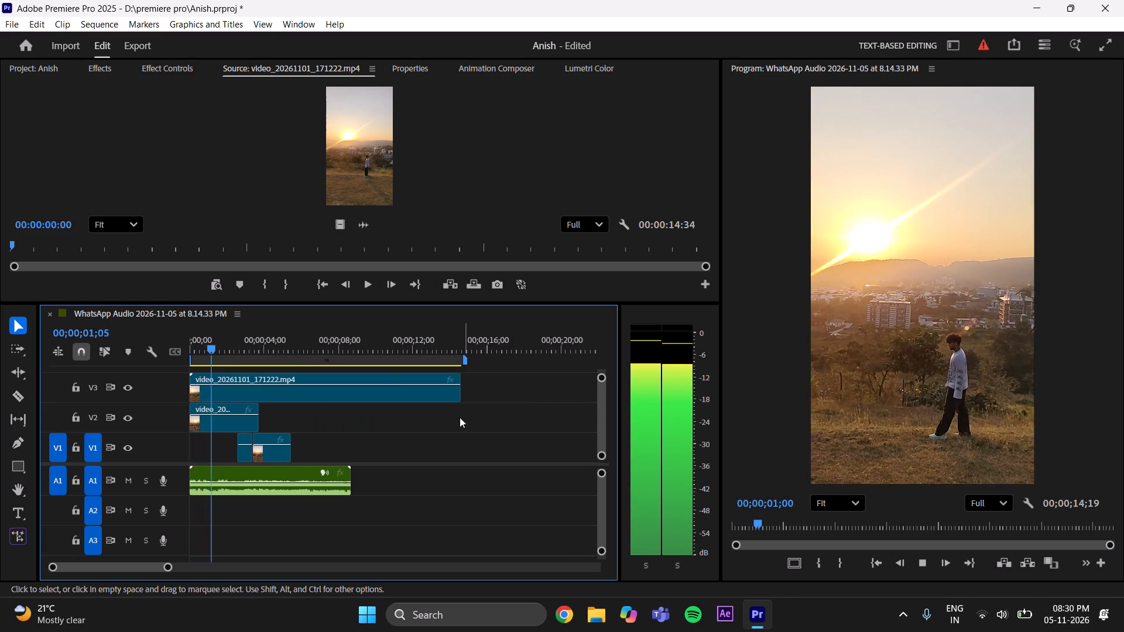
key("space")
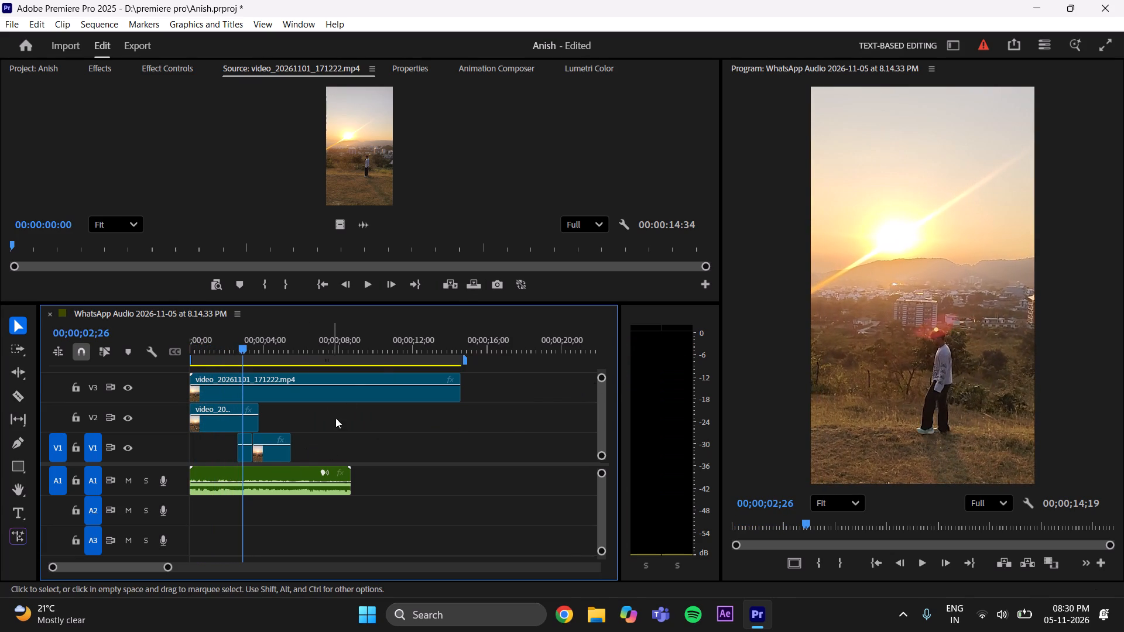
key("space")
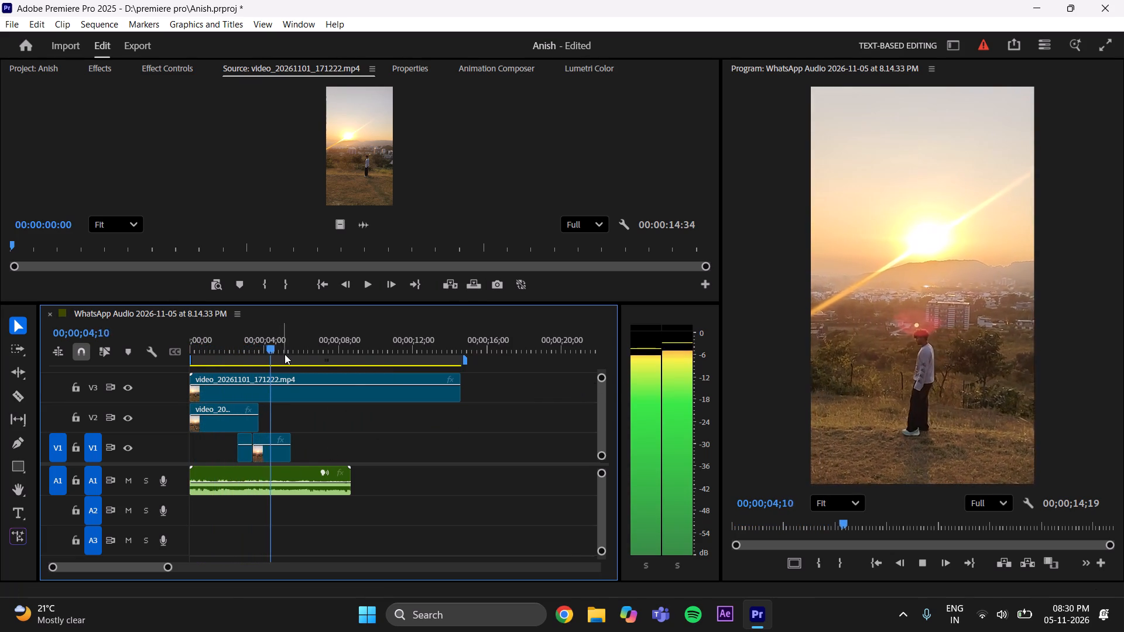
left_click_drag(287, 353, 450, 372)
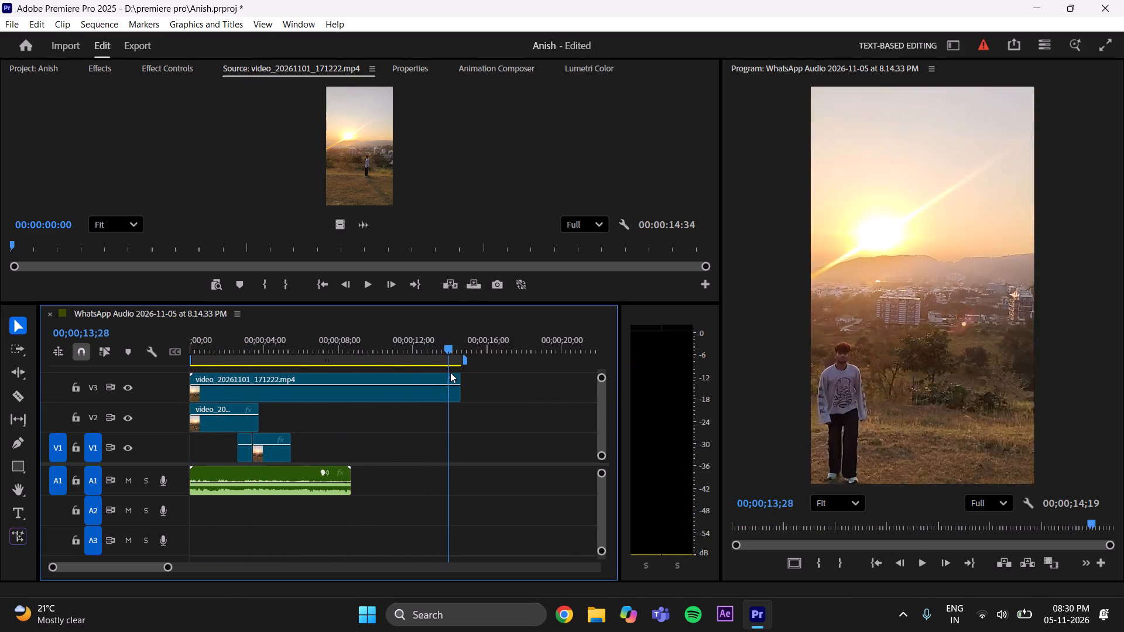
left_click_drag(450, 372, 449, 378)
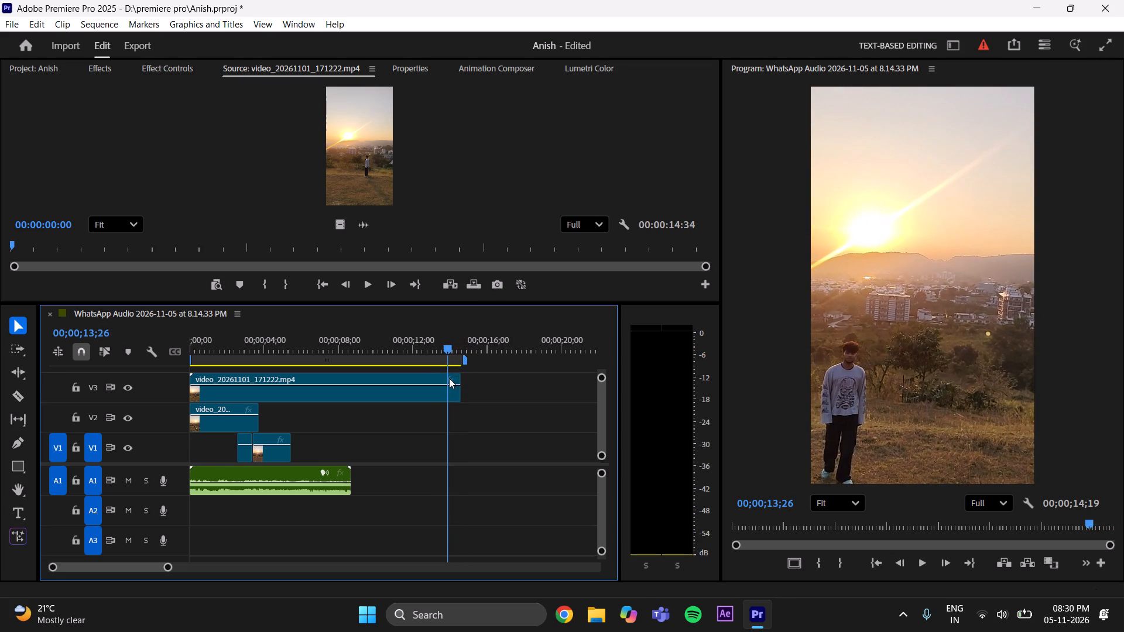
left_click_drag(449, 378, 257, 386)
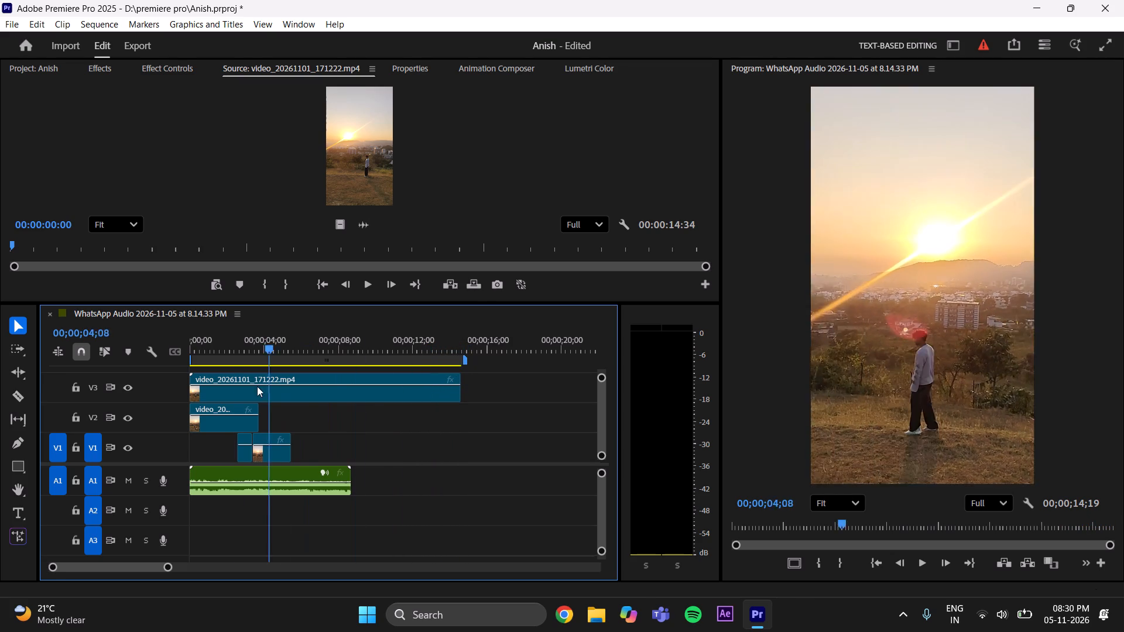
left_click_drag(257, 386, 163, 391)
key("space")
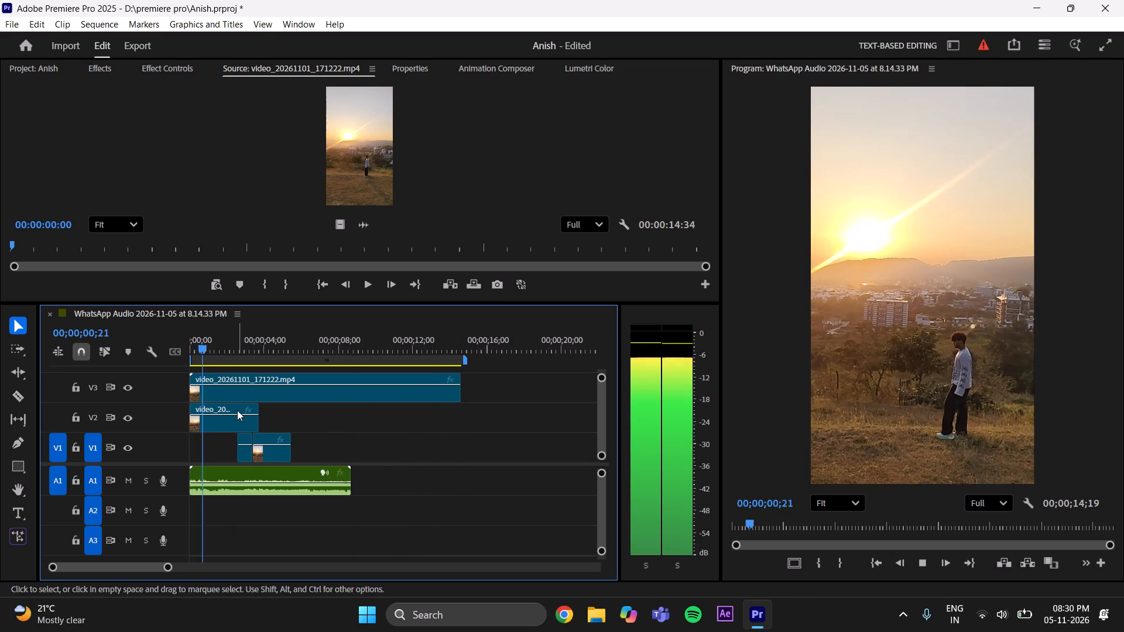
key("space")
key("space")
key("space")
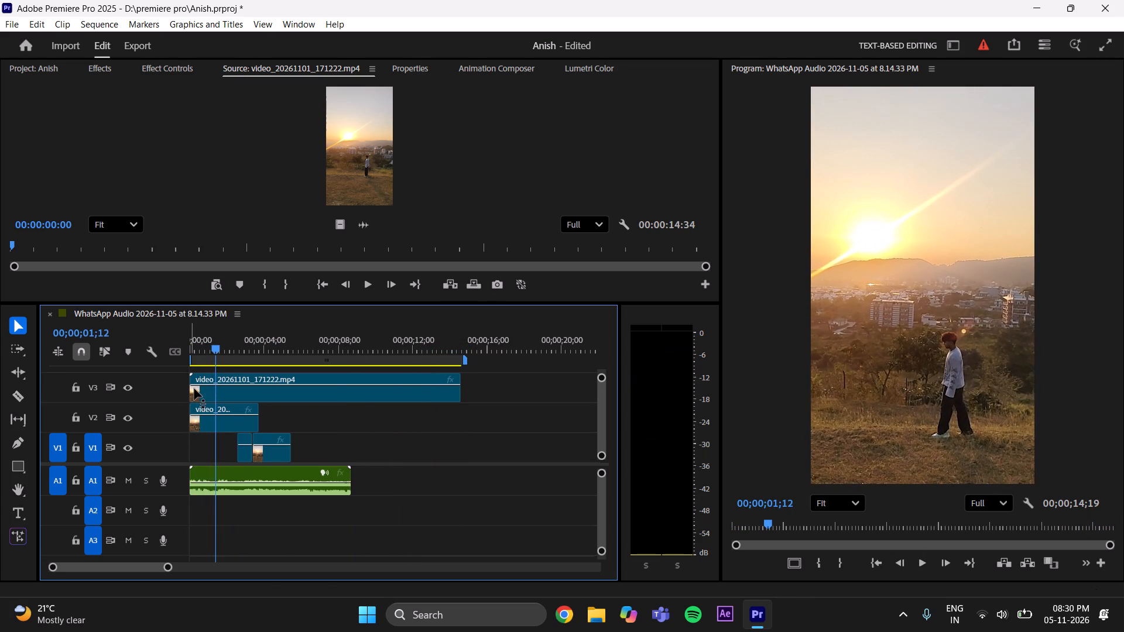
left_click_drag(214, 344, 210, 350)
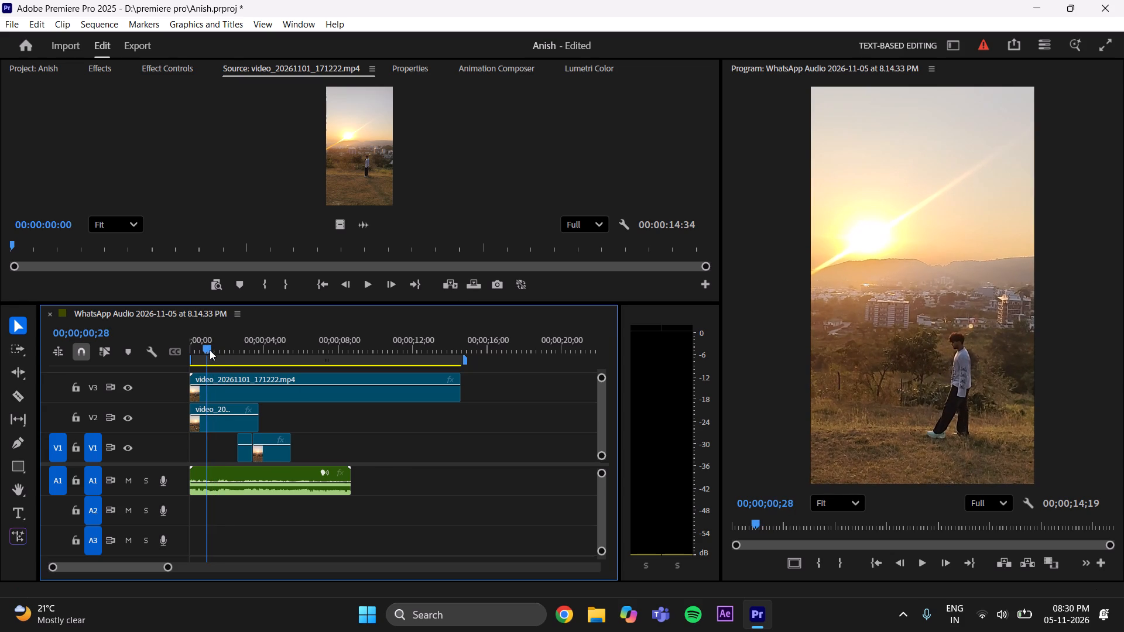
left_click_drag(210, 350, 224, 351)
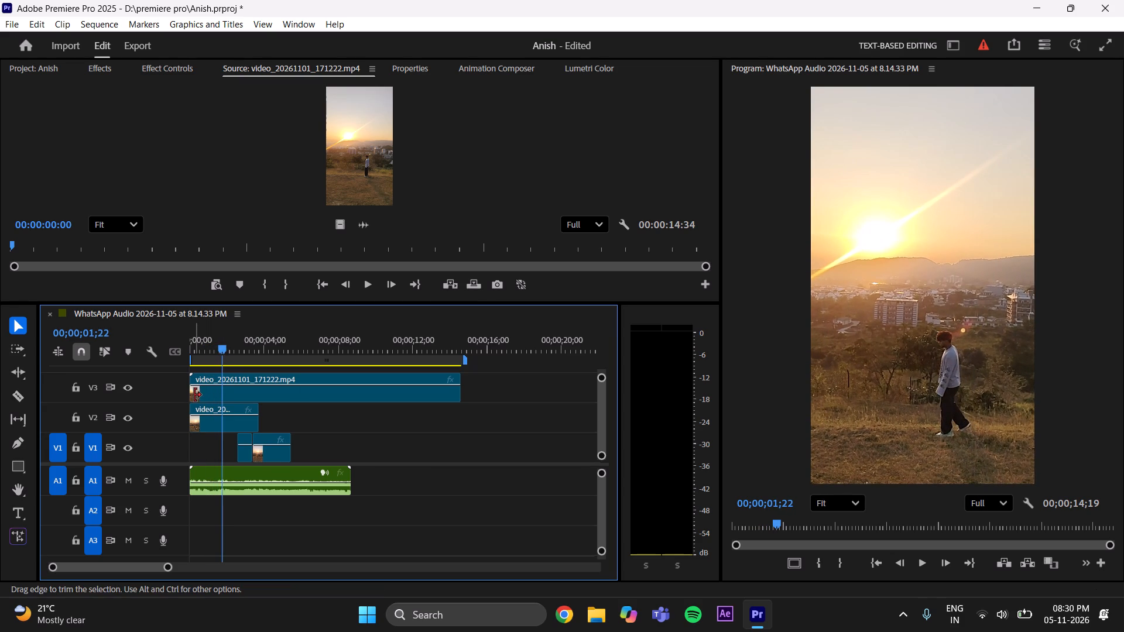
left_click_drag(196, 395, 228, 395)
Play through the V3 clip to find where its first wanted moment ends and split it at 00;00;03;21.
key("space")
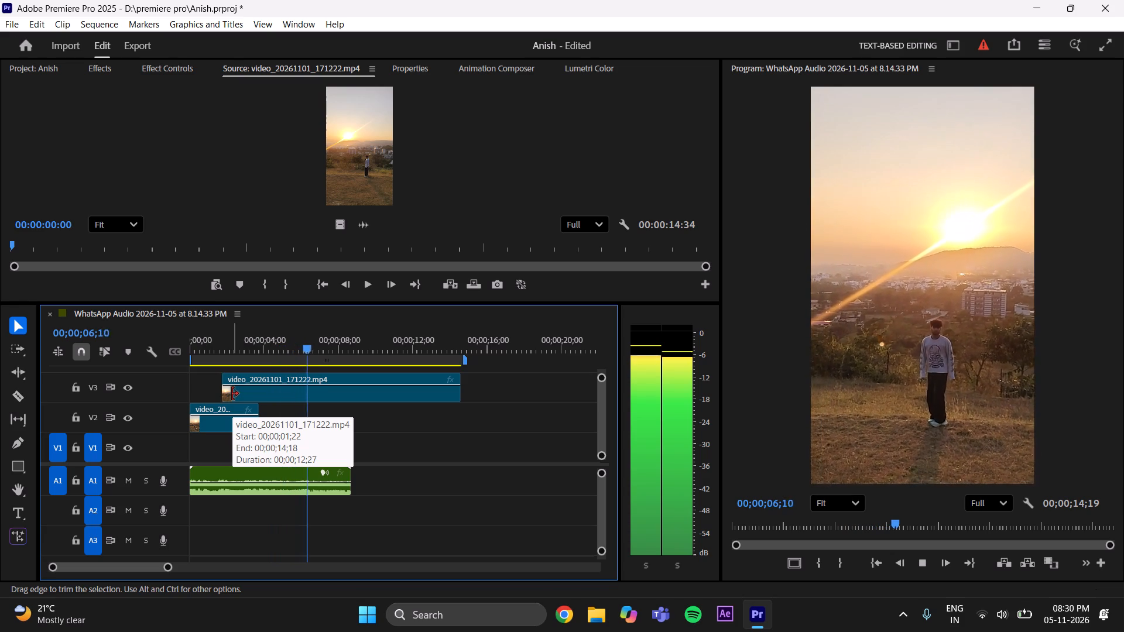
key("space")
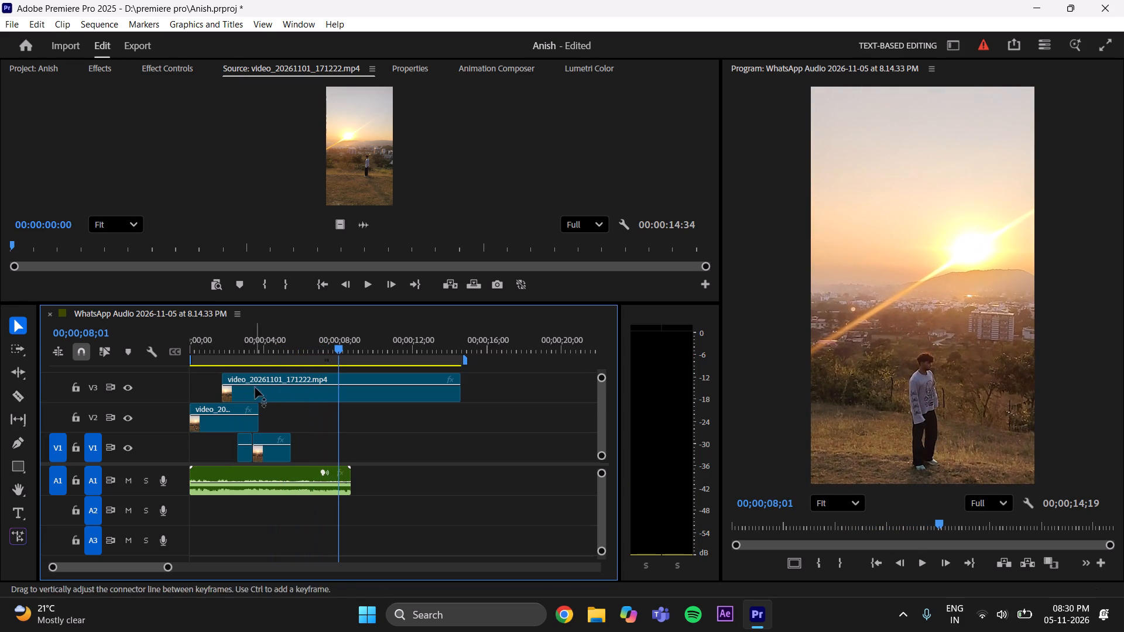
left_click_drag(337, 345, 225, 400)
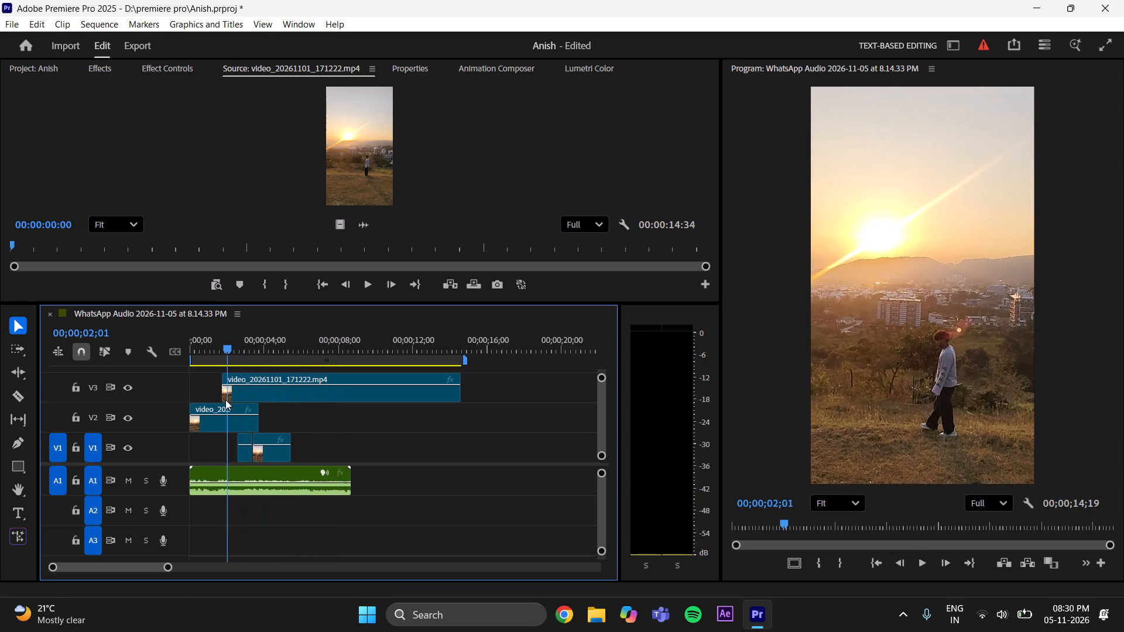
left_click_drag(225, 400, 221, 405)
key("space")
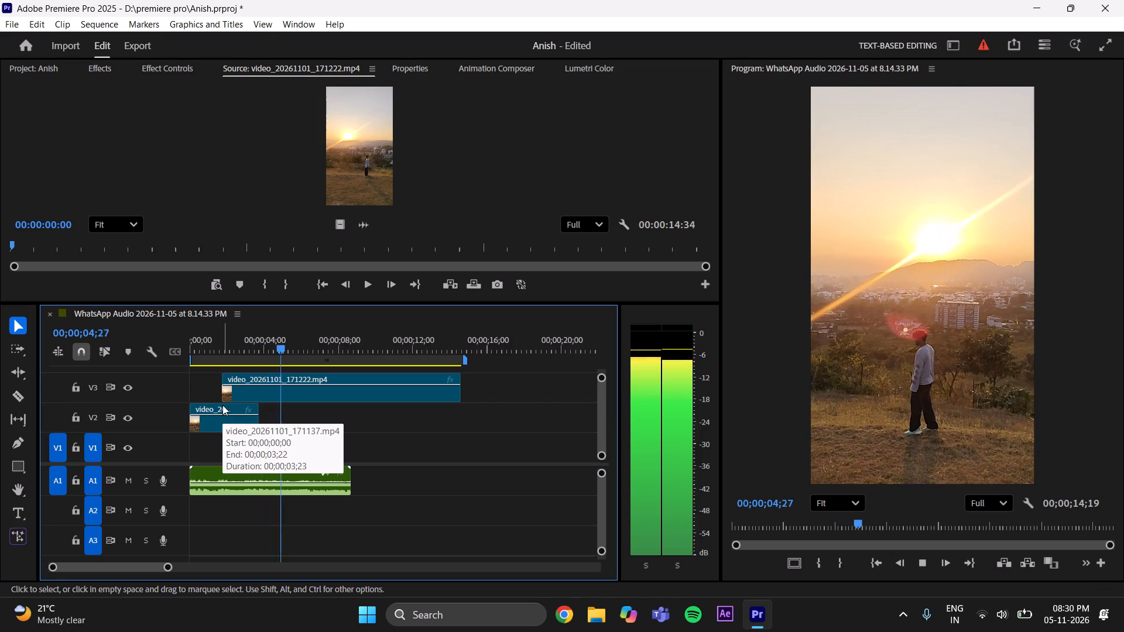
key("space")
left_click_drag(279, 338, 224, 393)
key("space")
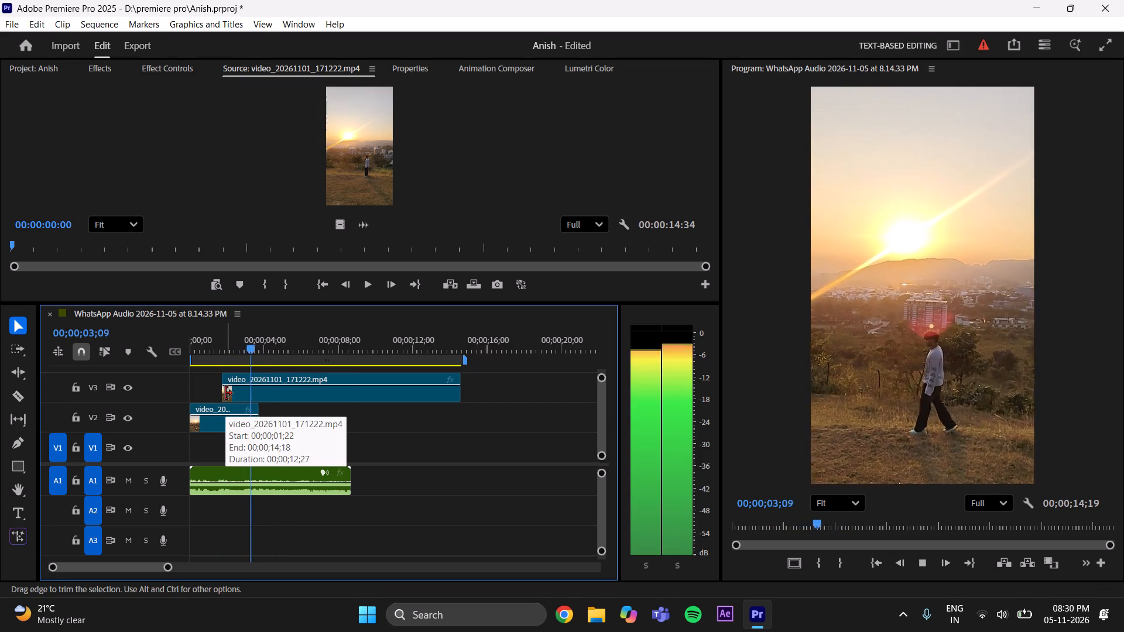
key("space")
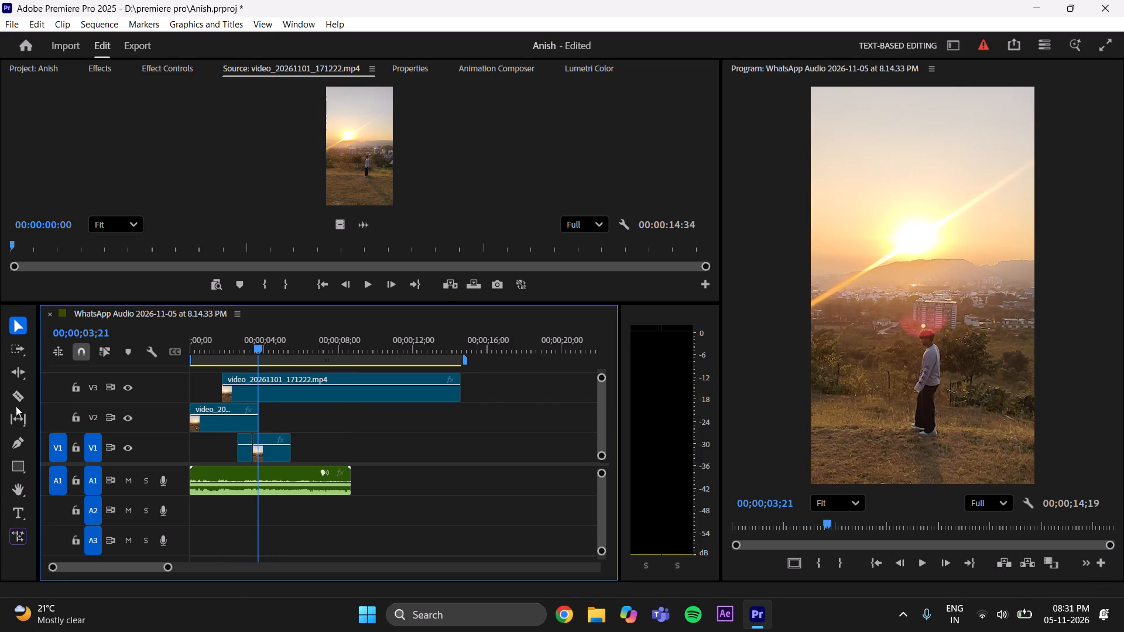
left_click(18, 405)
left_click(12, 391)
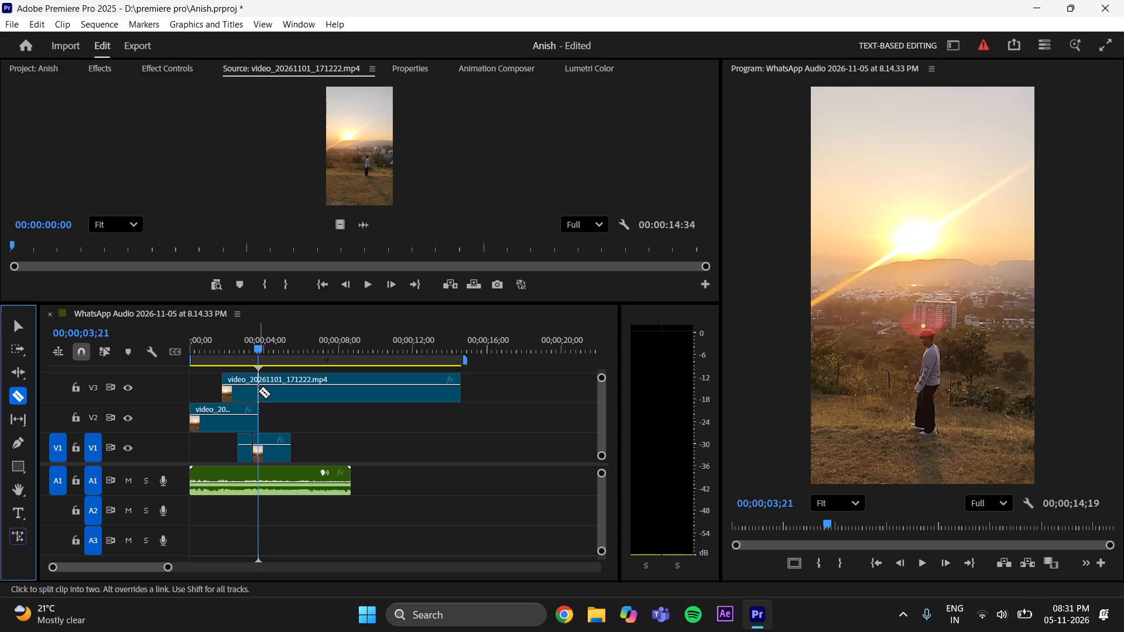
left_click(258, 391)
Review the rest of the V3 clip to find where the second wanted moment begins and split it at 00;00;07;02.
key("space")
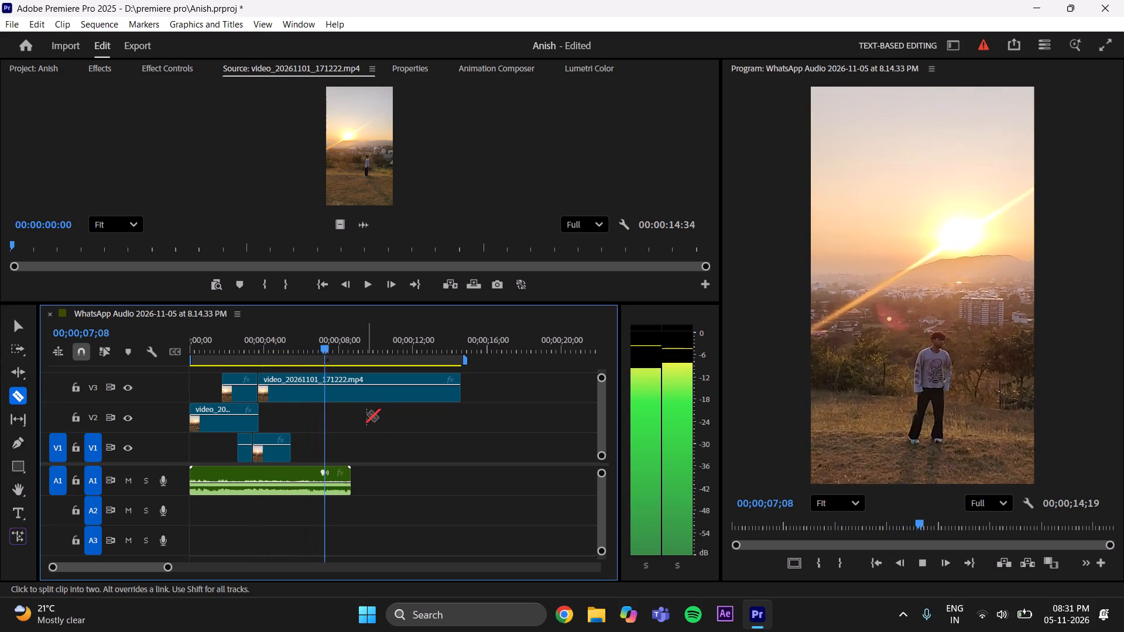
key("space")
left_click_drag(333, 346, 328, 352)
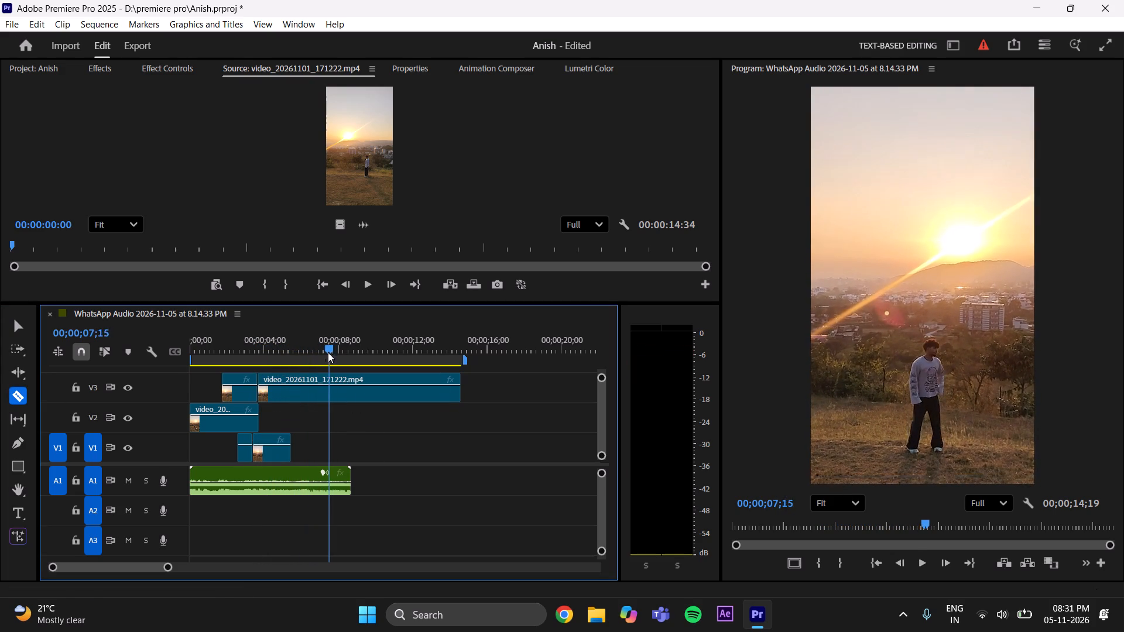
left_click_drag(328, 352, 296, 368)
key("space")
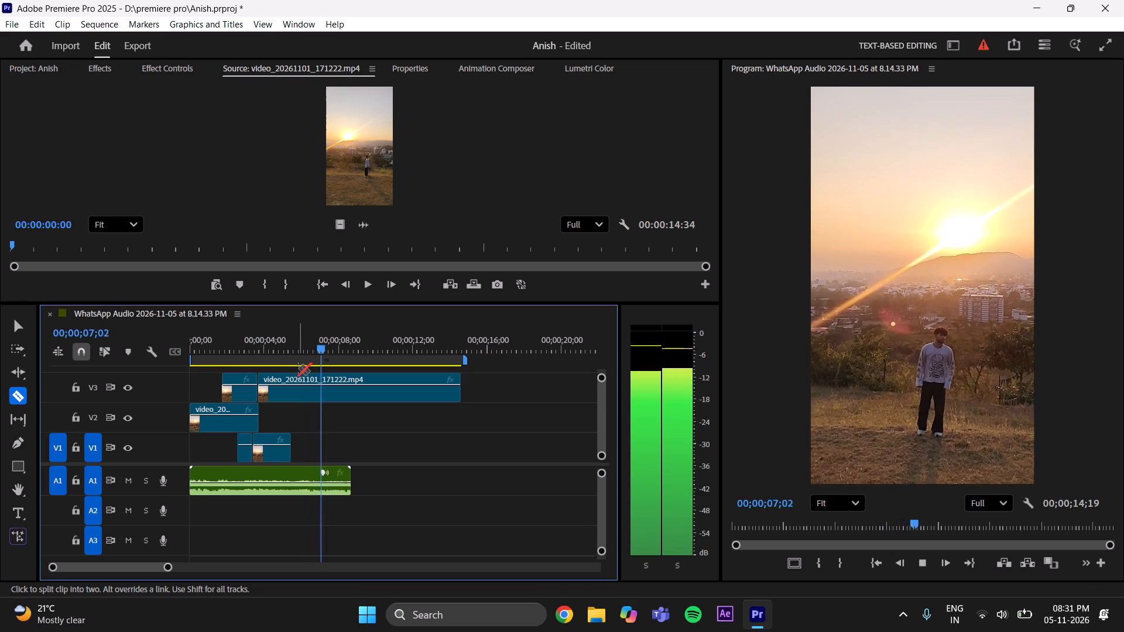
key("space")
key("space")
key("space")
left_click_drag(325, 339, 303, 362)
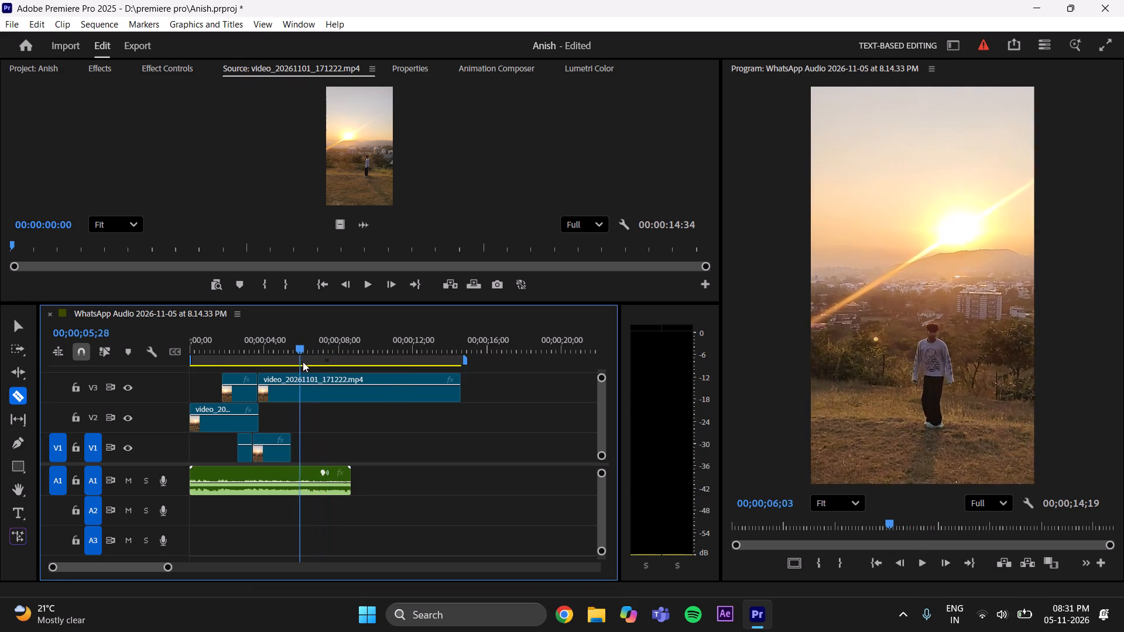
left_click_drag(303, 362, 301, 362)
key("space")
key("space")
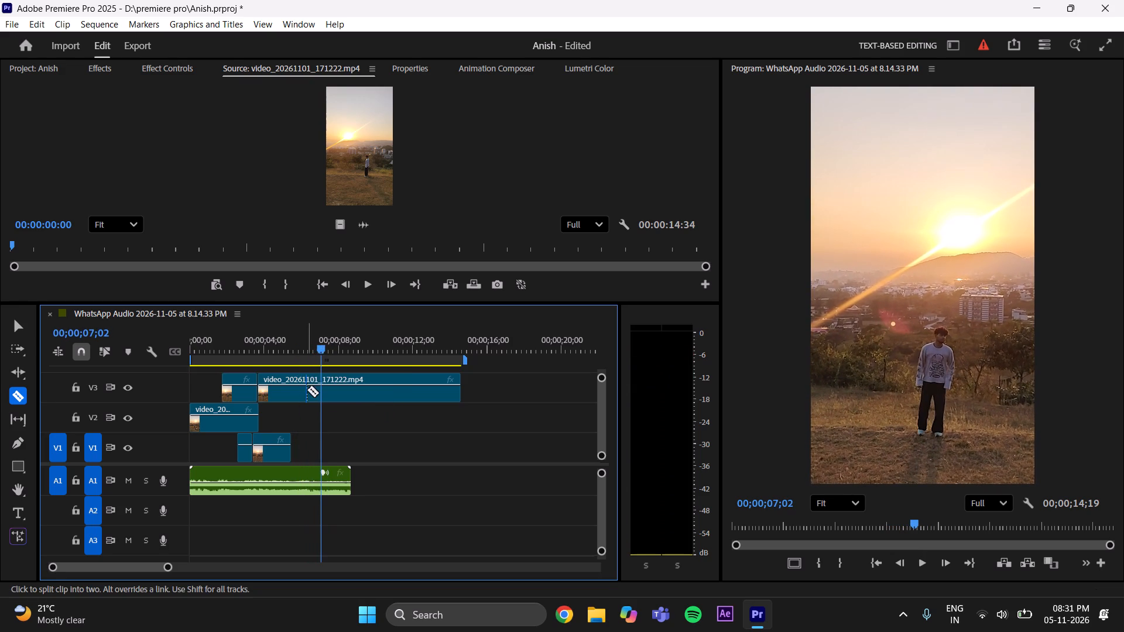
left_click(322, 390)
Play the last V3 piece to find where the second moment should end and split it at 00;00;09;02.
key("space")
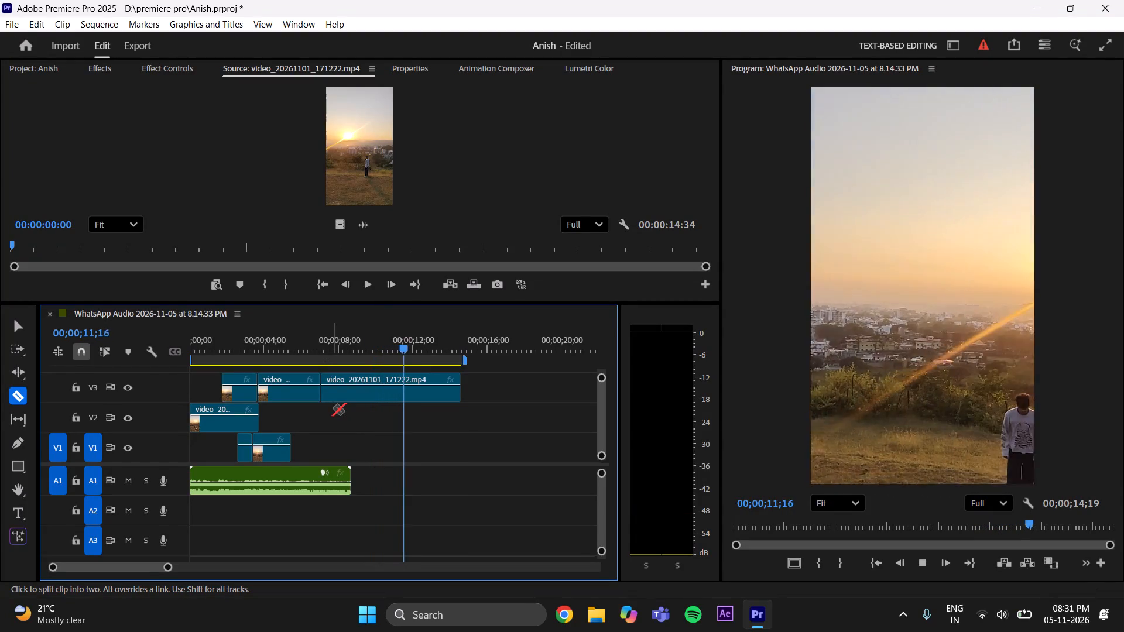
key("space")
left_click_drag(416, 348, 321, 380)
key("space")
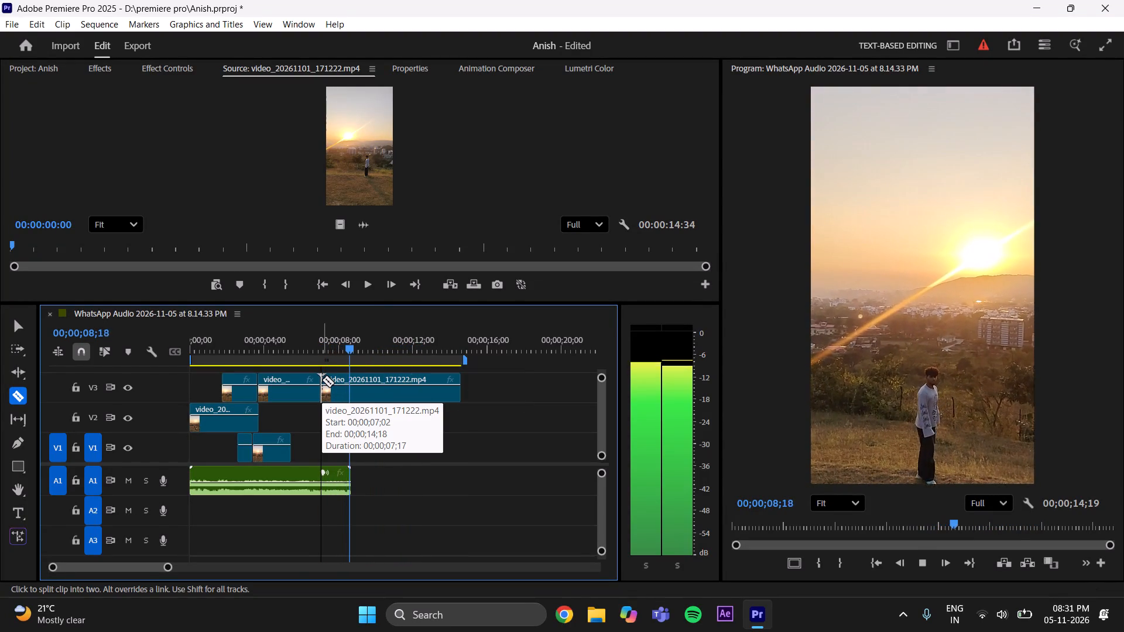
key("space")
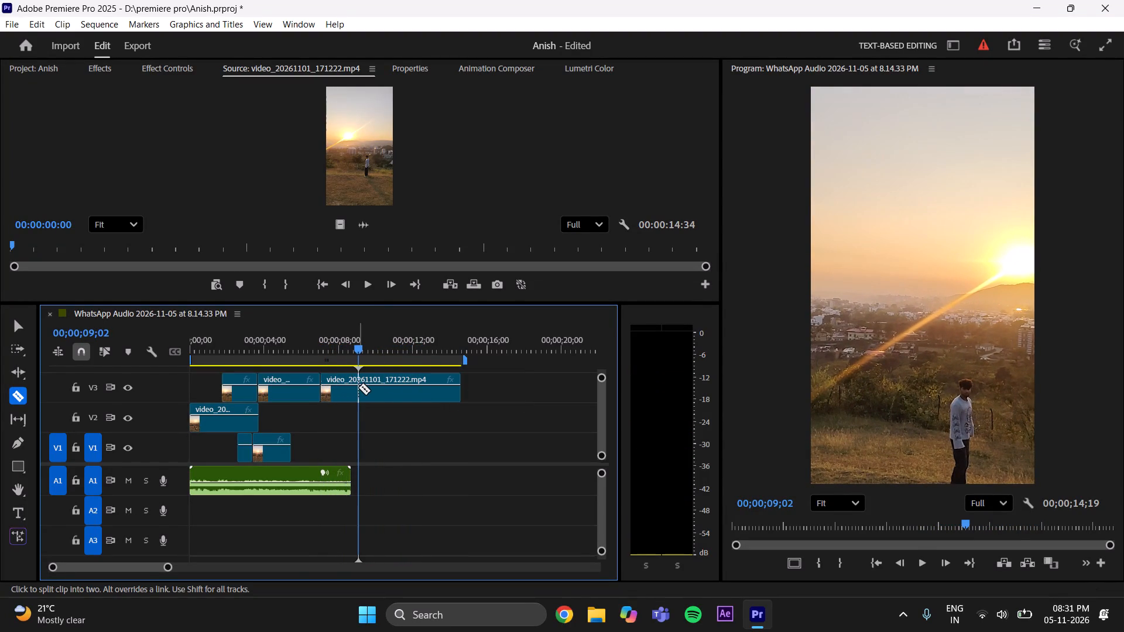
left_click(358, 388)
Delete the unwanted V3 pieces: the one after 00;00;09;02 and the one between 00;00;03;21 and 00;00;07;02.
left_click(23, 325)
left_click_drag(469, 437, 415, 383)
key("Delete")
left_click(293, 396)
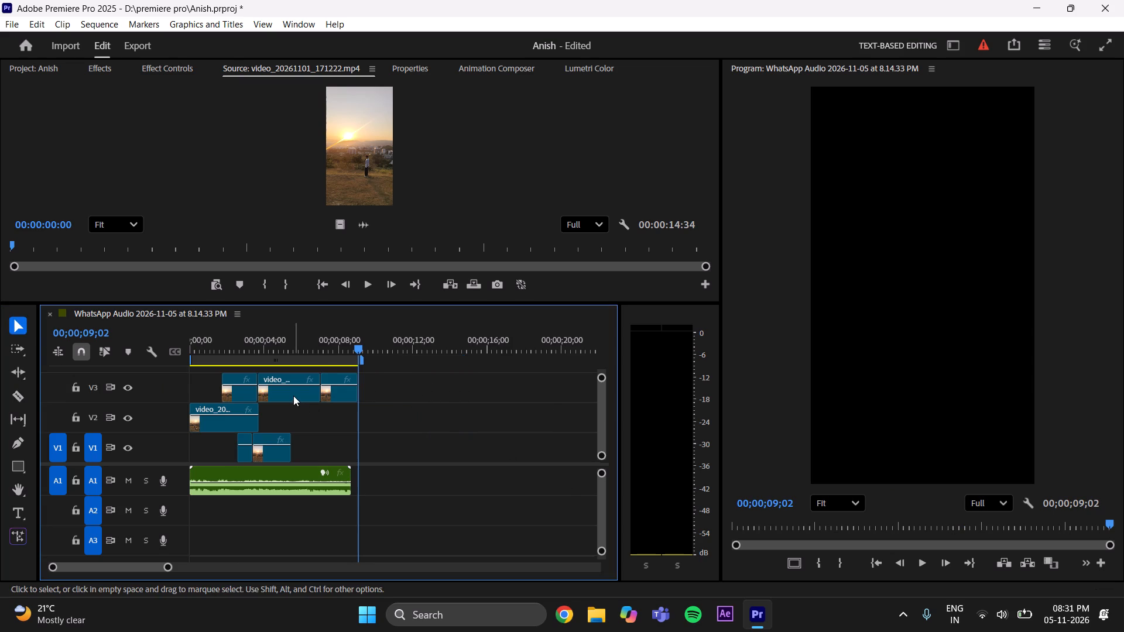
key("Delete")
Open video_20261101_171319.mp4 as the source clip and place only its video on a new track V4 at the sequence start.
left_click_drag(359, 344, 273, 368)
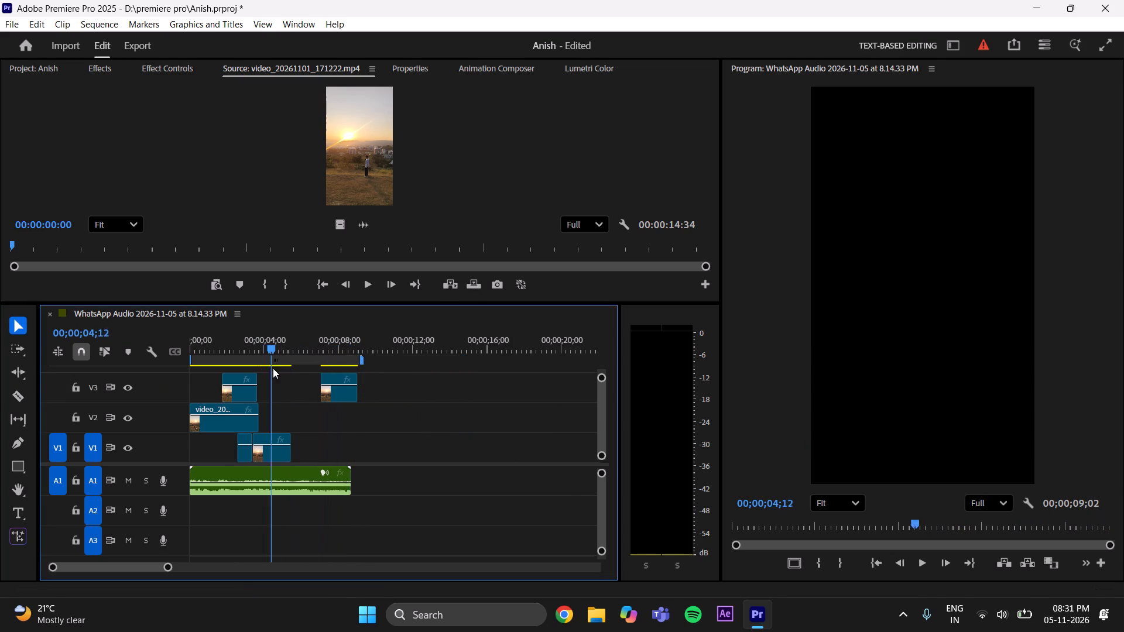
left_click_drag(273, 368, 244, 373)
left_click(42, 67)
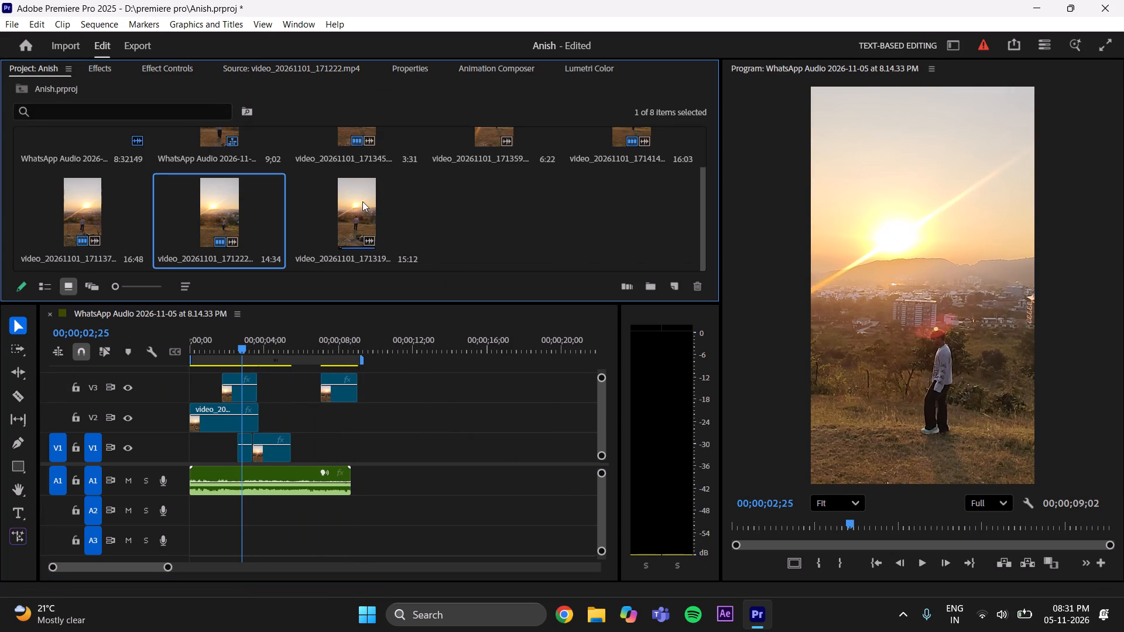
double_click(362, 201)
left_click_drag(469, 250, 92, 283)
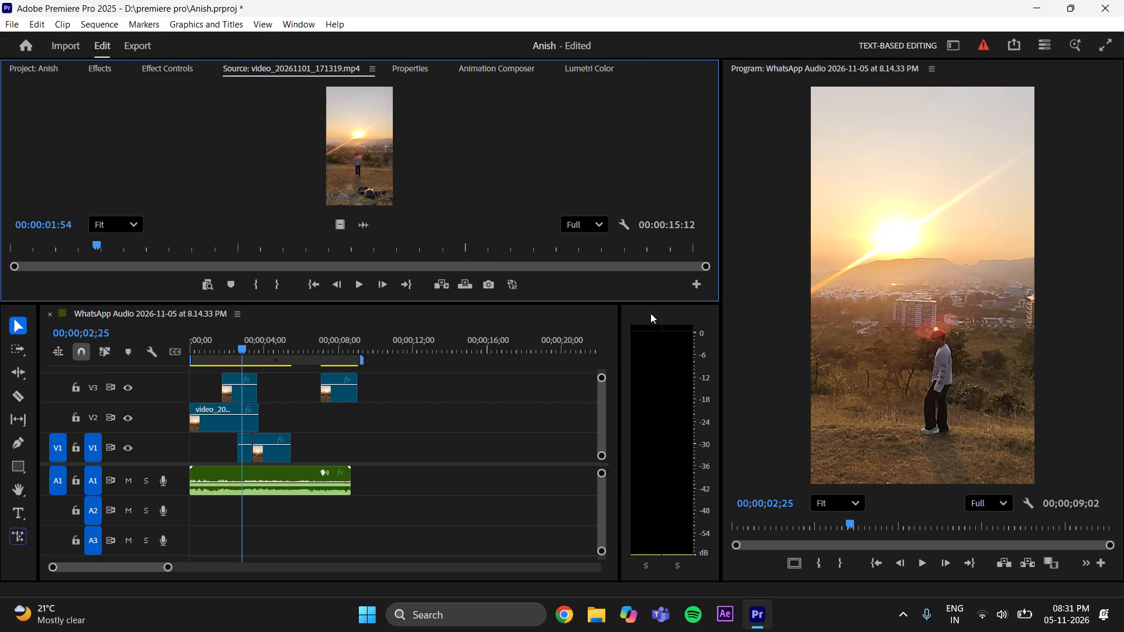
left_click_drag(599, 379, 601, 366)
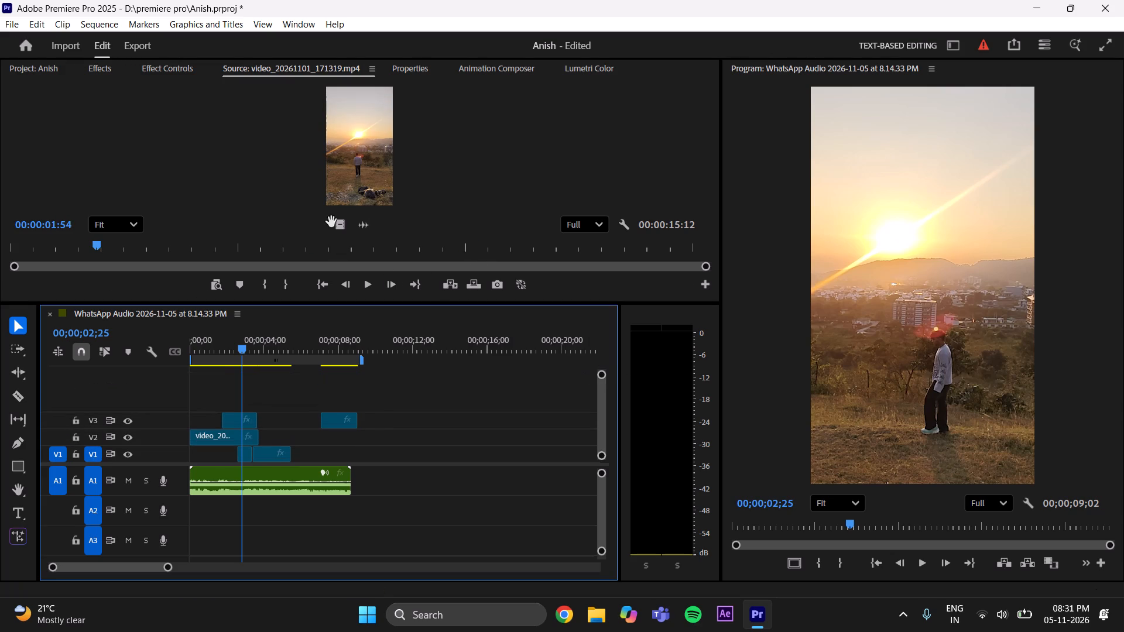
left_click_drag(335, 223, 187, 403)
Review the V4 clip to find where the wanted moment begins and trim the clip's start to 00;00;09;09.
left_click_drag(237, 341, 160, 372)
key("space")
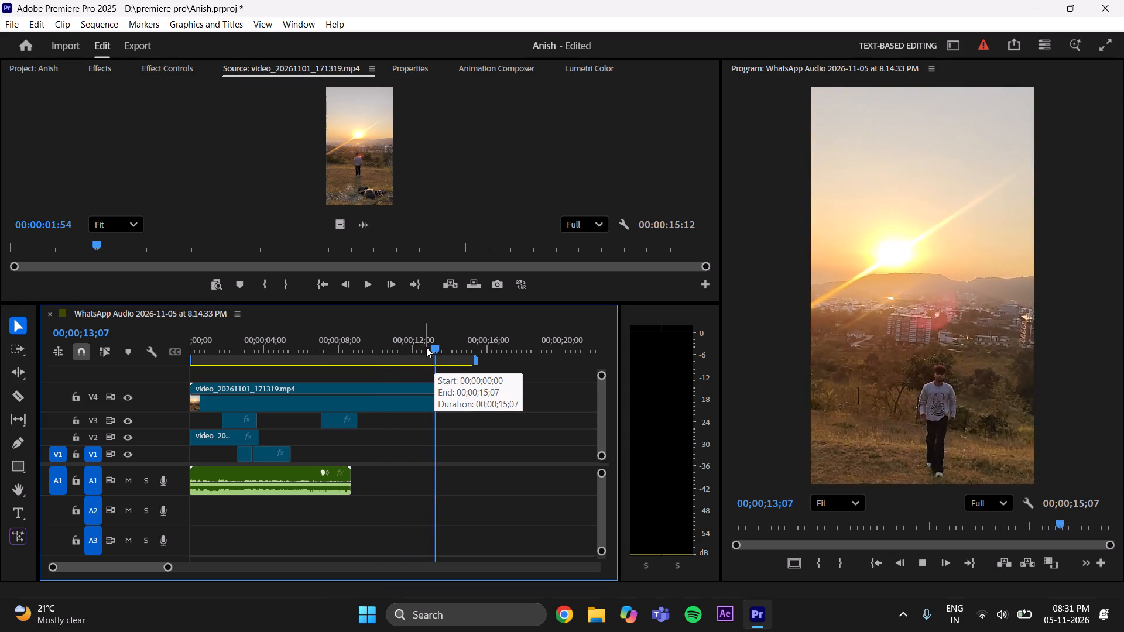
left_click_drag(427, 347, 339, 365)
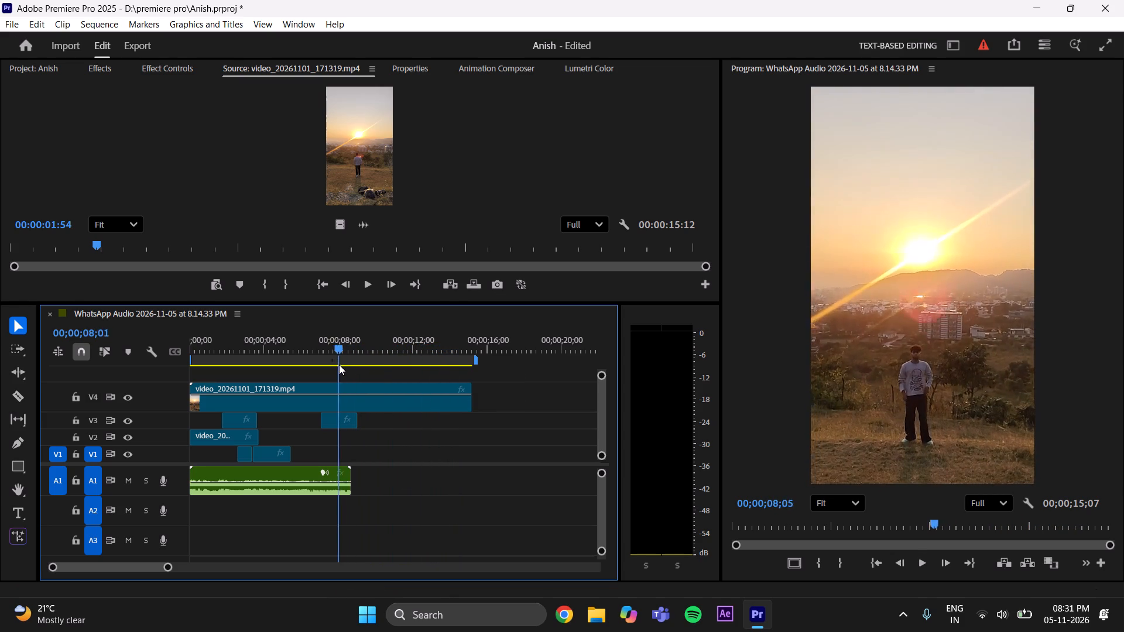
left_click_drag(339, 365, 351, 379)
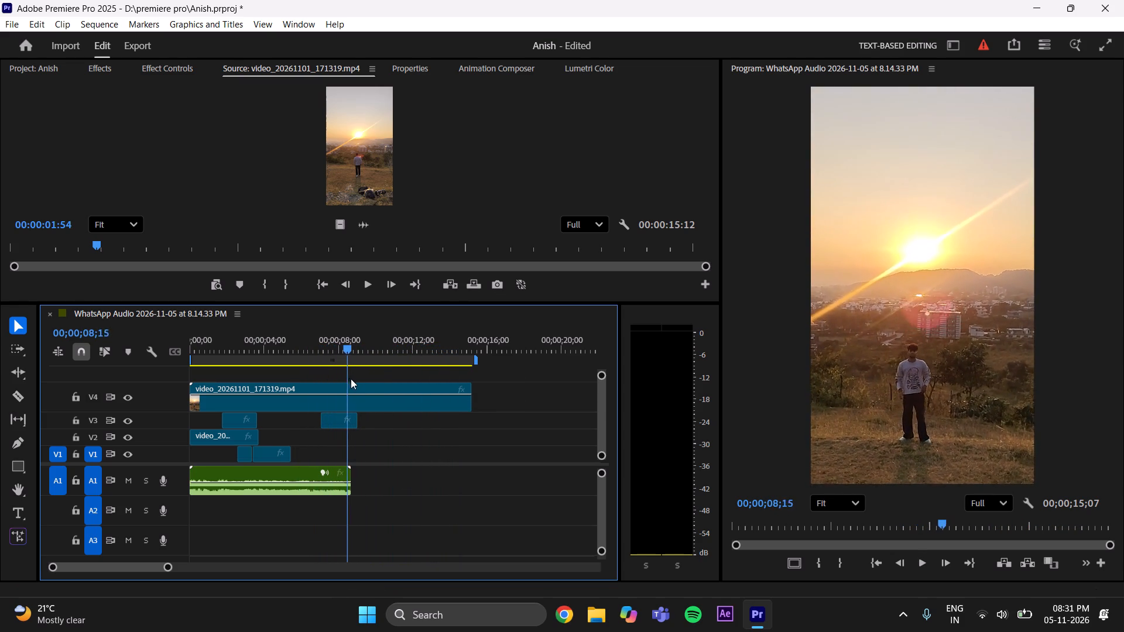
left_click_drag(351, 379, 351, 390)
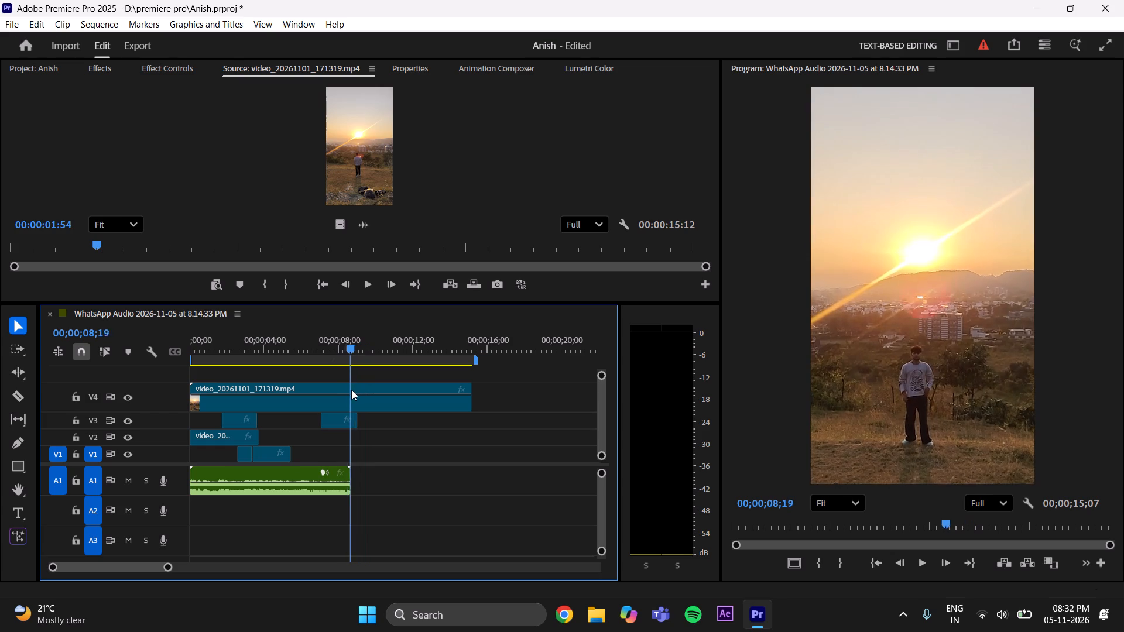
left_click_drag(351, 390, 361, 394)
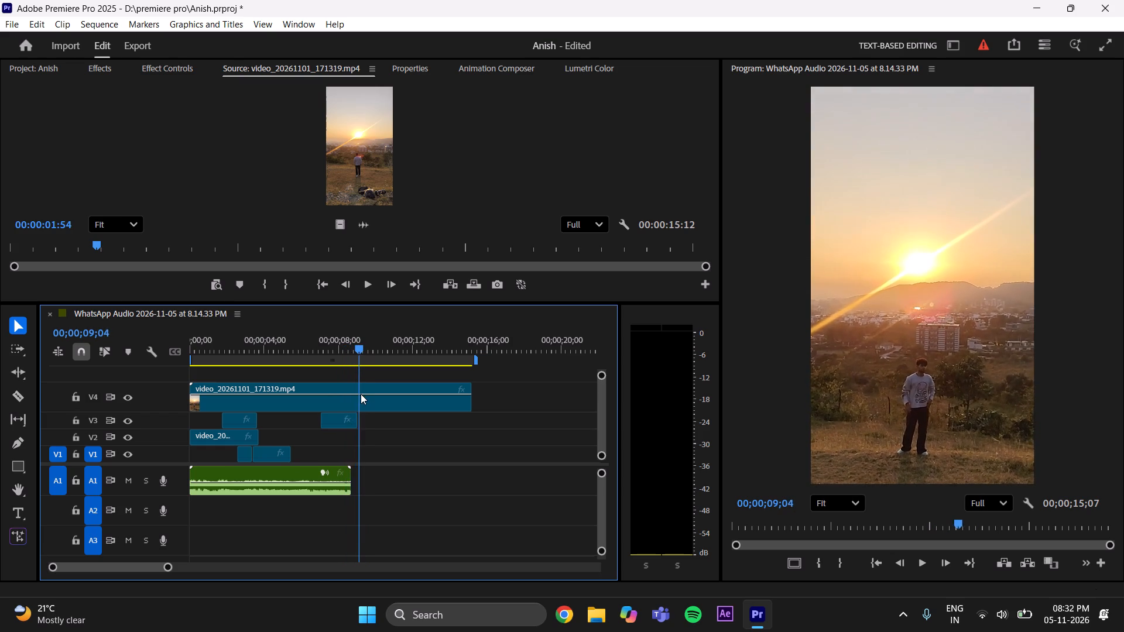
left_click_drag(361, 394, 364, 394)
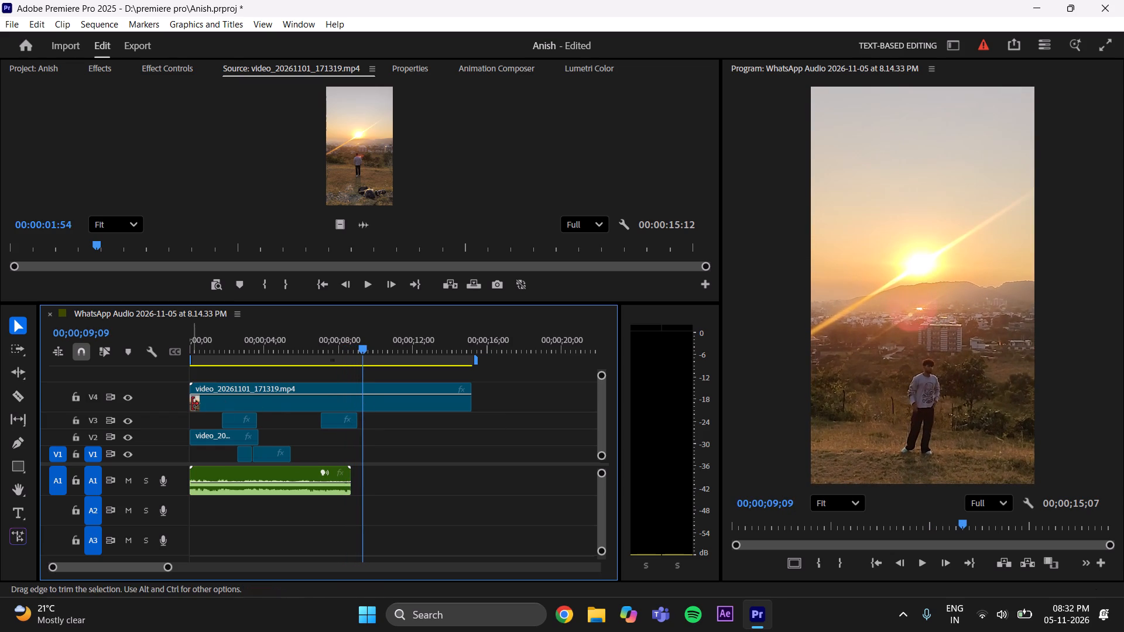
left_click_drag(191, 404, 361, 390)
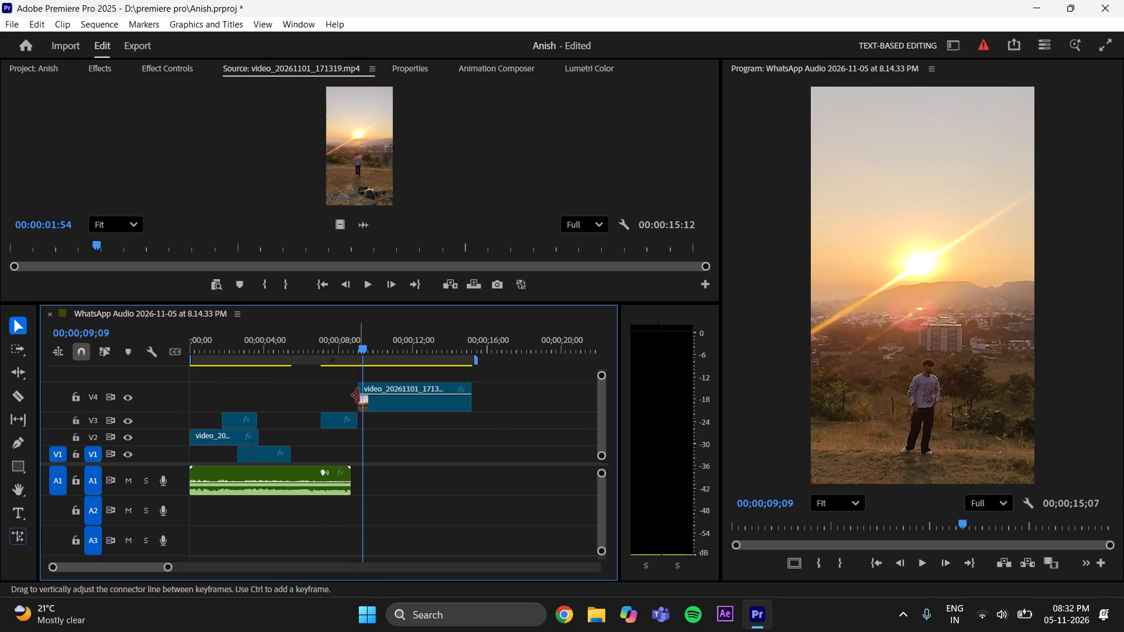
left_click(357, 401)
Play the V4 clip to find where it should finish and trim its end to 00;00;11;04.
key("space")
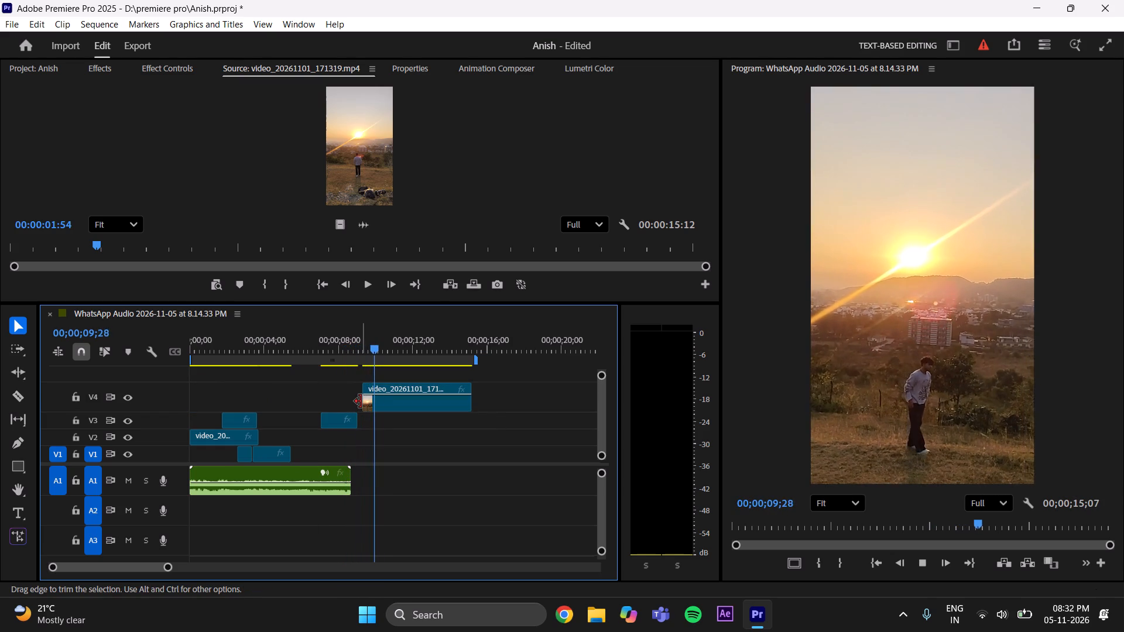
key("space")
key("space")
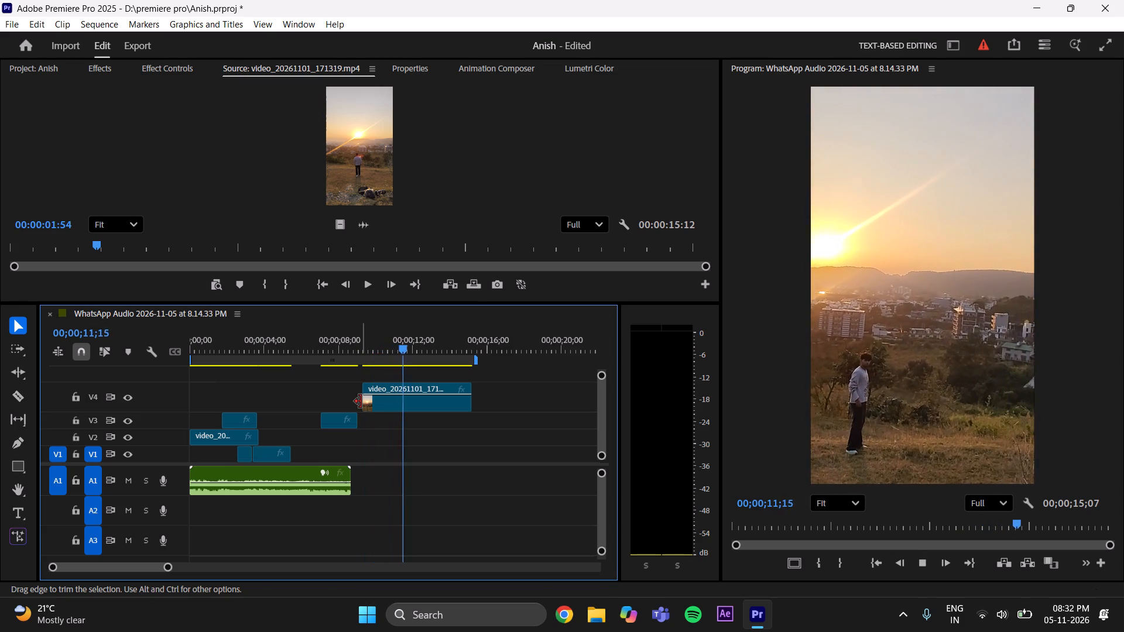
key("space")
left_click_drag(406, 343, 397, 350)
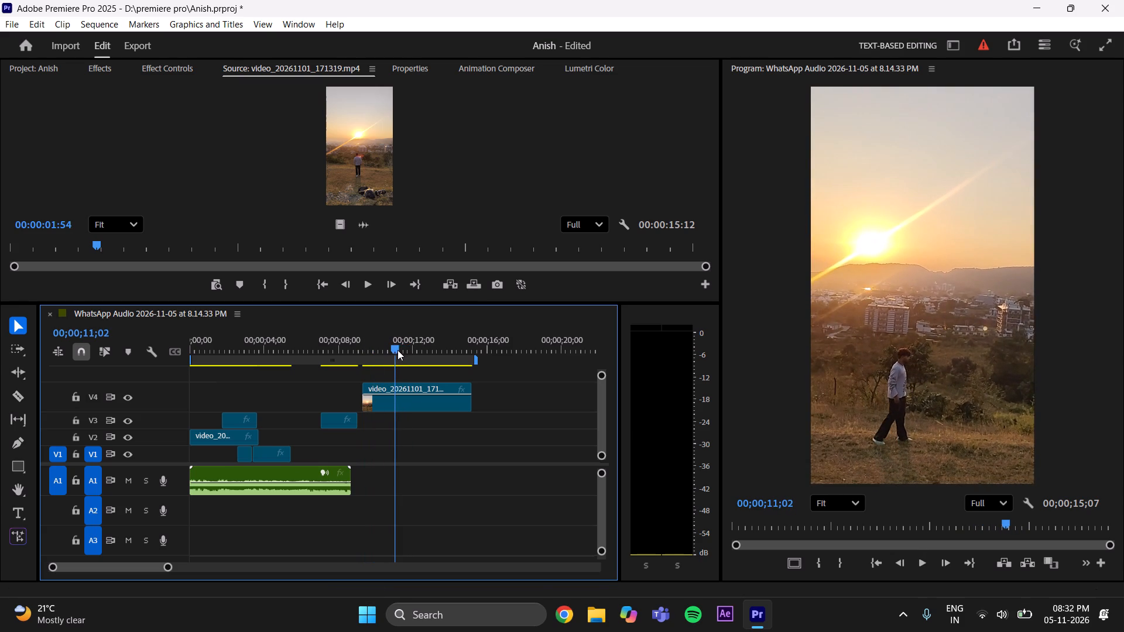
left_click_drag(397, 350, 403, 359)
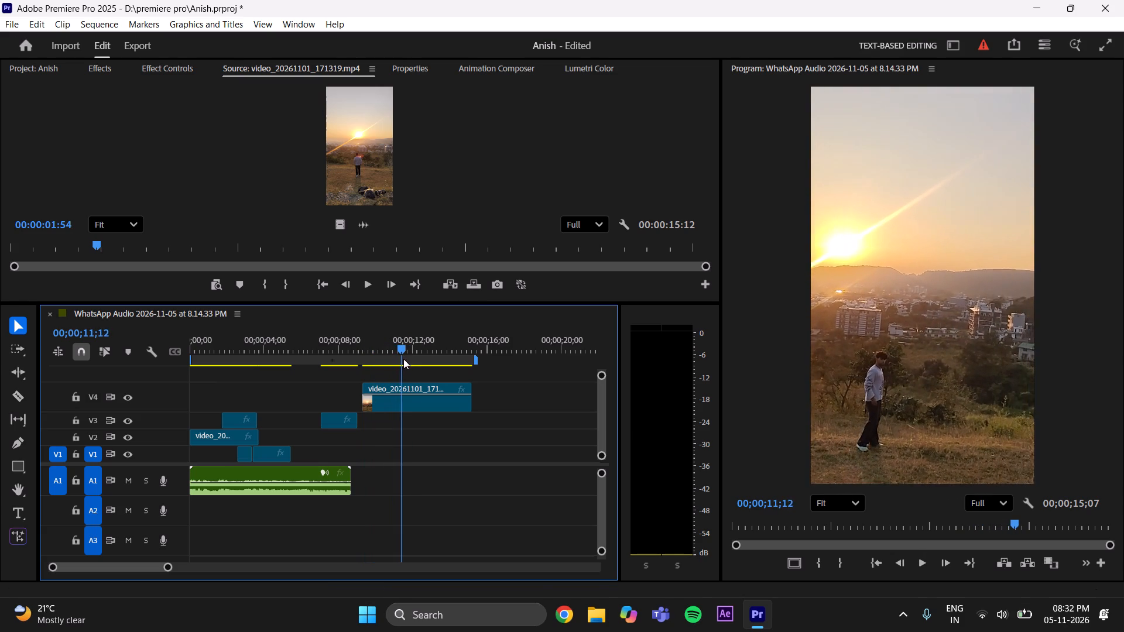
left_click_drag(403, 359, 399, 359)
left_click_drag(475, 405, 423, 408)
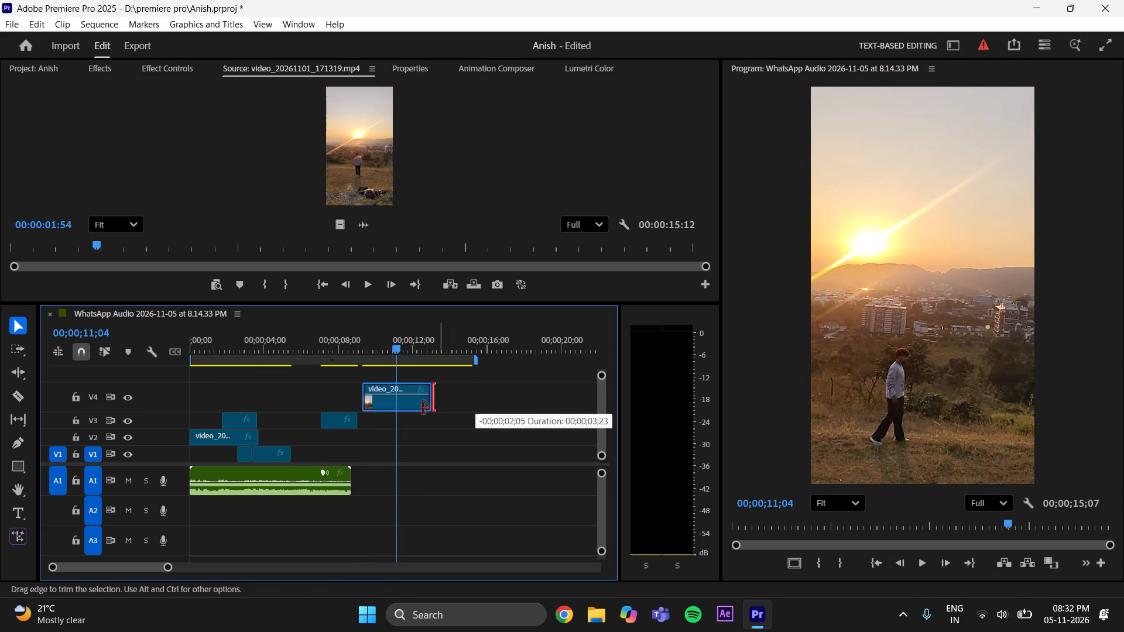
left_click_drag(423, 408, 399, 410)
Save the Anish project.
key("ctrl+s")
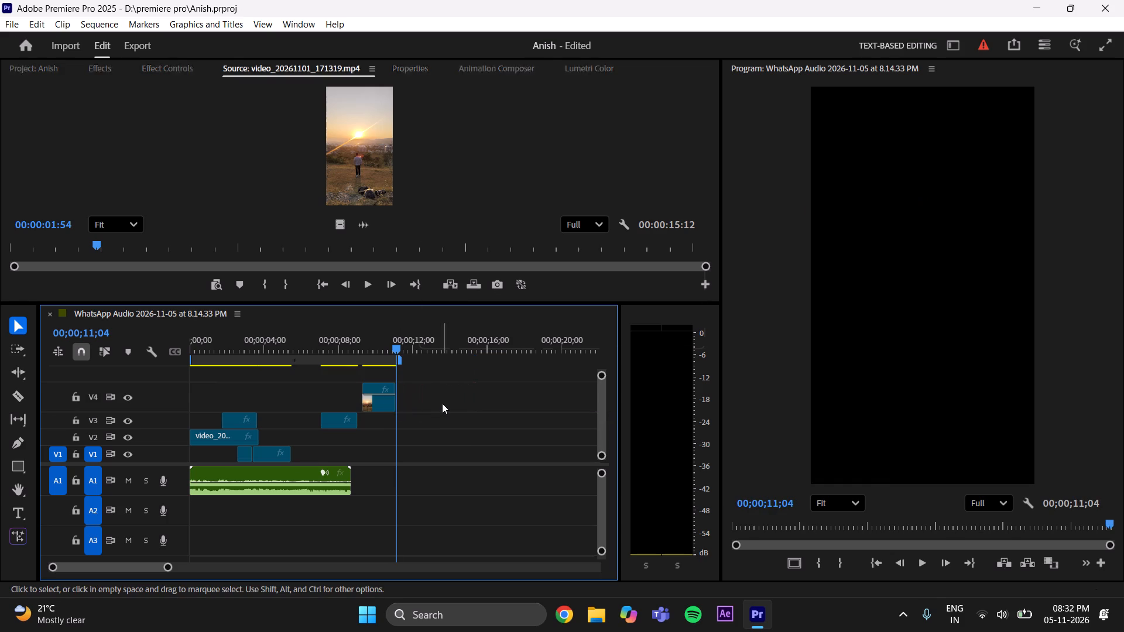
key("ctrl+s")
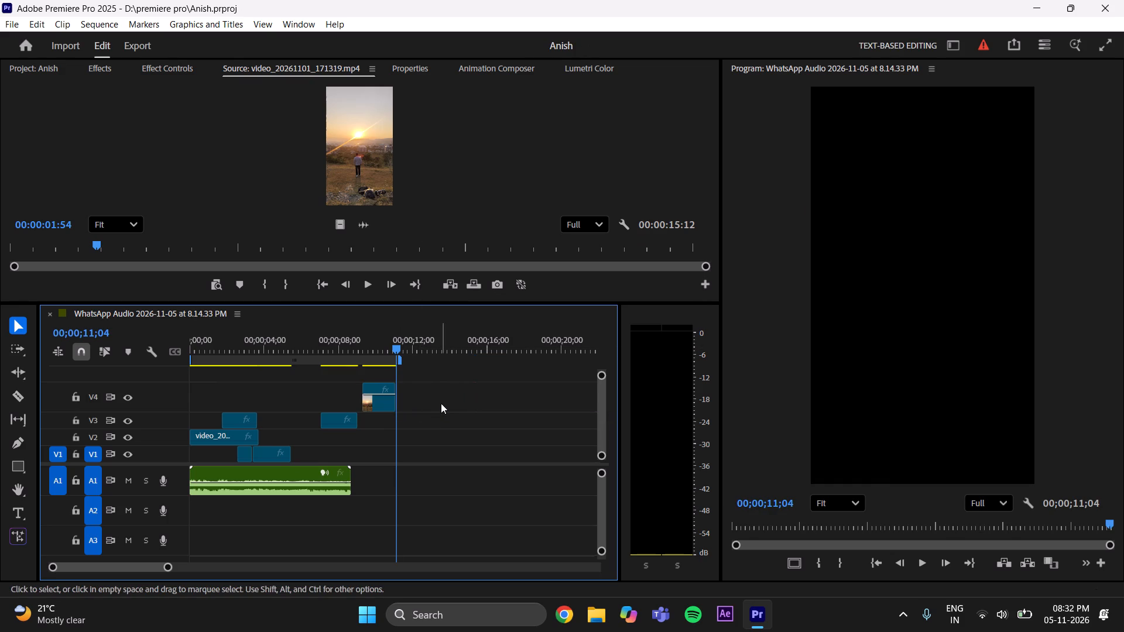
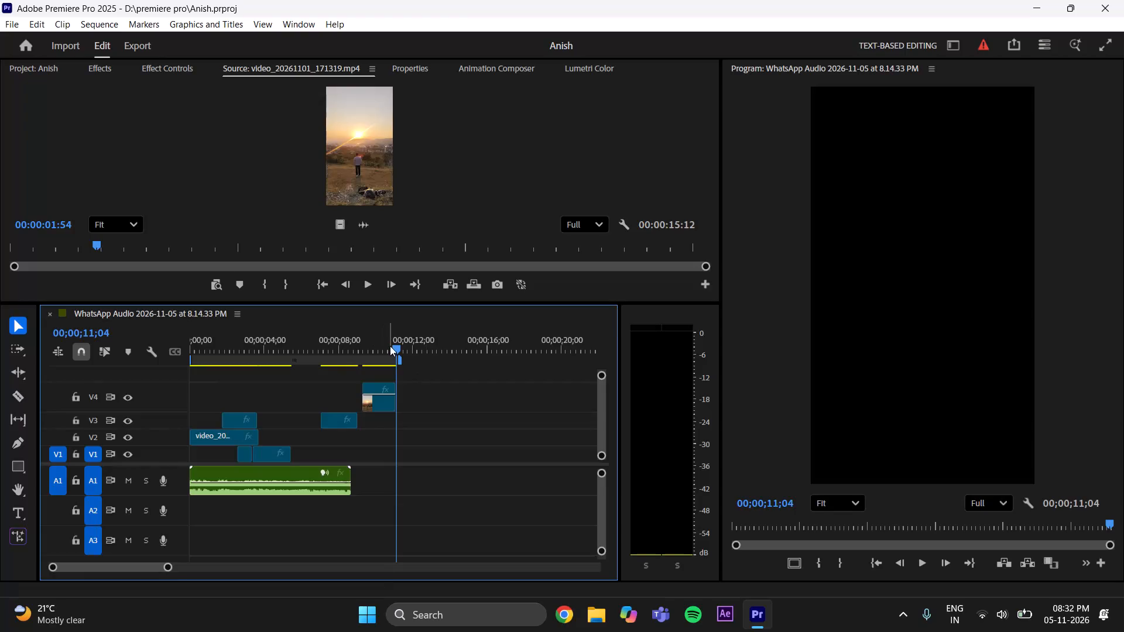
Review the opening, shift the first V3 clip to free space further along V2, and move both V1 clips to start at 00;00;11;04.
left_click_drag(393, 345, 367, 359)
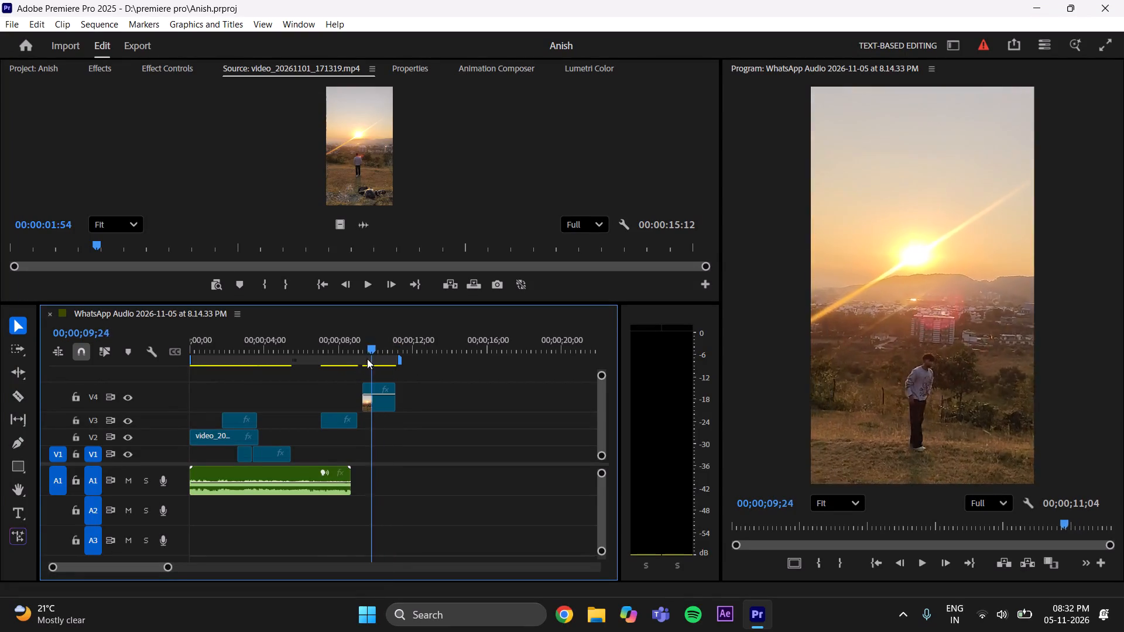
left_click_drag(367, 359, 197, 441)
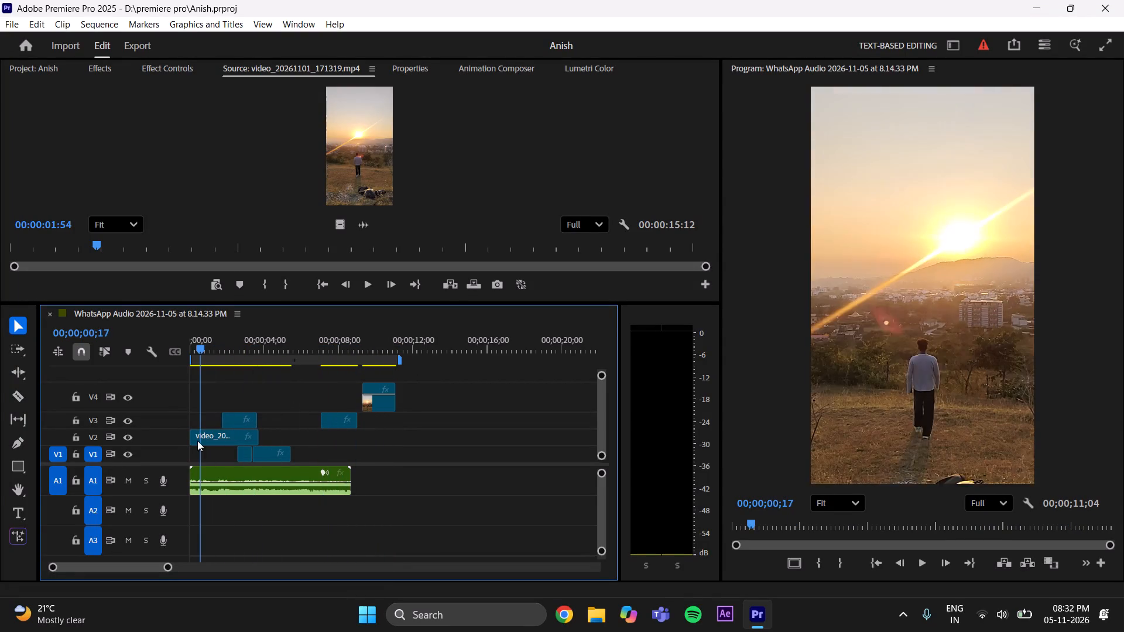
left_click_drag(197, 441, 192, 443)
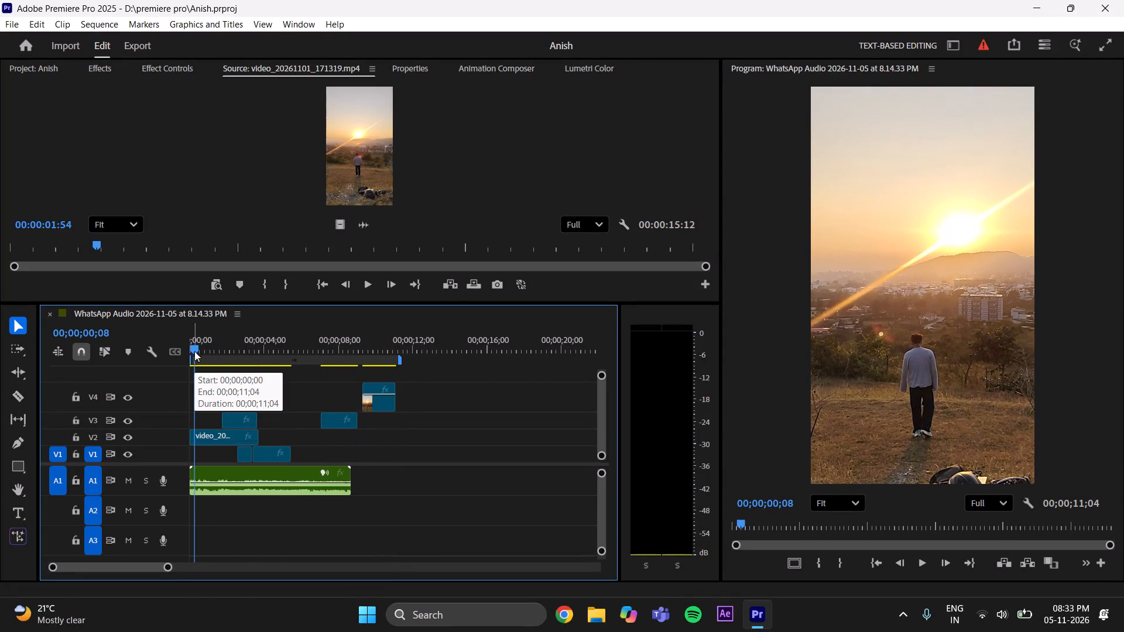
left_click_drag(194, 349, 183, 355)
key("space")
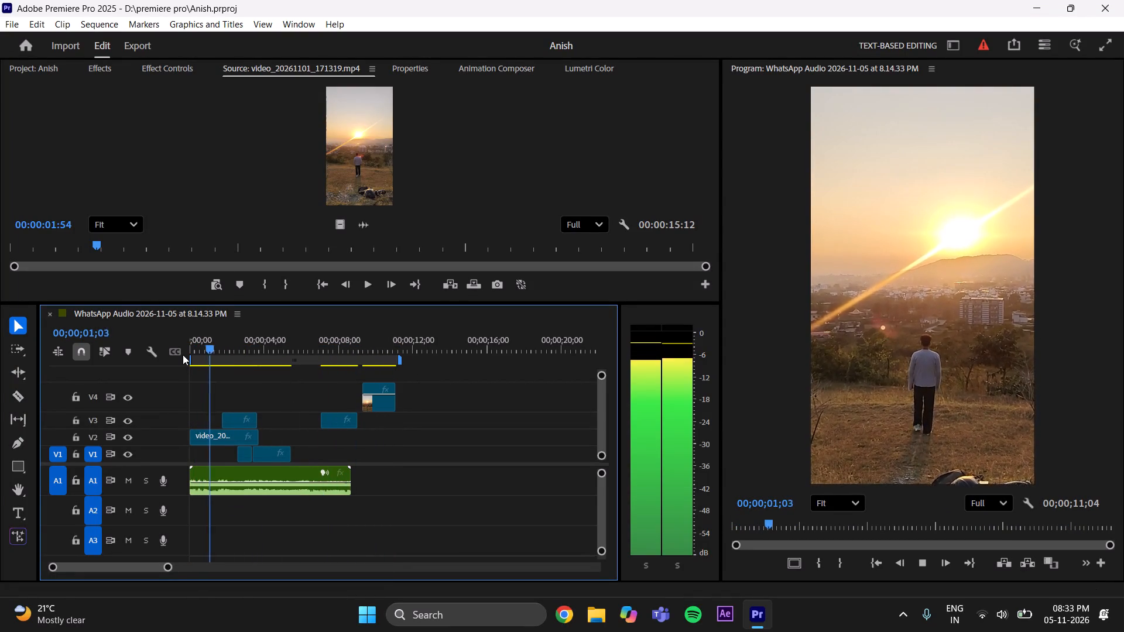
key("space")
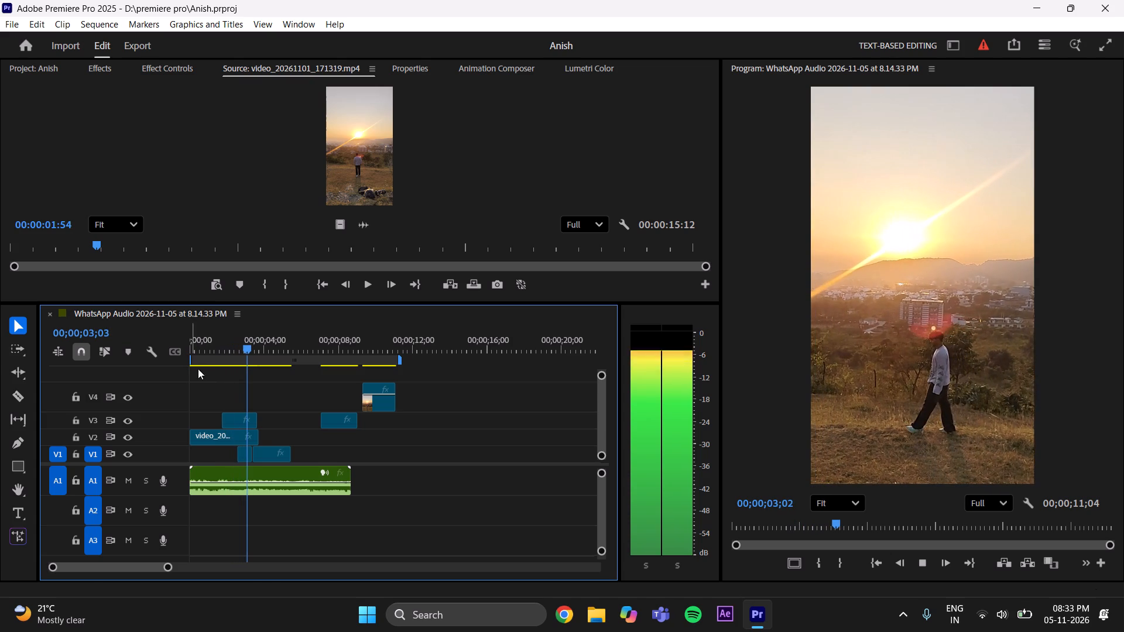
left_click_drag(237, 421, 351, 441)
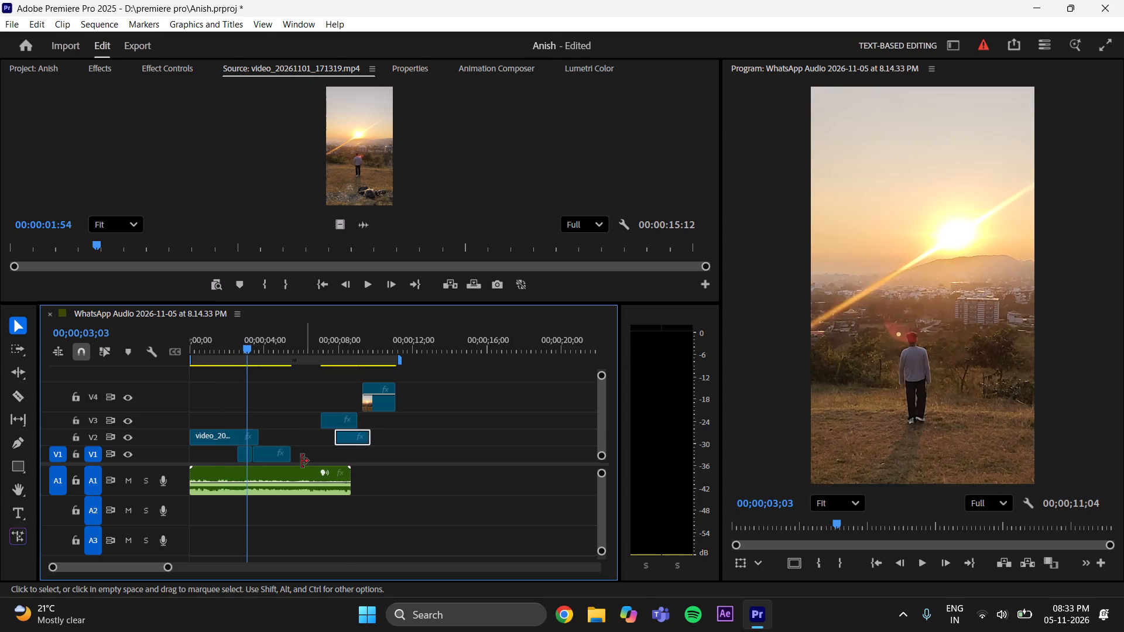
left_click_drag(225, 453, 289, 461)
left_click_drag(264, 456, 270, 456)
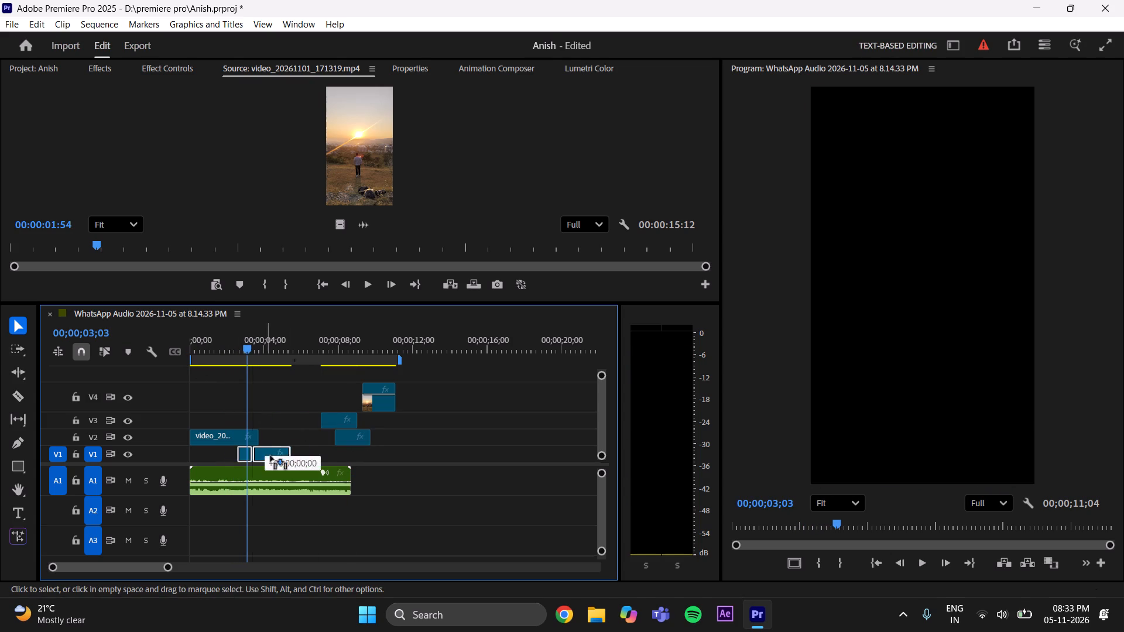
left_click_drag(270, 456, 431, 459)
Line up on V1 from the sequence start the first V2 clip, the V3 clip and the other V2 clip, end to end.
left_click_drag(214, 442, 213, 451)
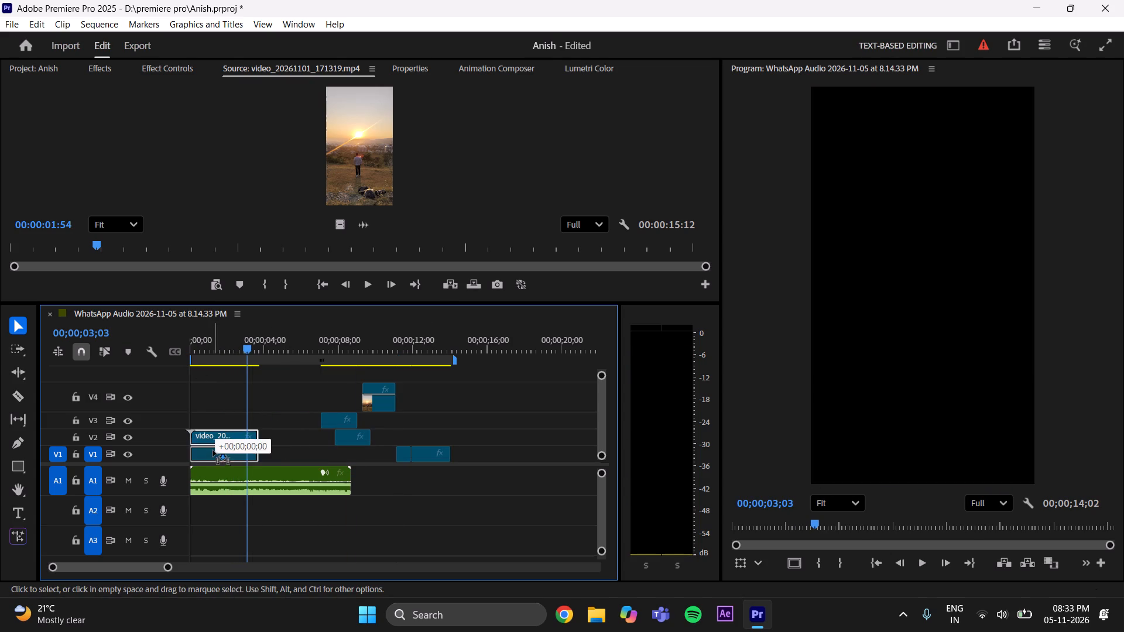
left_click_drag(213, 451, 213, 452)
left_click_drag(336, 420, 293, 425)
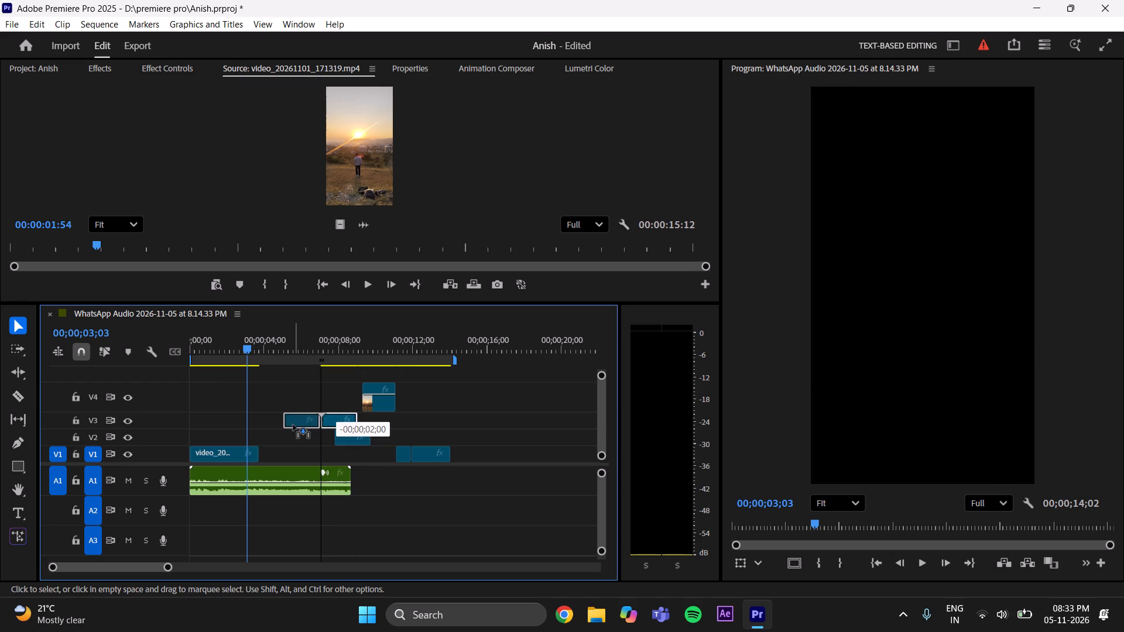
left_click_drag(293, 425, 272, 458)
left_click_drag(346, 439, 320, 440)
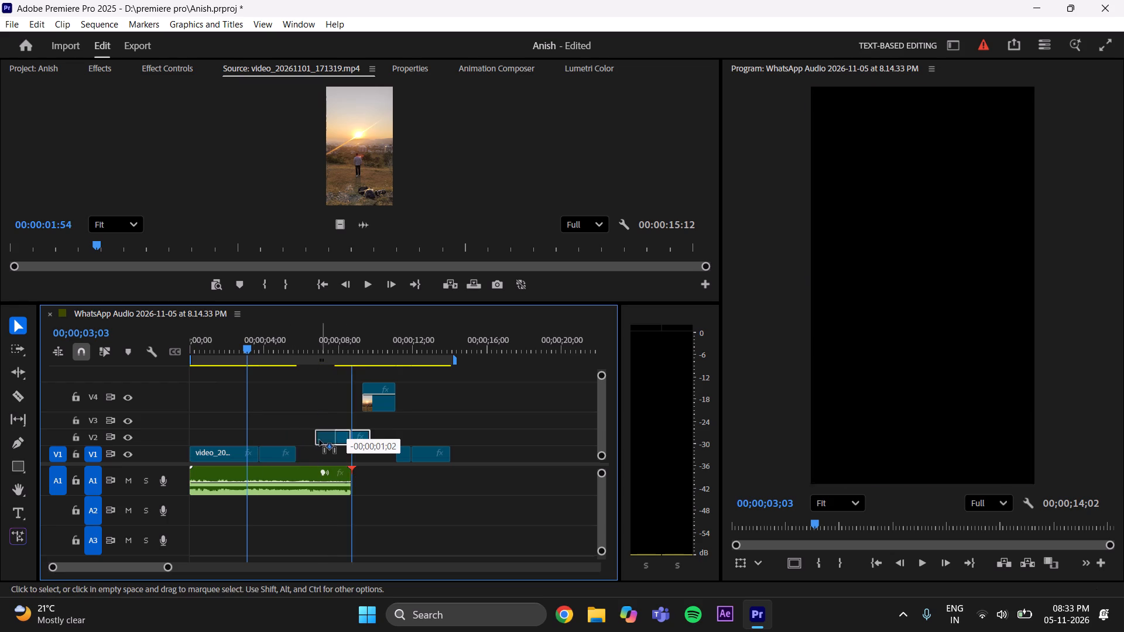
left_click_drag(320, 440, 306, 457)
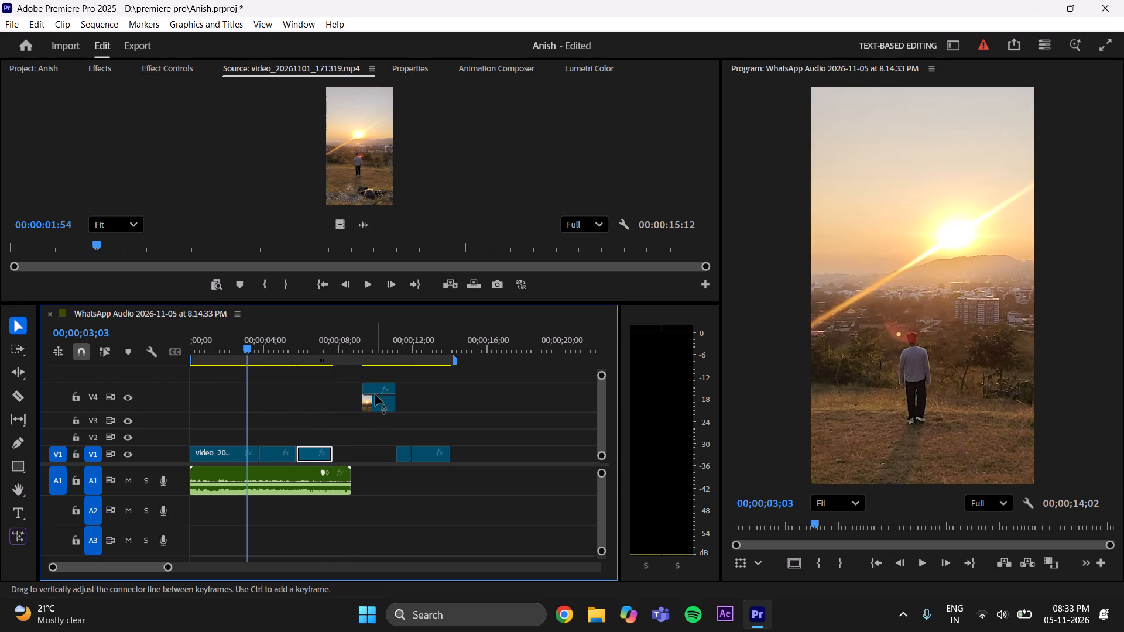
Move the V4 clip onto V1 directly after the third clip and butt the last two V1 clips against its end.
left_click_drag(374, 397, 358, 439)
key("ctrl+z")
left_click_drag(371, 400, 358, 458)
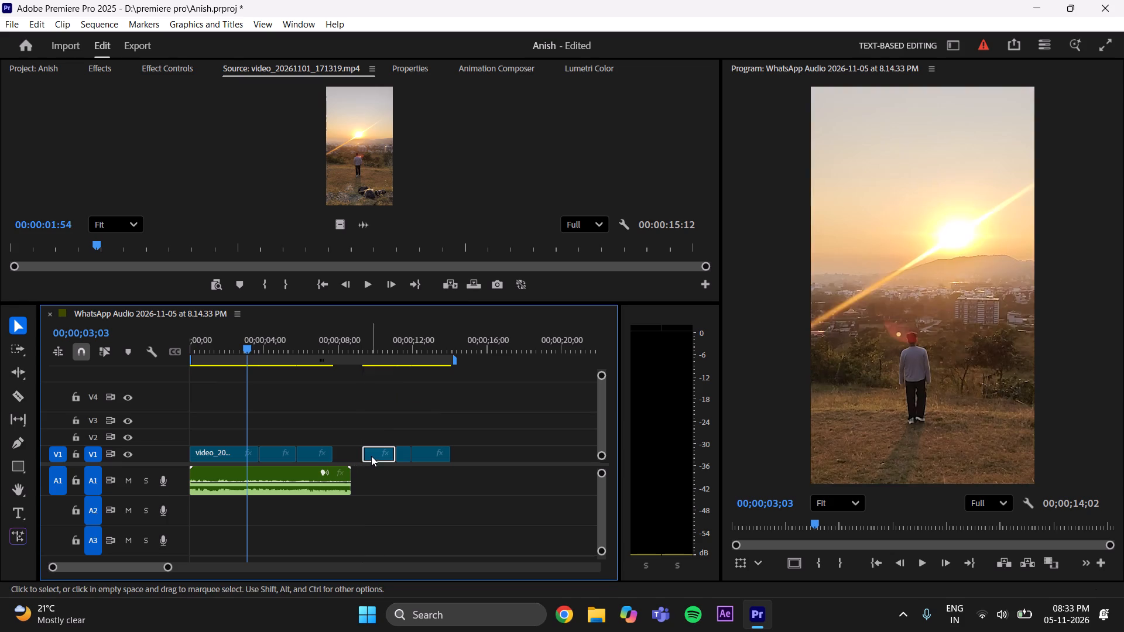
left_click_drag(371, 455, 345, 458)
left_click_drag(467, 428, 397, 465)
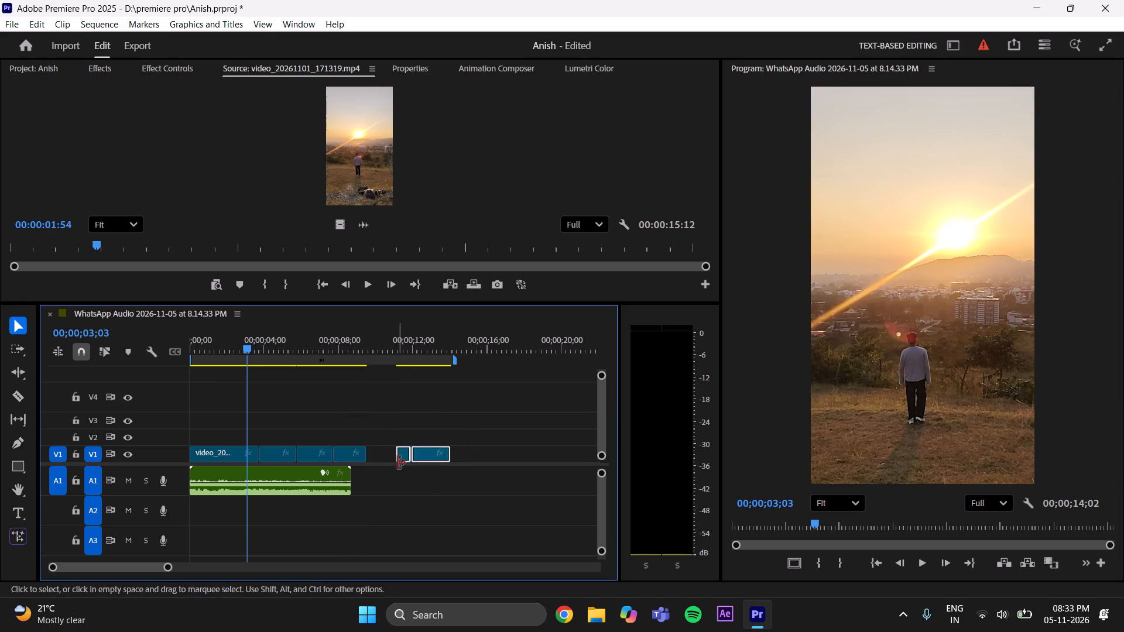
left_click_drag(403, 455, 379, 455)
left_click(379, 420)
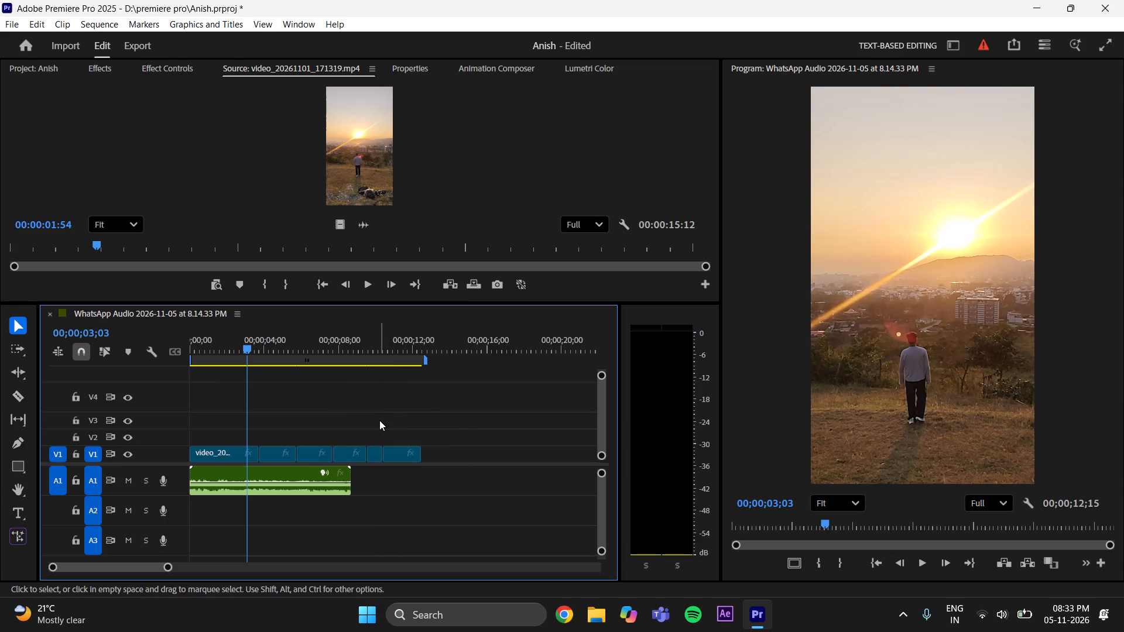
Save the Anish project.
key("ctrl+s")
Play the assembled V1 sequence from the start to check the order of the clips against the audio.
left_click_drag(251, 344, 196, 375)
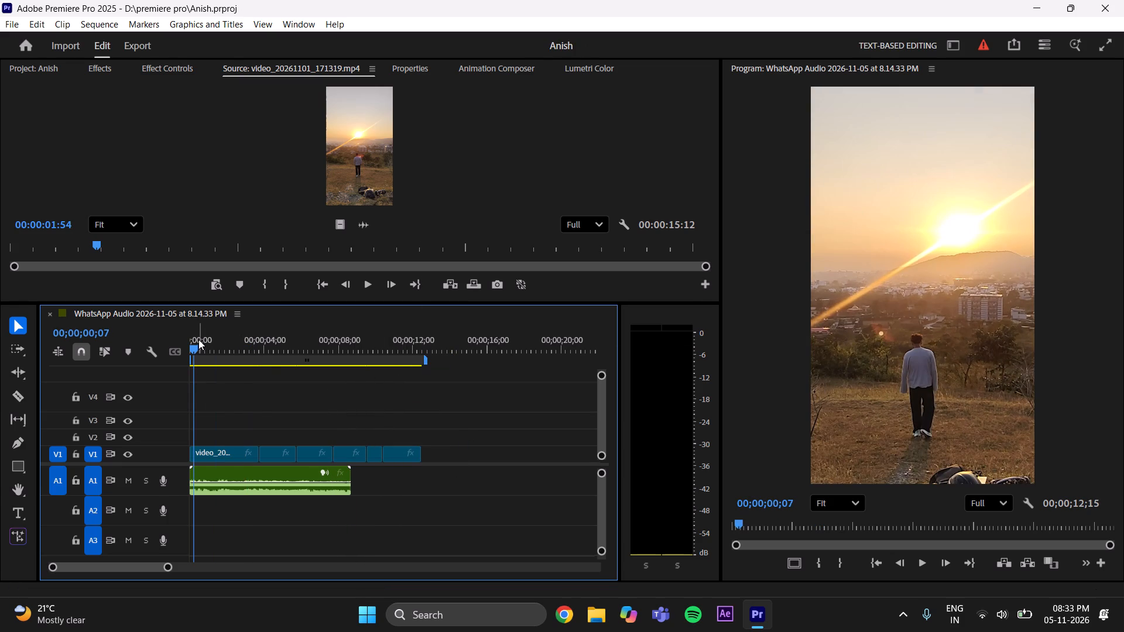
left_click_drag(193, 344, 160, 358)
key("space")
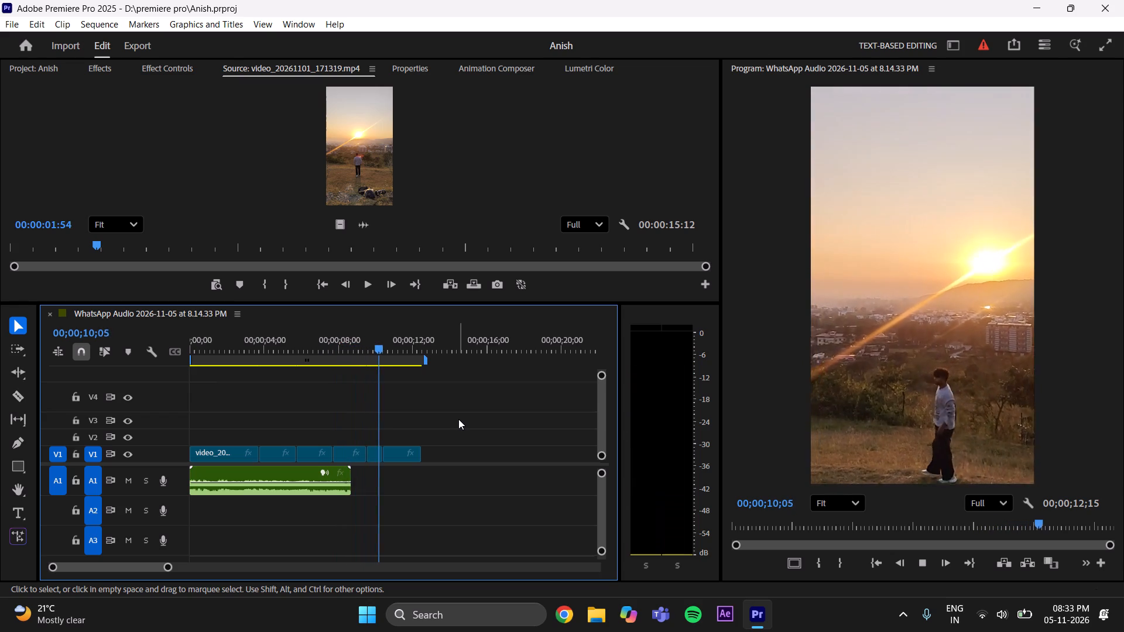
key("space")
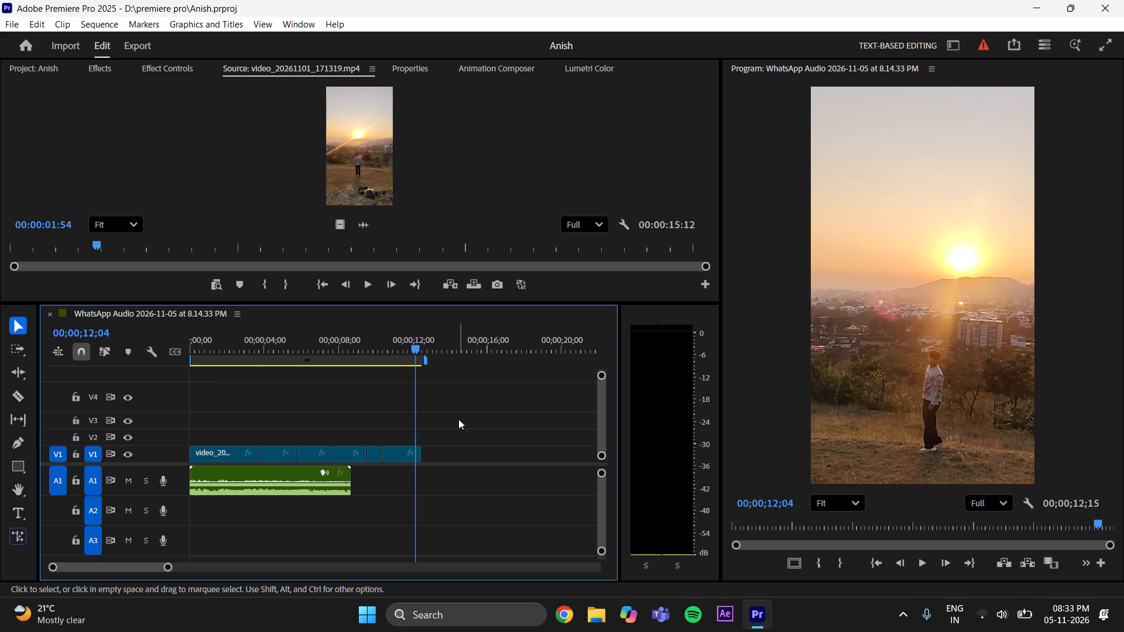
key("space")
key("space")
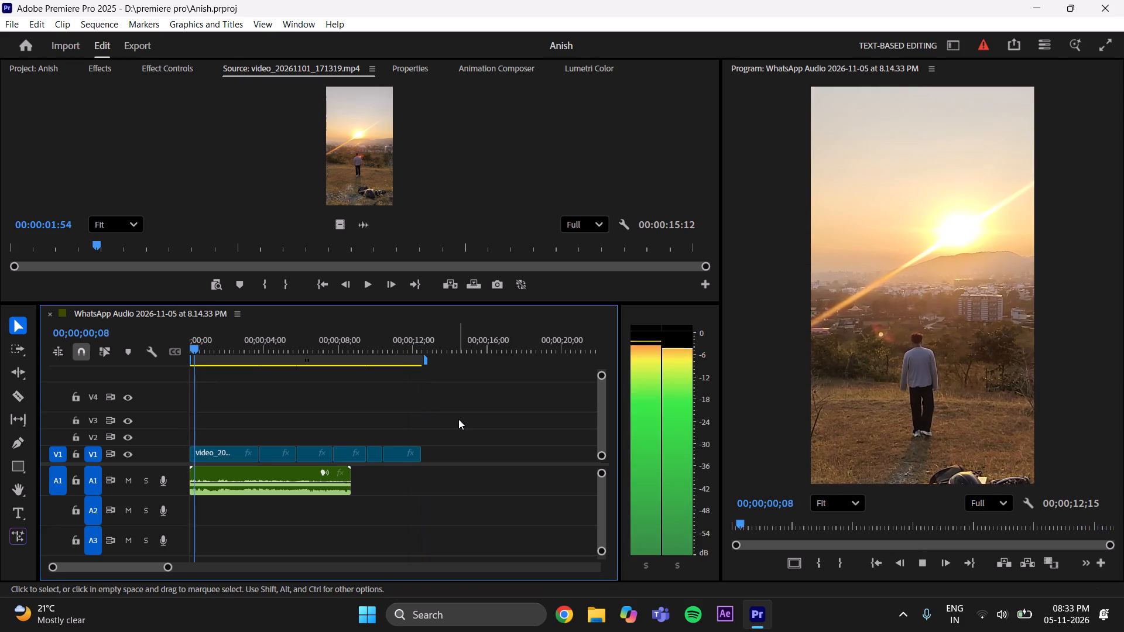
key("space")
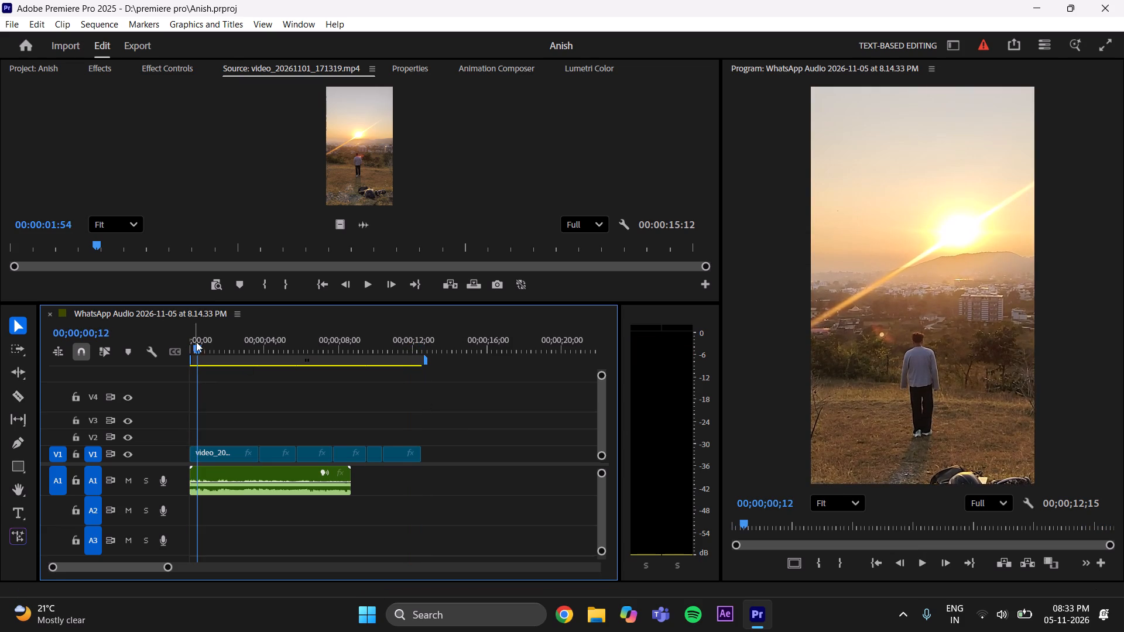
Replay the first V1 clip against the audio to find its cut point and trim its end to 00;00;01;12.
left_click_drag(197, 342, 157, 355)
key("space")
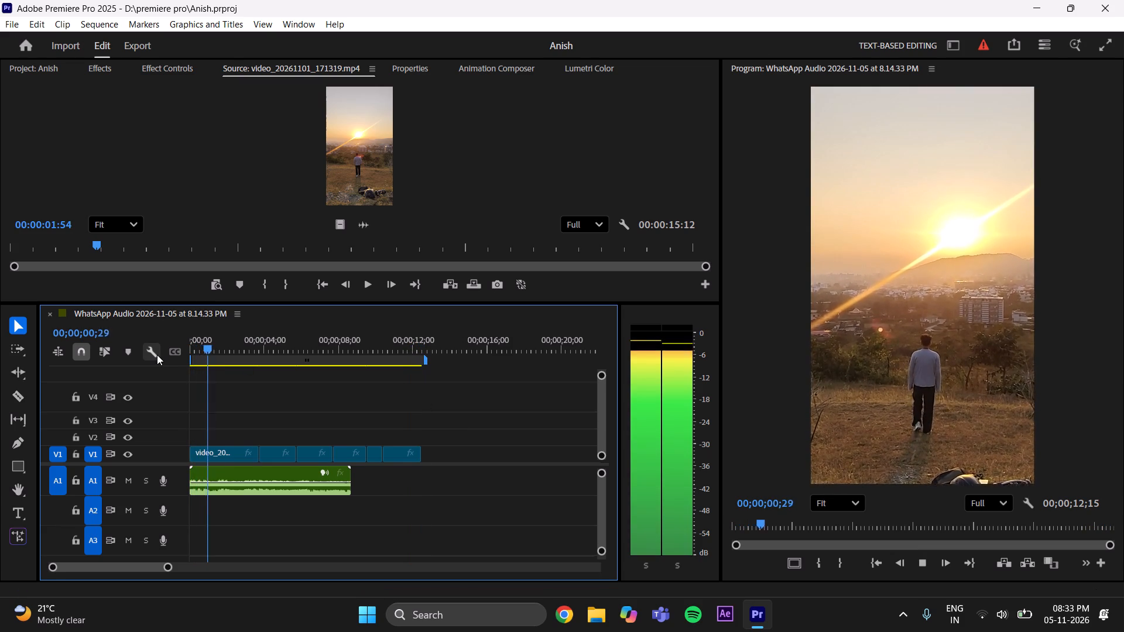
key("space")
left_click_drag(229, 344, 217, 353)
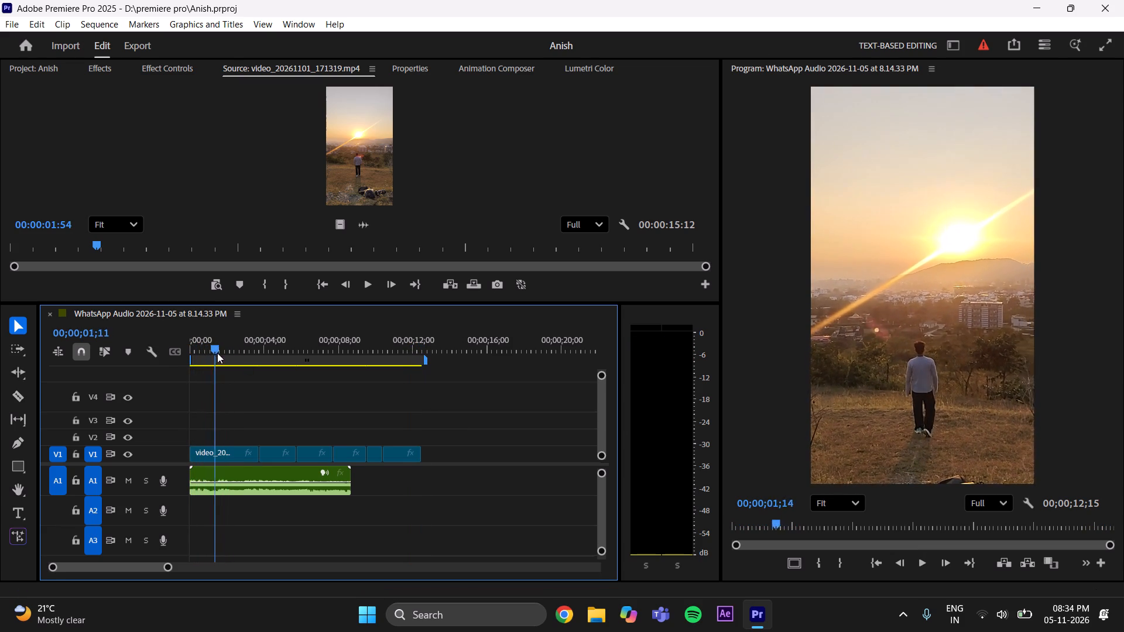
left_click_drag(217, 353, 143, 393)
key("space")
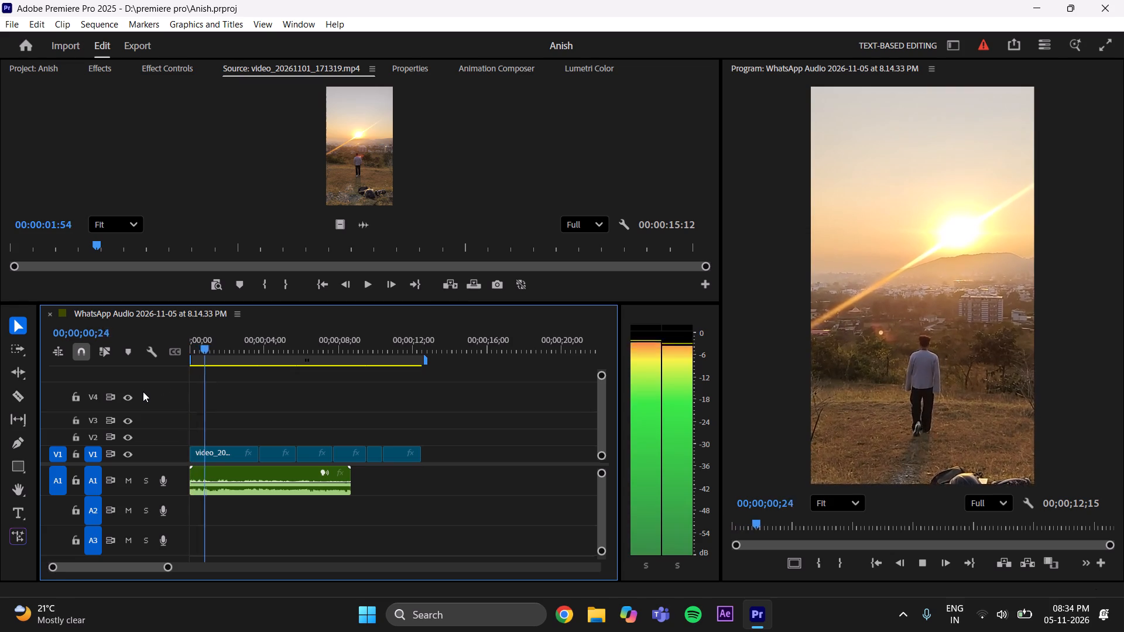
key("space")
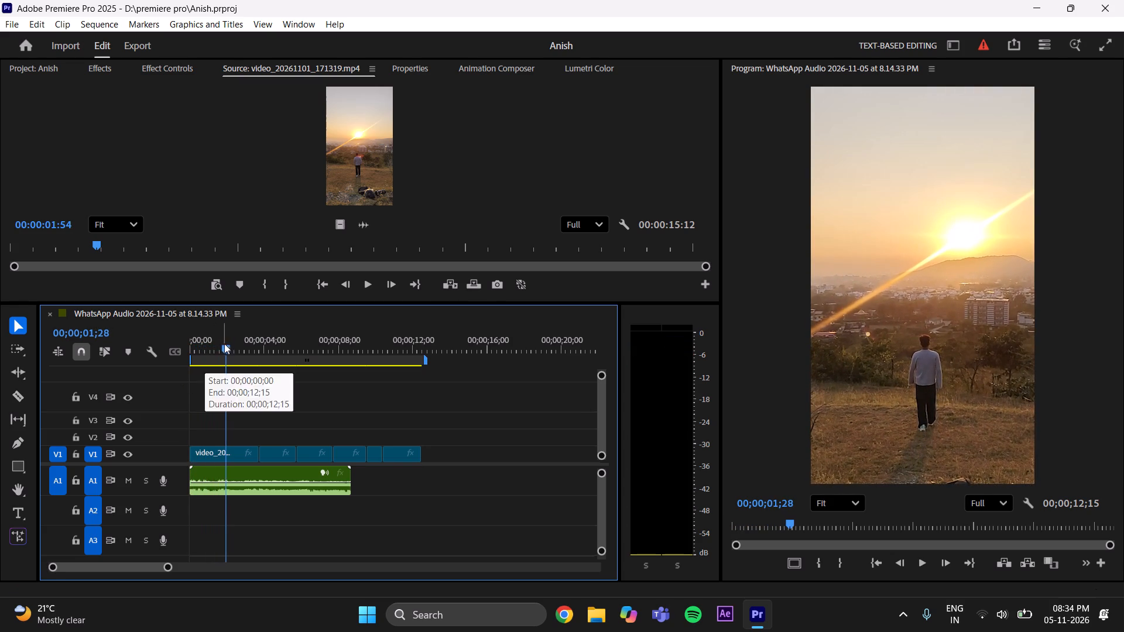
left_click_drag(224, 344, 157, 370)
key("space")
key("space")
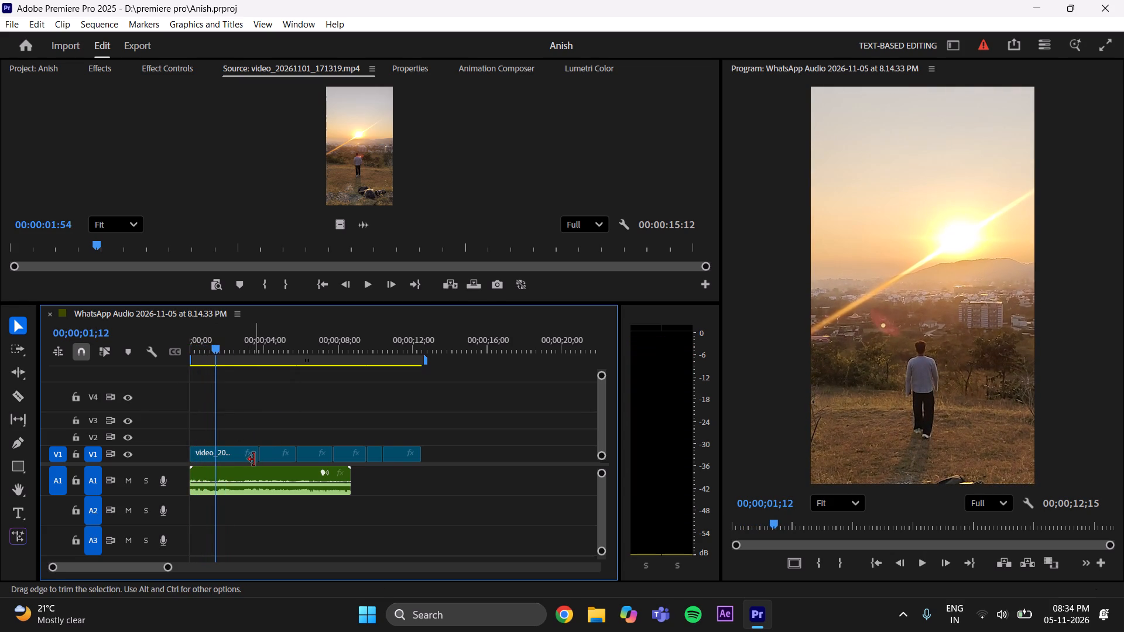
left_click_drag(255, 458, 213, 466)
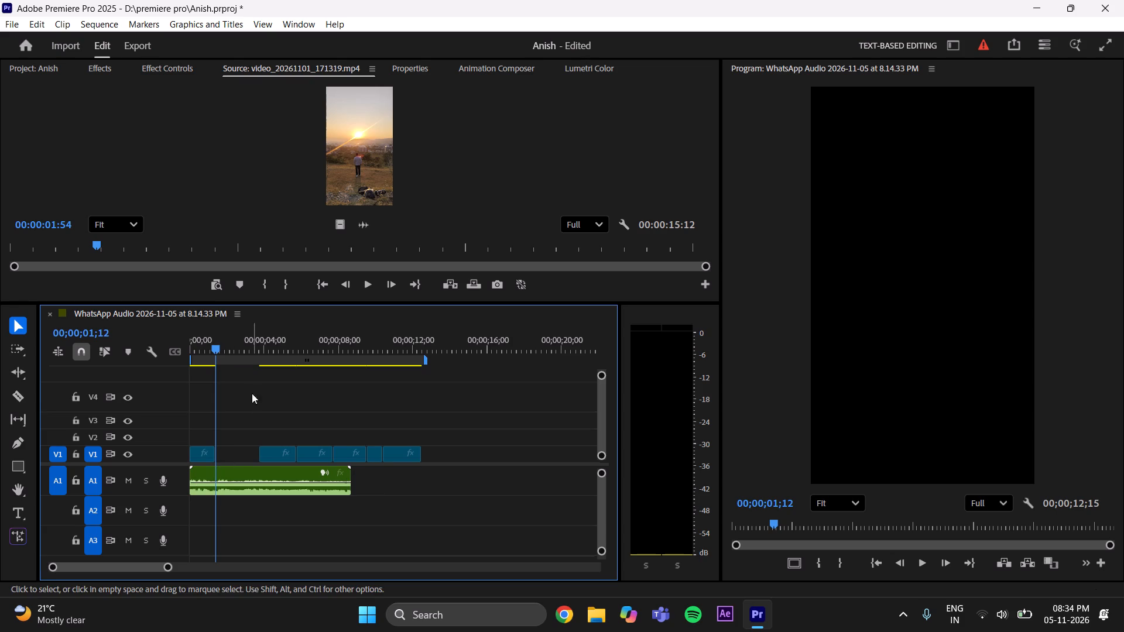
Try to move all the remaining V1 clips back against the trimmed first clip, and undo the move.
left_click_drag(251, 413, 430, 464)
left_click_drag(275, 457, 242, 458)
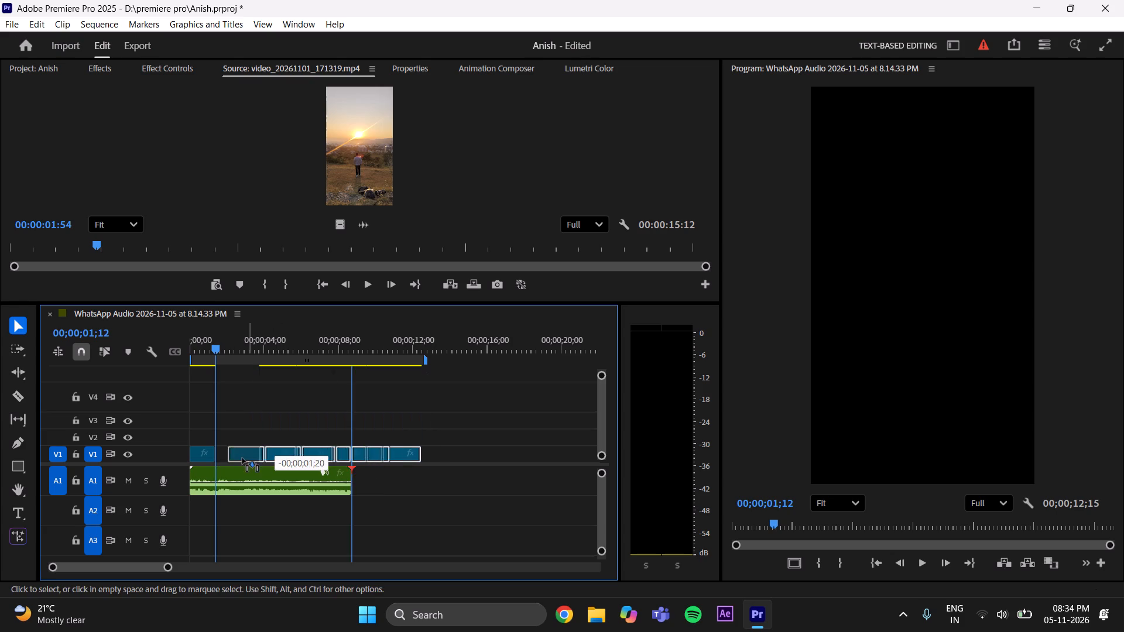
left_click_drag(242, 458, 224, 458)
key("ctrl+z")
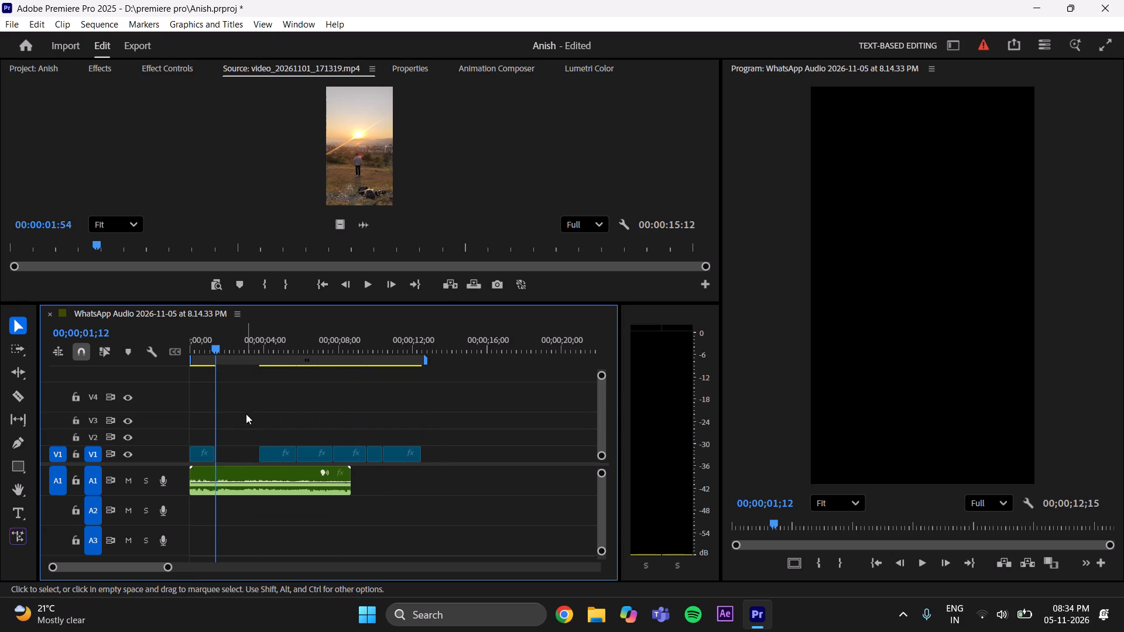
Close the gap on V1 by moving all the remaining clips together to start at 00;00;01;12.
left_click_drag(248, 415, 438, 461)
left_click_drag(273, 455, 228, 459)
left_click(248, 430, "ctrl")
Save the Anish project.
key("ctrl+s")
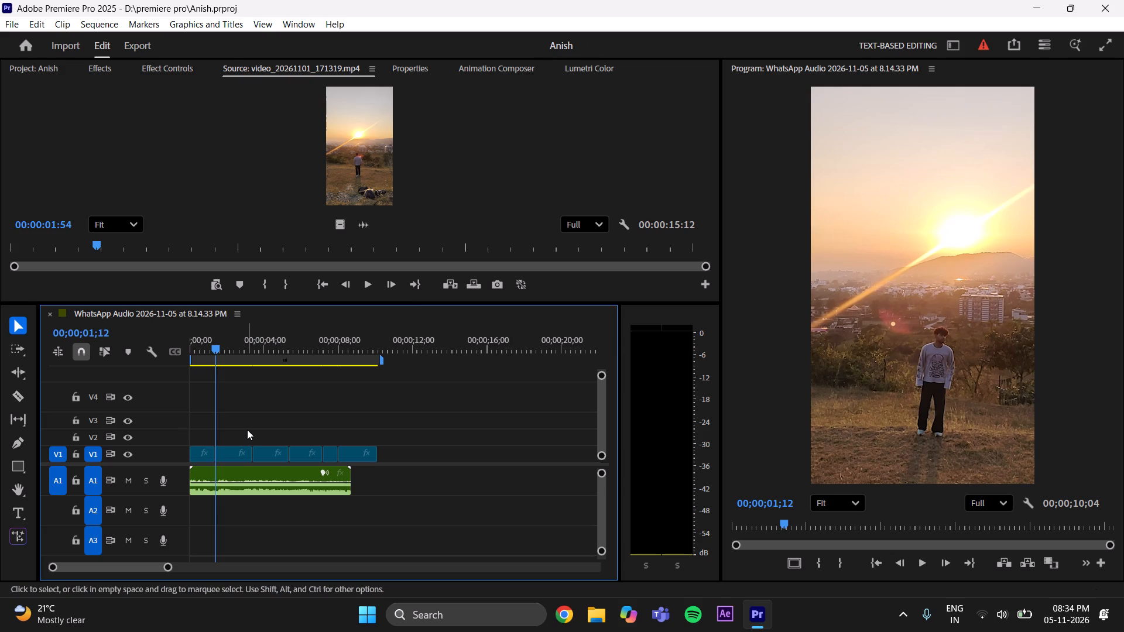
Replay the second V1 clip against the audio to find its cut point and trim its end to 00;00;02;19.
key("space")
key("space")
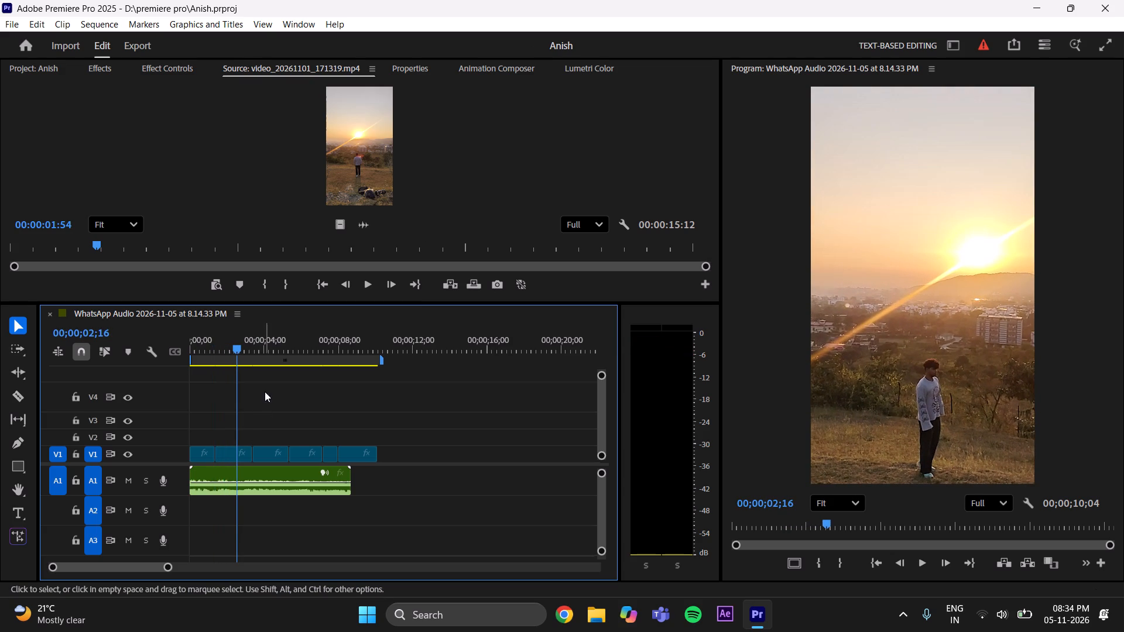
left_click_drag(234, 344, 216, 361)
key("space")
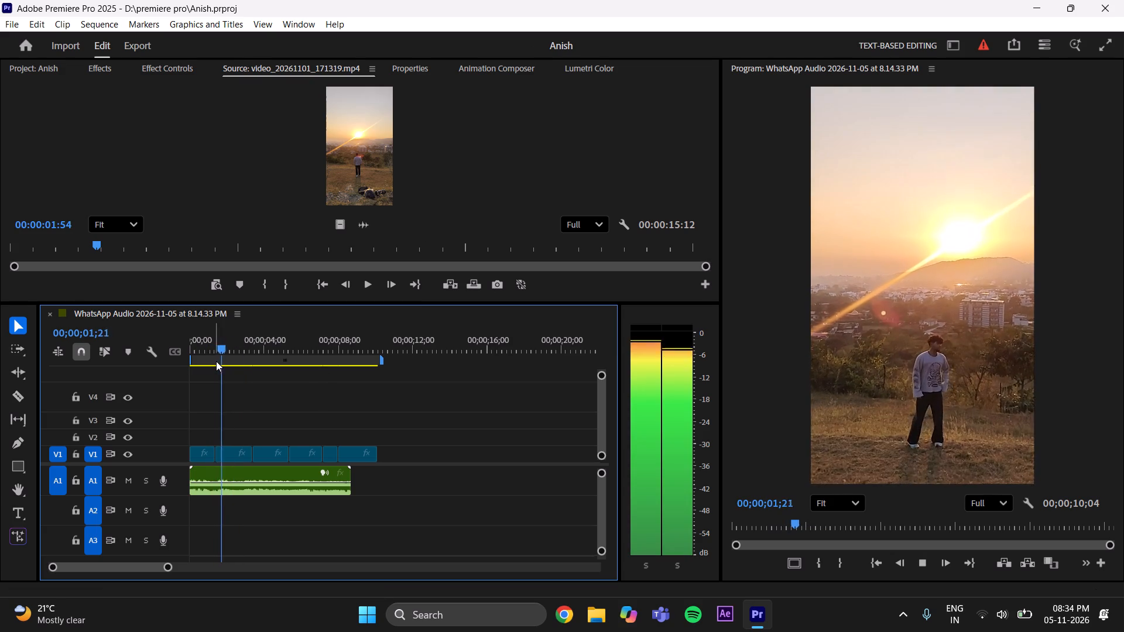
key("space")
key("space")
key("space")
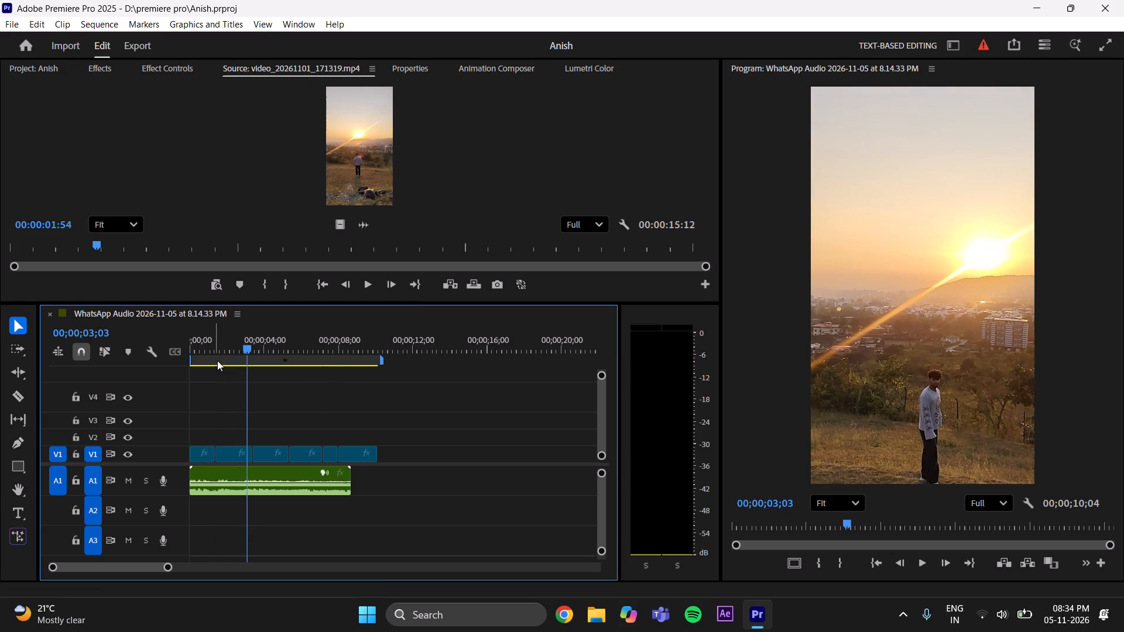
key("space")
key("space")
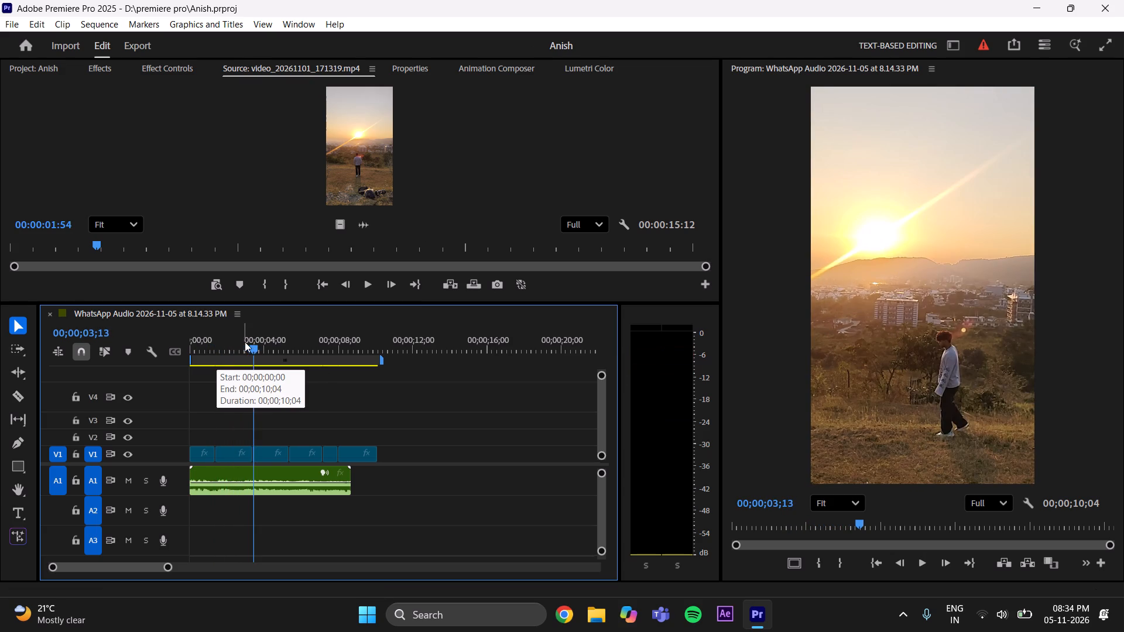
left_click_drag(253, 342, 210, 380)
key("space")
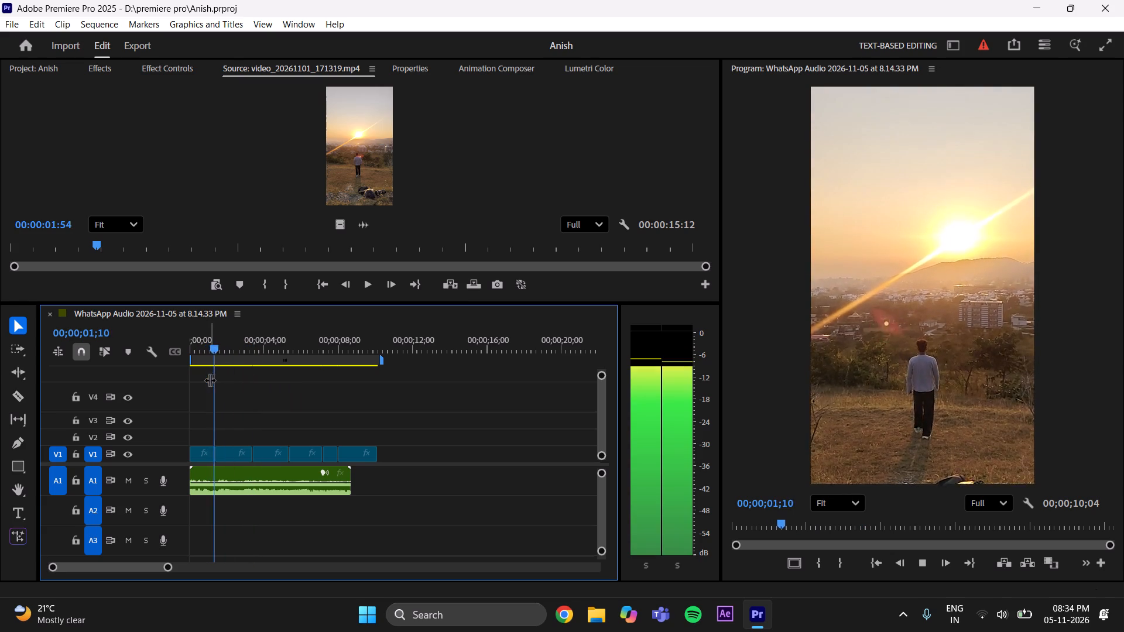
key("space")
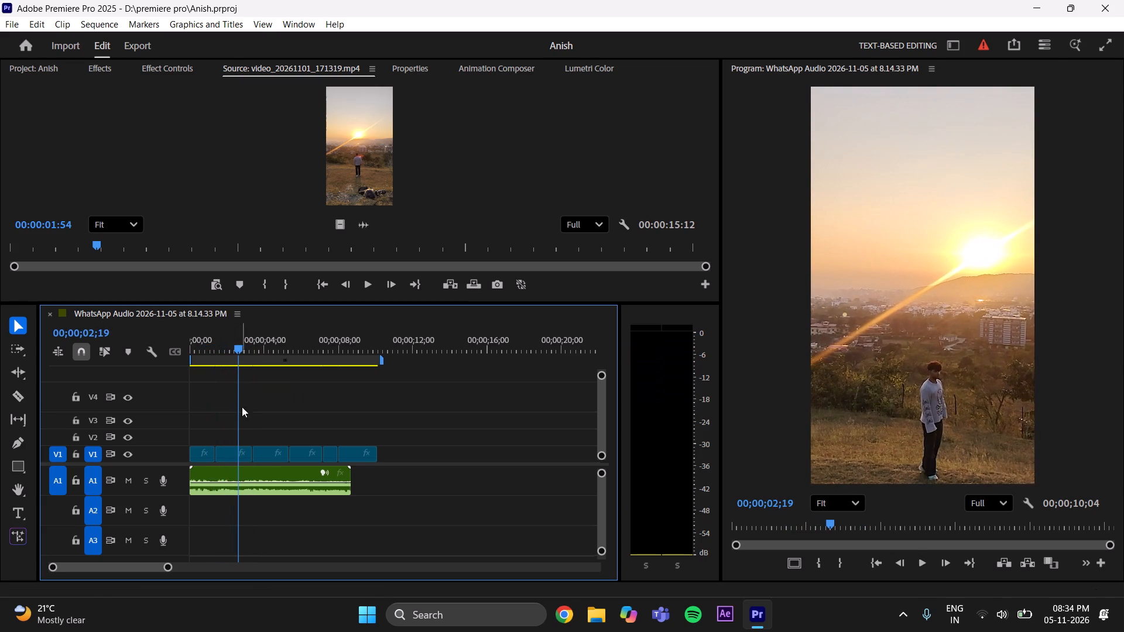
left_click_drag(251, 455, 239, 462)
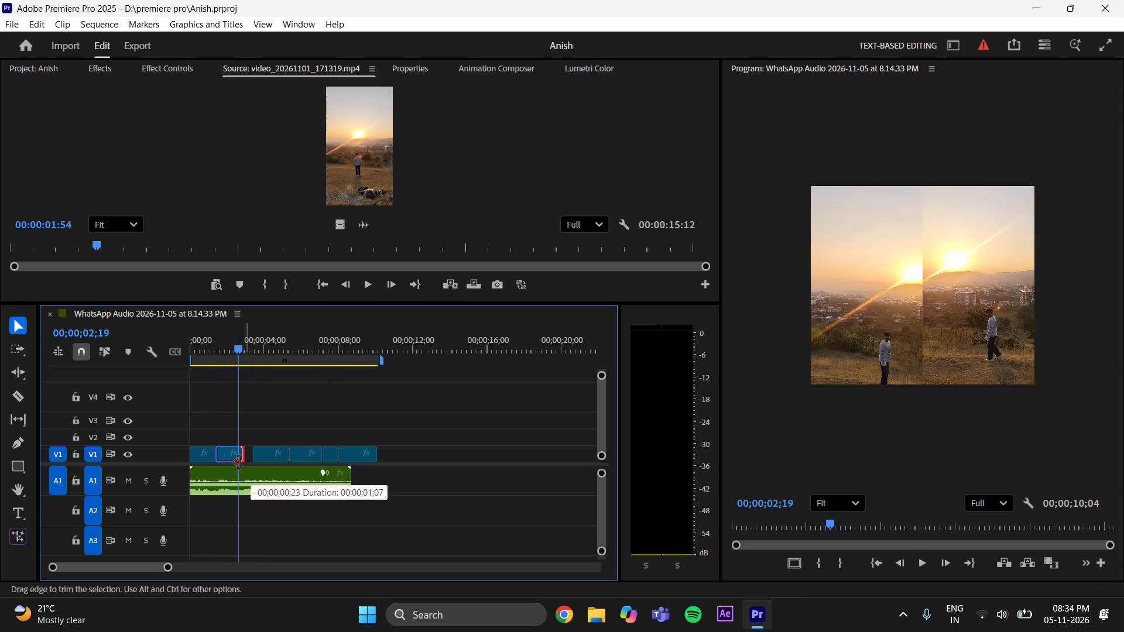
left_click_drag(239, 462, 236, 464)
Close the gap on V1 by moving all the clips after the second one together to start at 00;00;02;19.
left_click_drag(252, 425, 382, 456)
left_click_drag(262, 454, 251, 456)
left_click(255, 427)
Play the edit through, including once from the start of the sequence, to check the V1 cuts against the audio.
key("space")
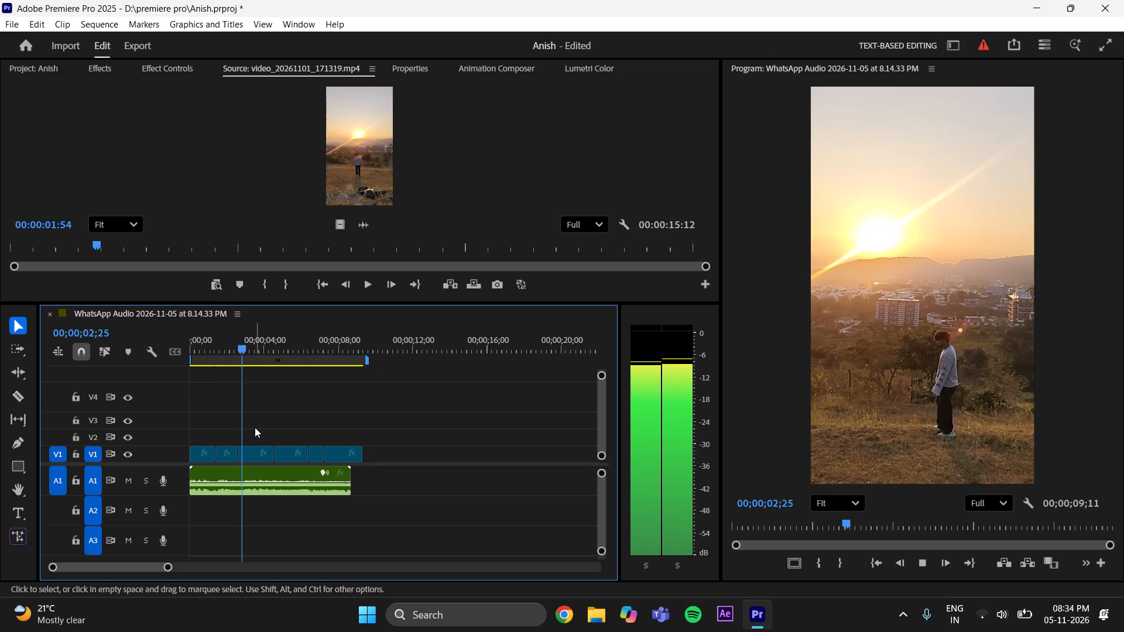
key("space")
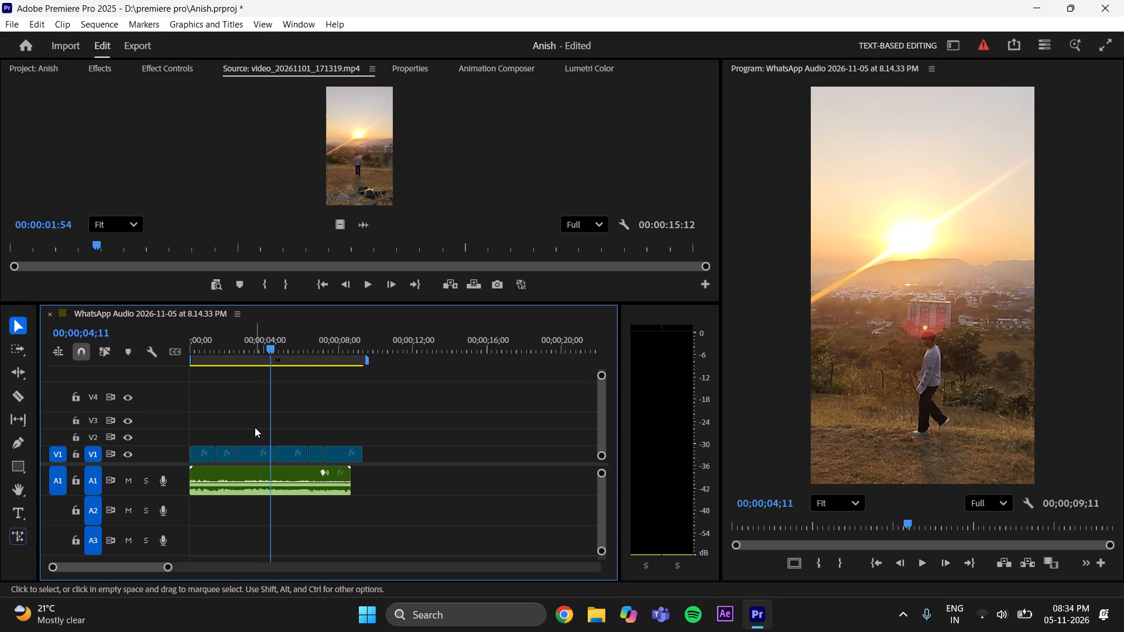
key("space")
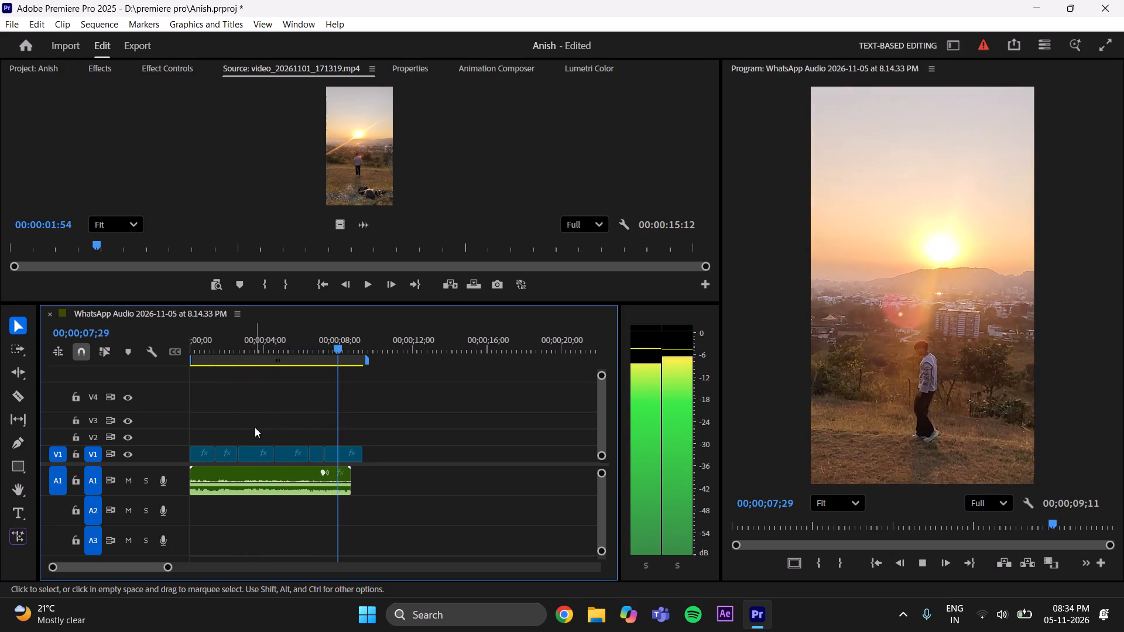
key("space")
left_click_drag(354, 345, 126, 389)
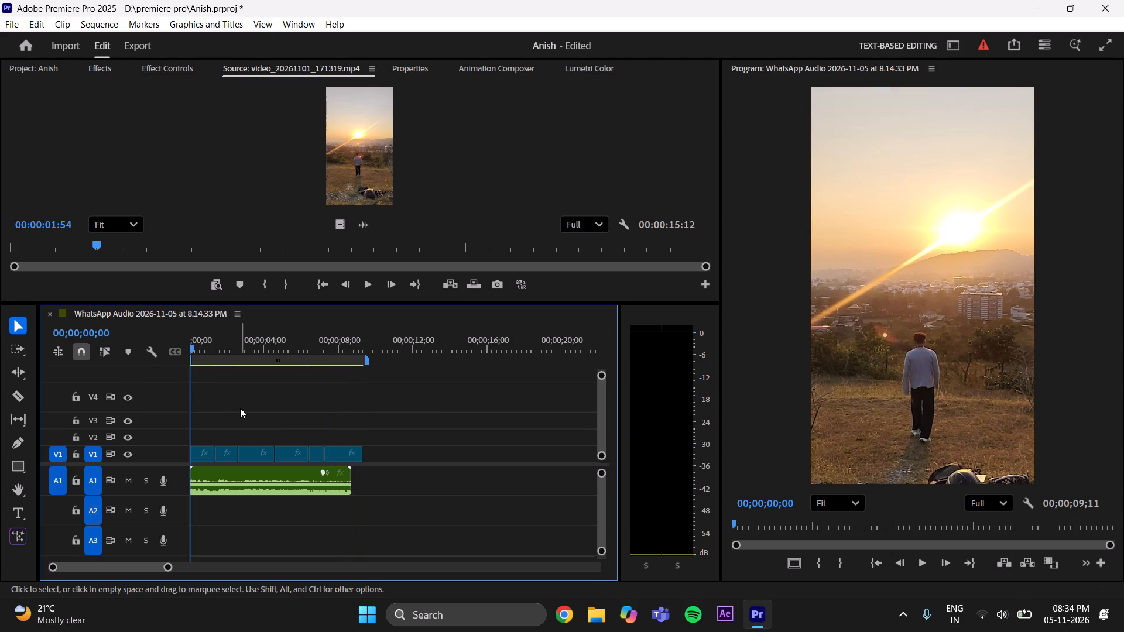
left_click(191, 345)
left_click_drag(187, 346, 169, 352)
left_click_drag(201, 339, 172, 352)
key("space")
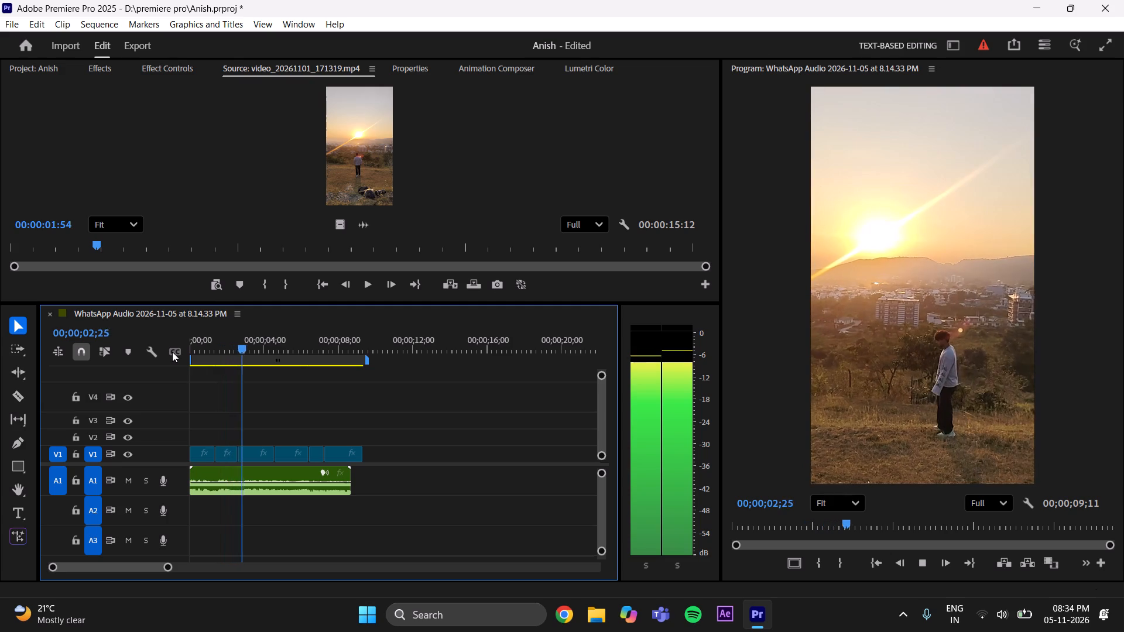
key("space")
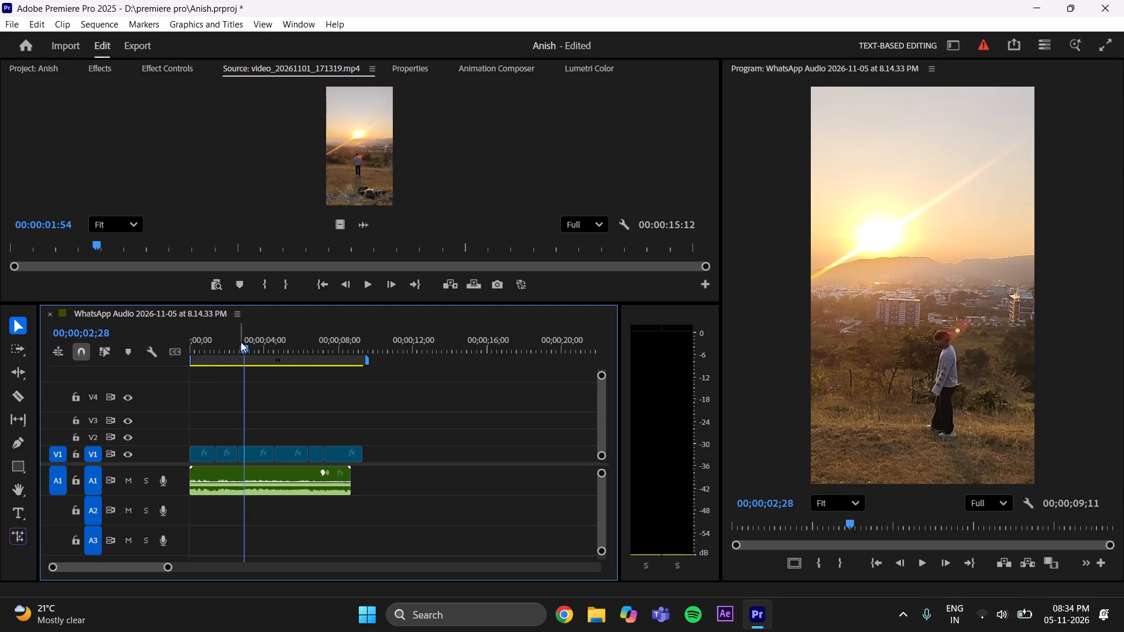
key("space")
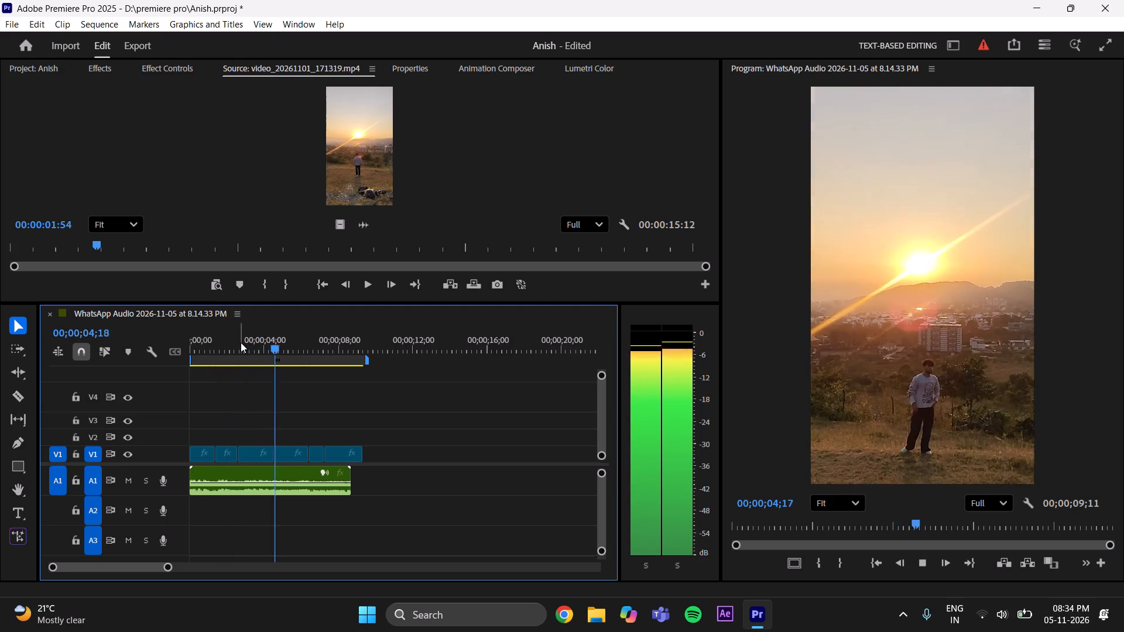
key("space")
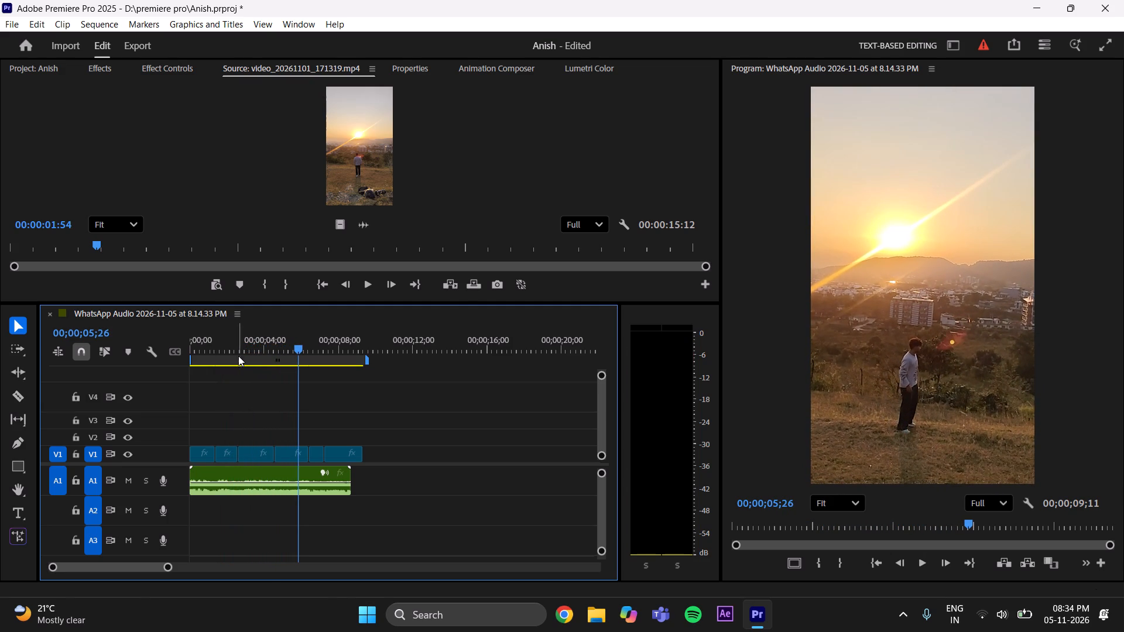
key("space")
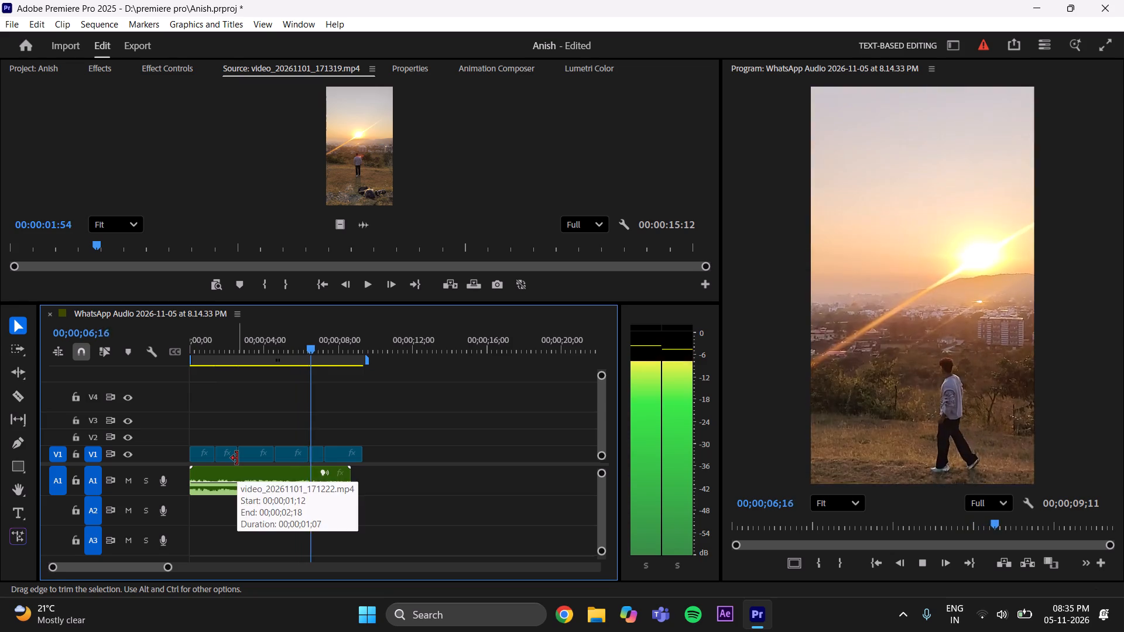
key("space")
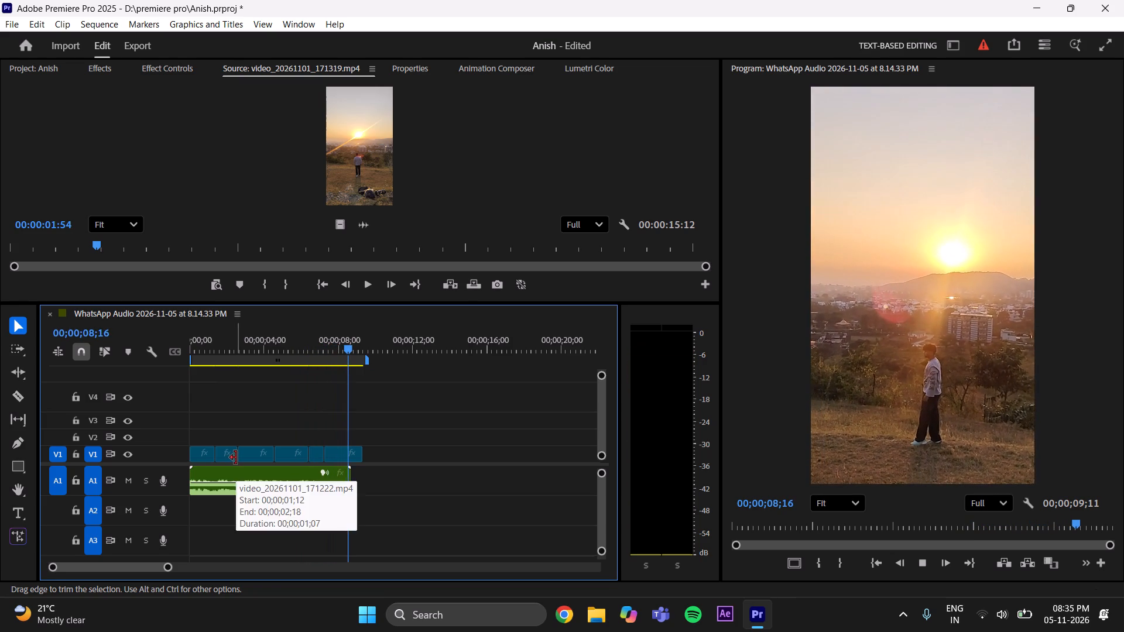
Replay the last V1 clip against the audio to find its cut point and trim its end to 00;00;08;05.
left_click_drag(345, 341, 303, 372)
key("space")
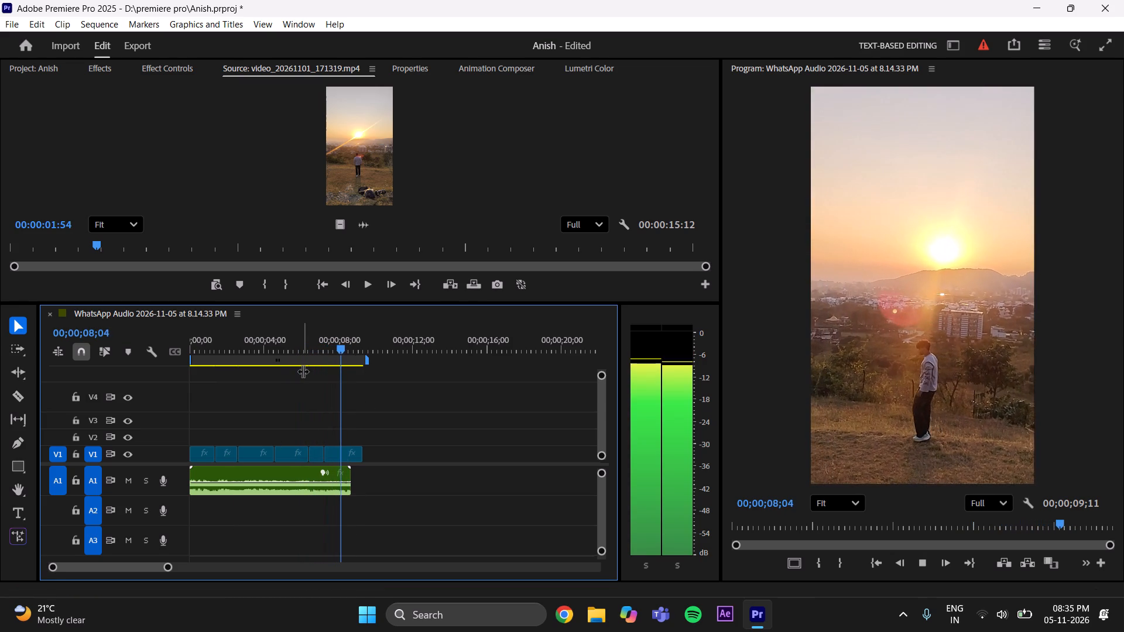
key("space")
key("space")
key("space")
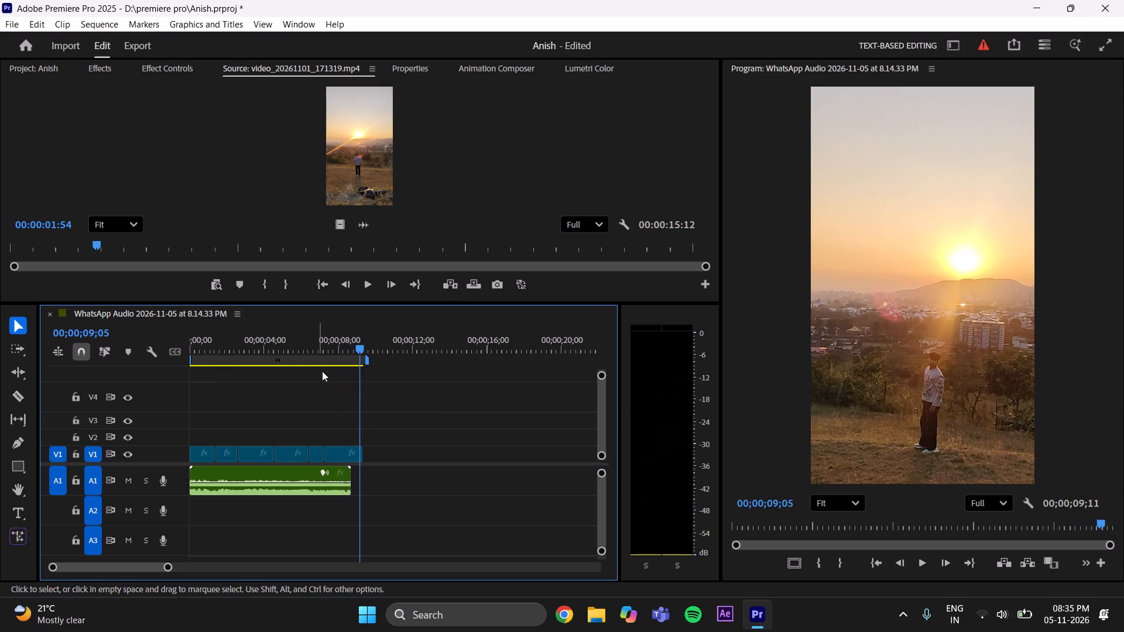
left_click_drag(362, 346, 331, 365)
key("space")
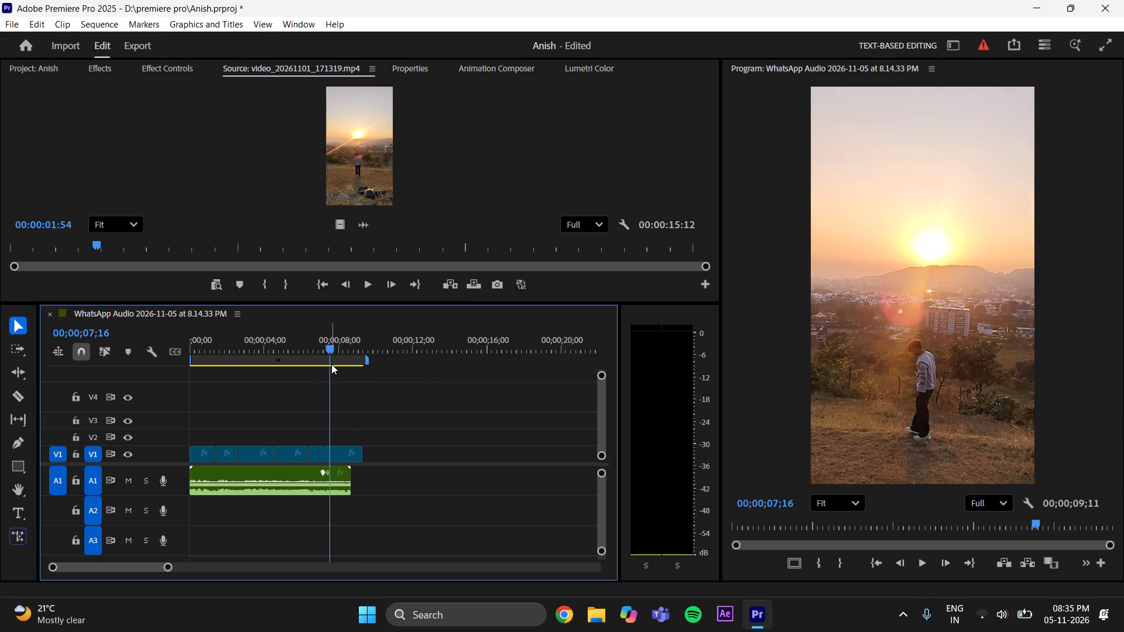
key("space")
key("space")
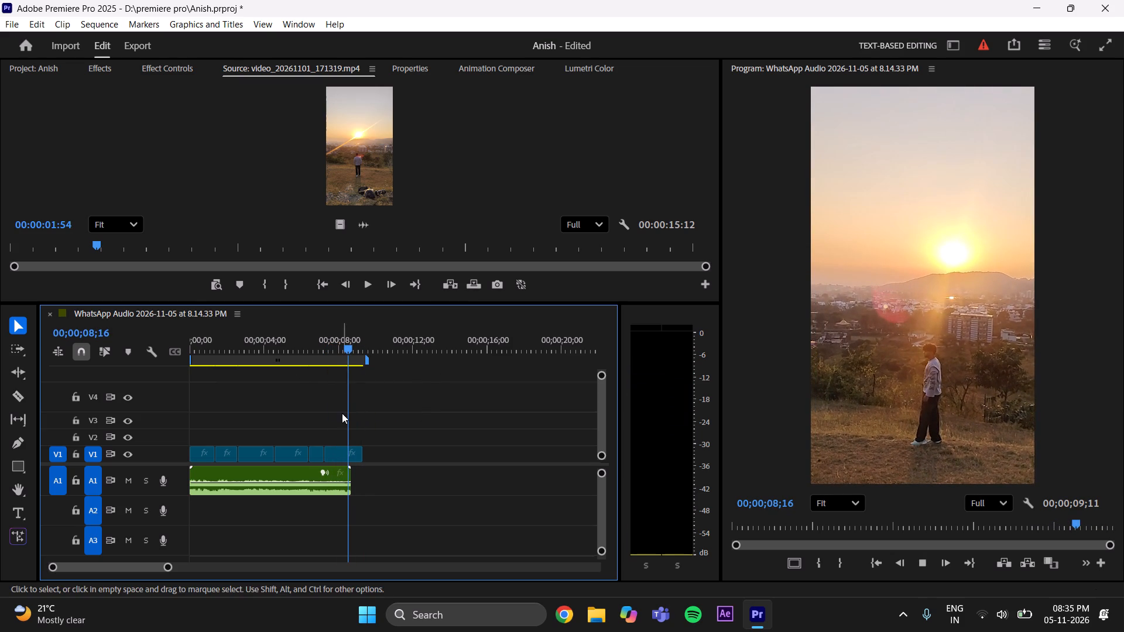
key("space")
left_click_drag(349, 346, 340, 353)
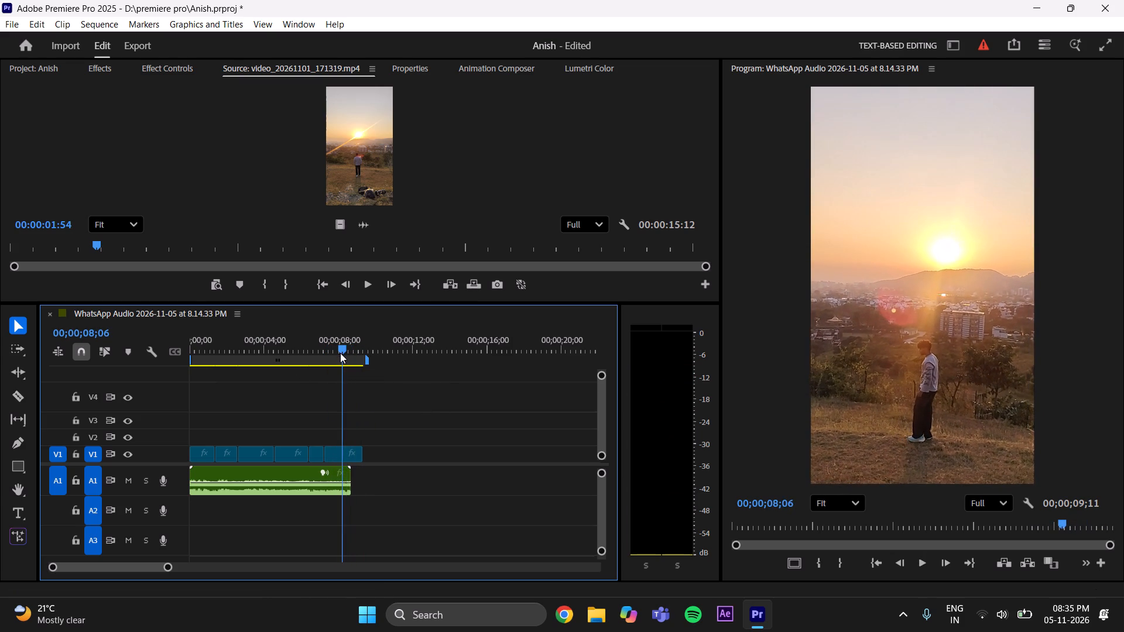
left_click_drag(340, 353, 340, 353)
left_click_drag(364, 457, 358, 459)
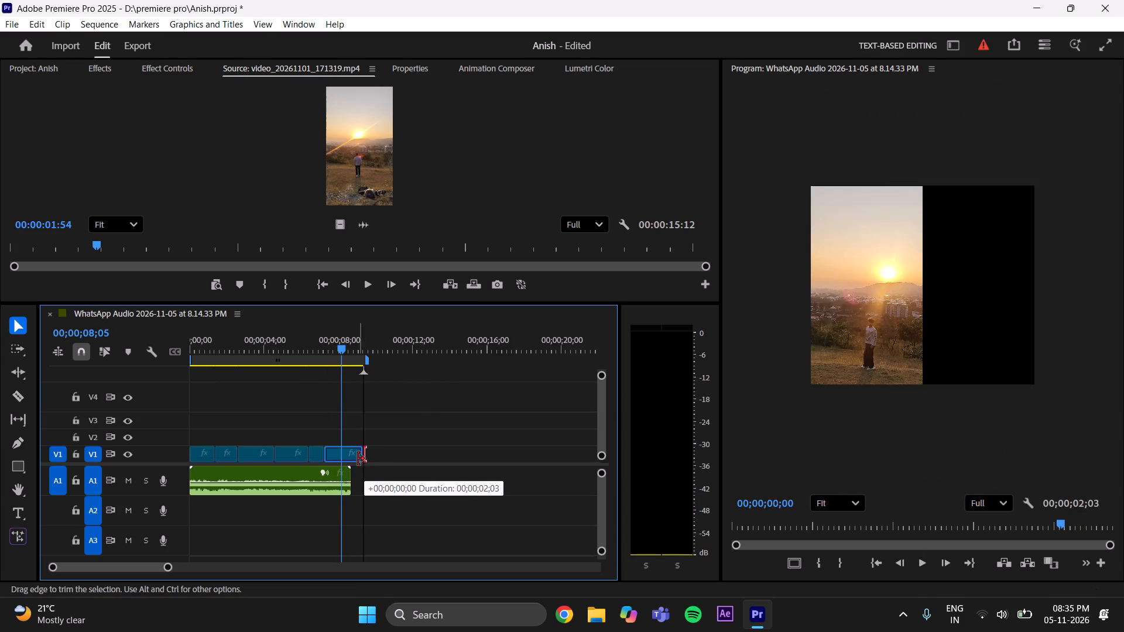
left_click_drag(358, 459, 344, 465)
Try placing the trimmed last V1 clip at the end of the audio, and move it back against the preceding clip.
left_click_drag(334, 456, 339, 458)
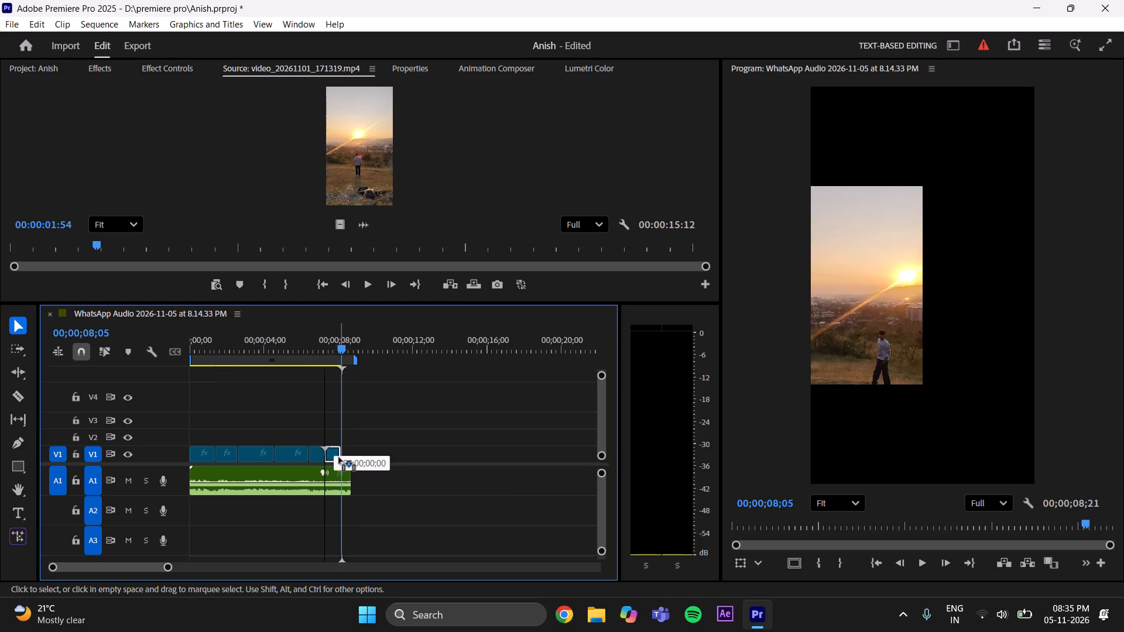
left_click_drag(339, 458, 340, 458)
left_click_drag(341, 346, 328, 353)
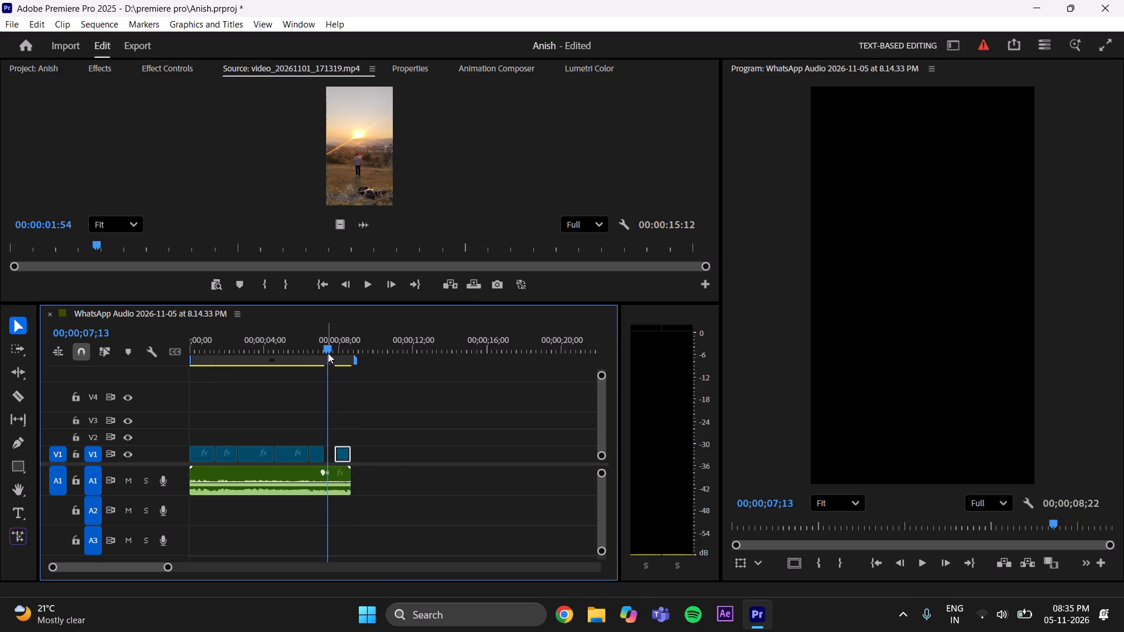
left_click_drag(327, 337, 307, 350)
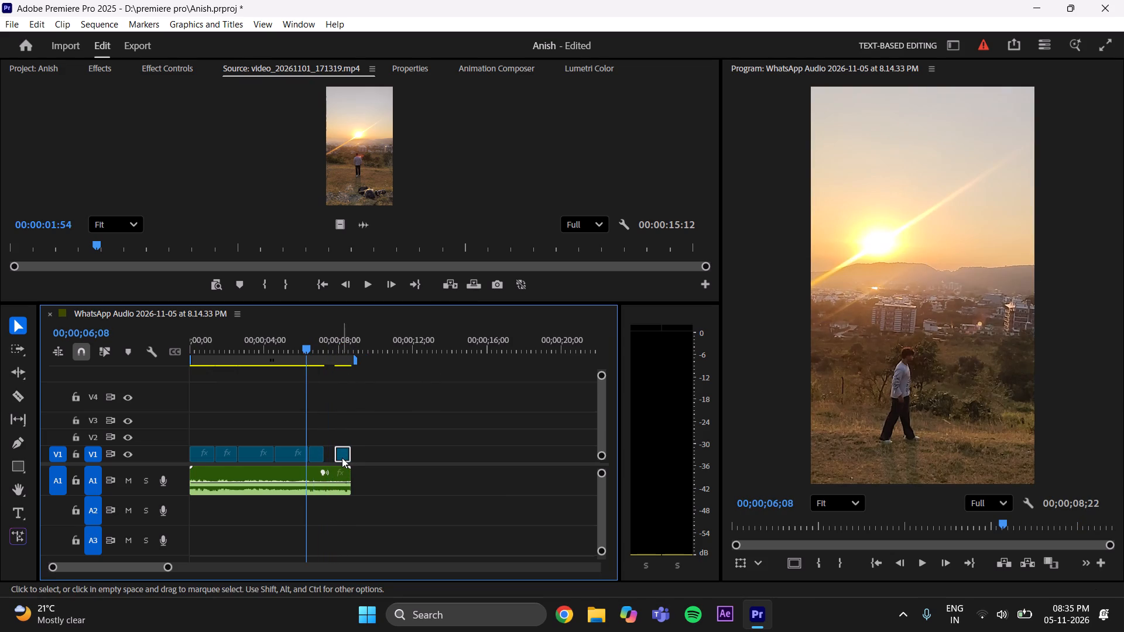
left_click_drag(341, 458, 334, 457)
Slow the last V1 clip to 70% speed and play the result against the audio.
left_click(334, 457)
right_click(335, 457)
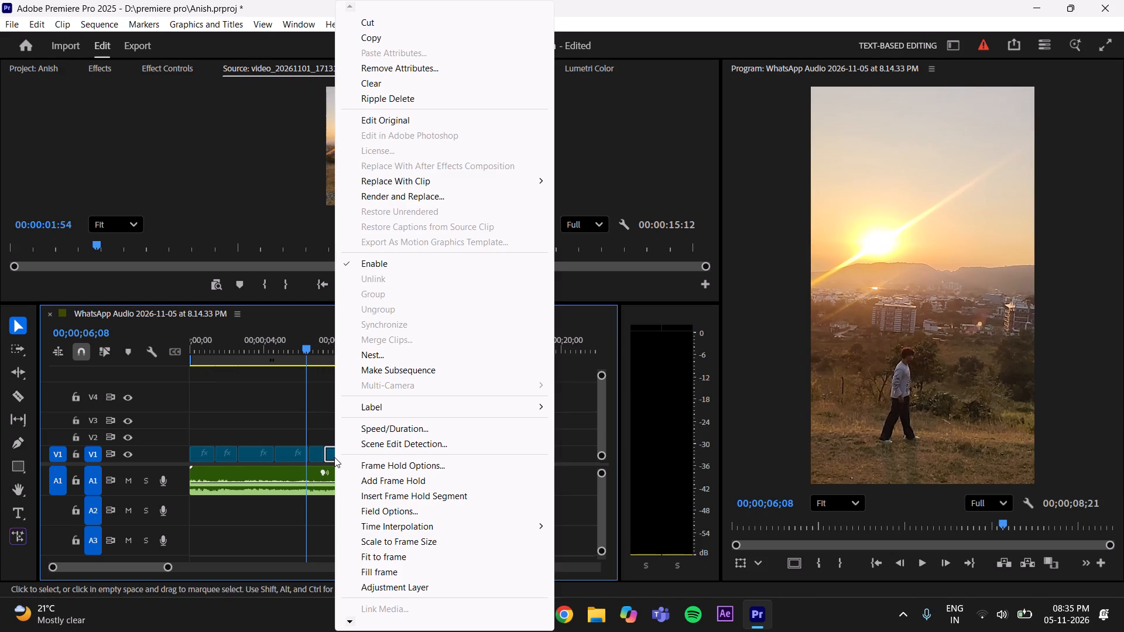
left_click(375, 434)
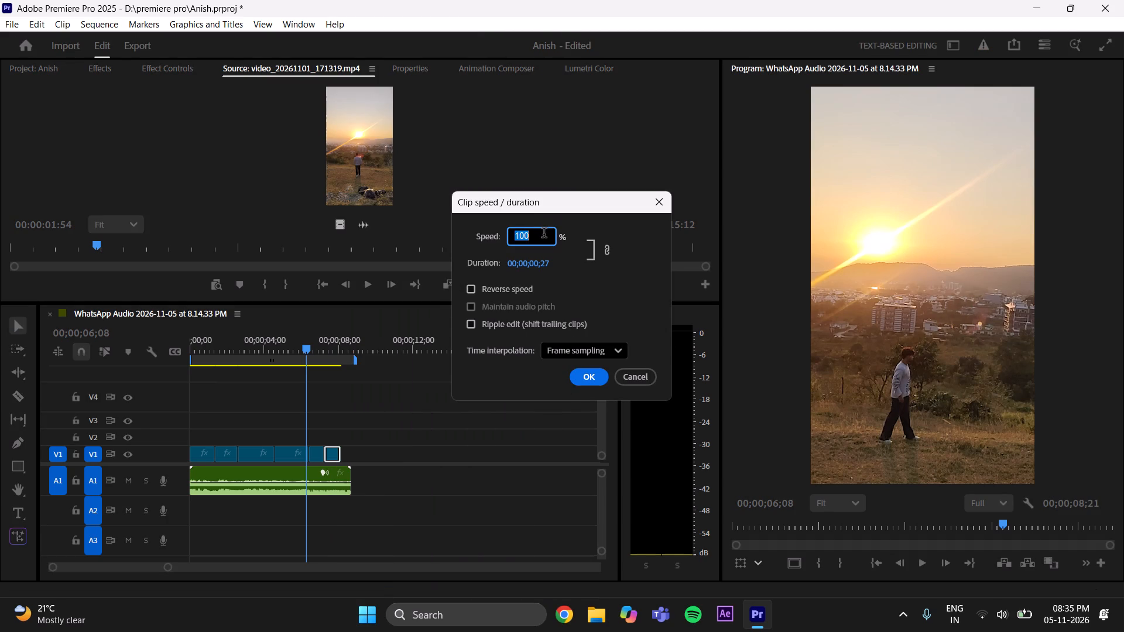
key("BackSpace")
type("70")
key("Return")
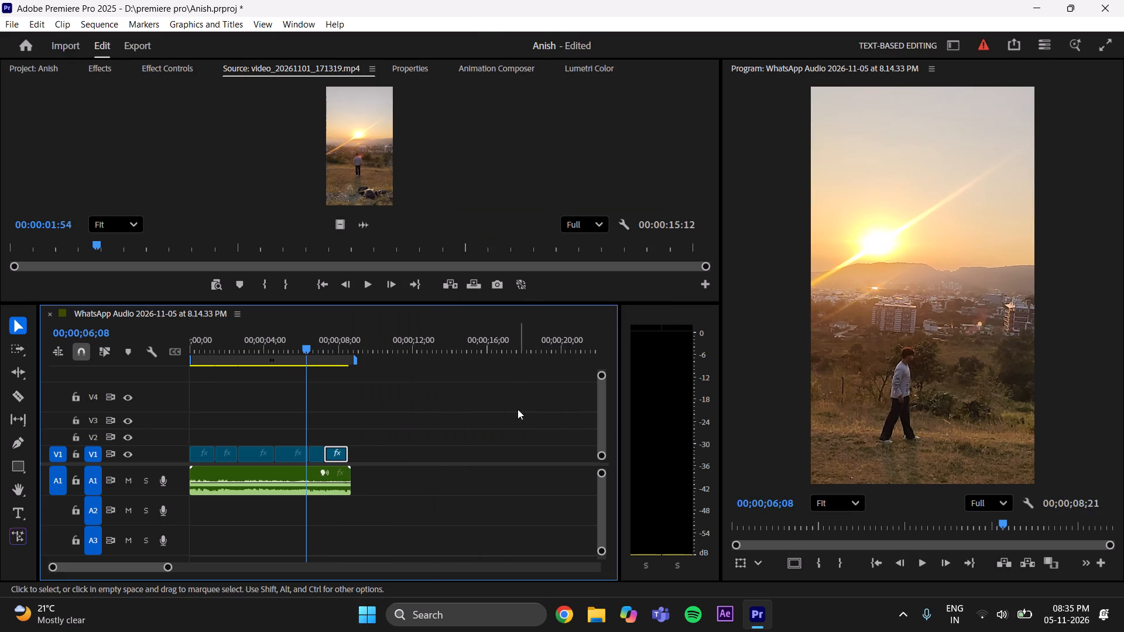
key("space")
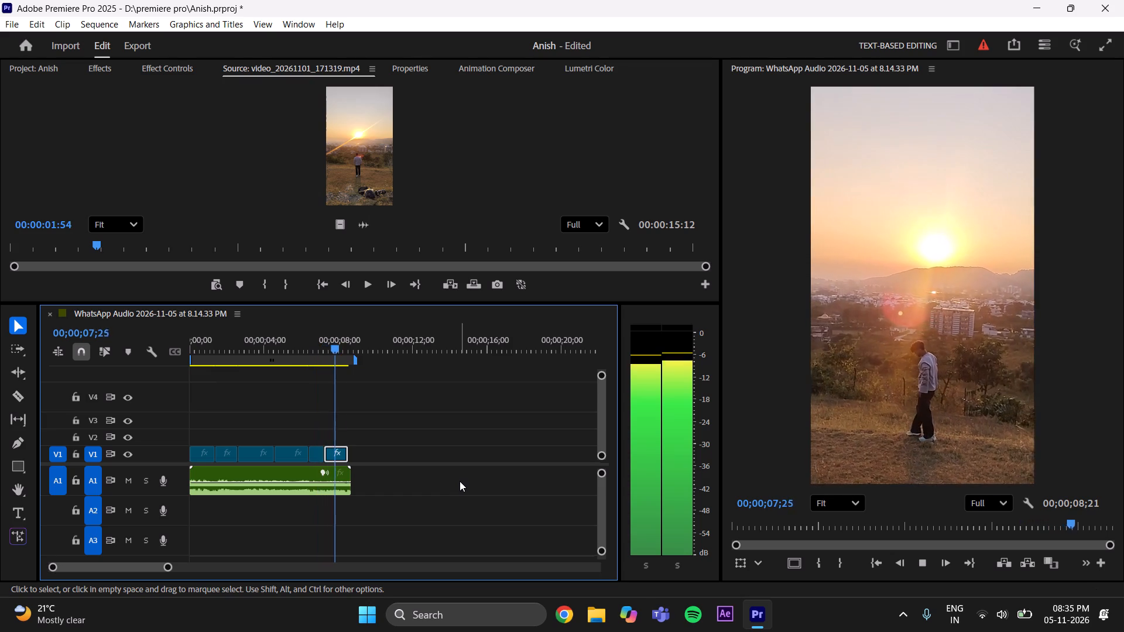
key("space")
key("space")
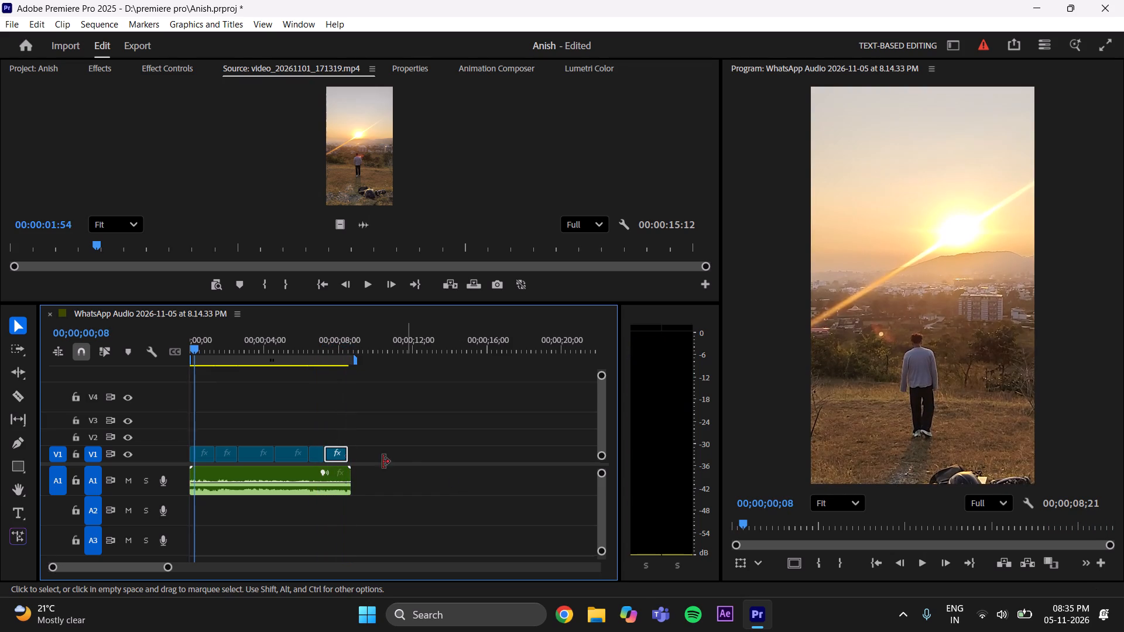
Set the last V1 clip's speed to 60%.
left_click(338, 457)
left_click(330, 455)
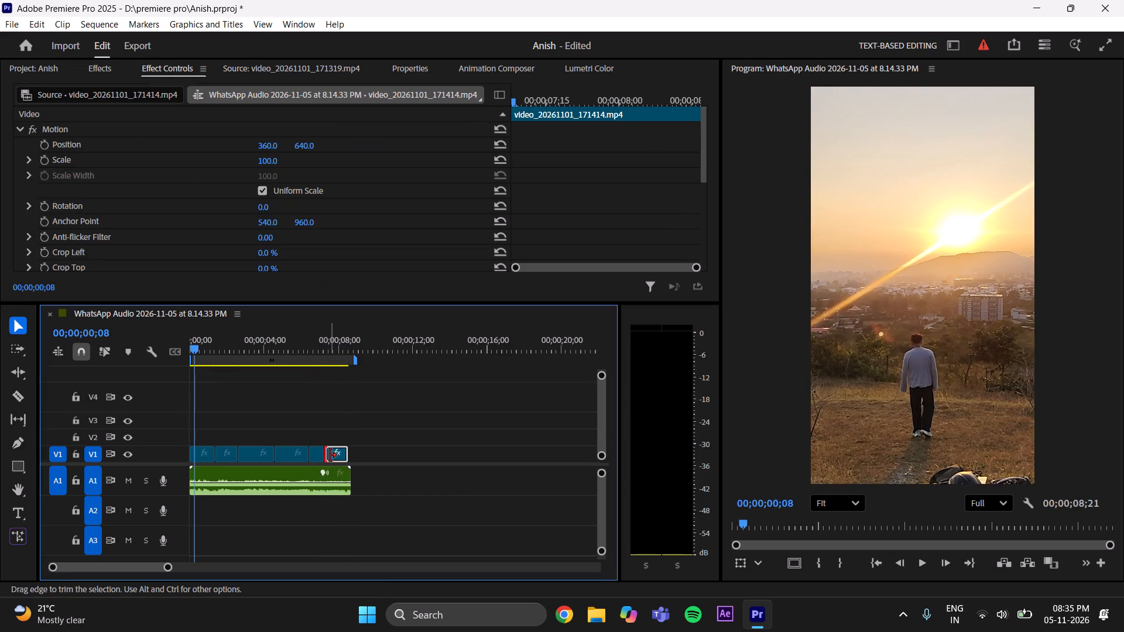
left_click(333, 453)
right_click(332, 453)
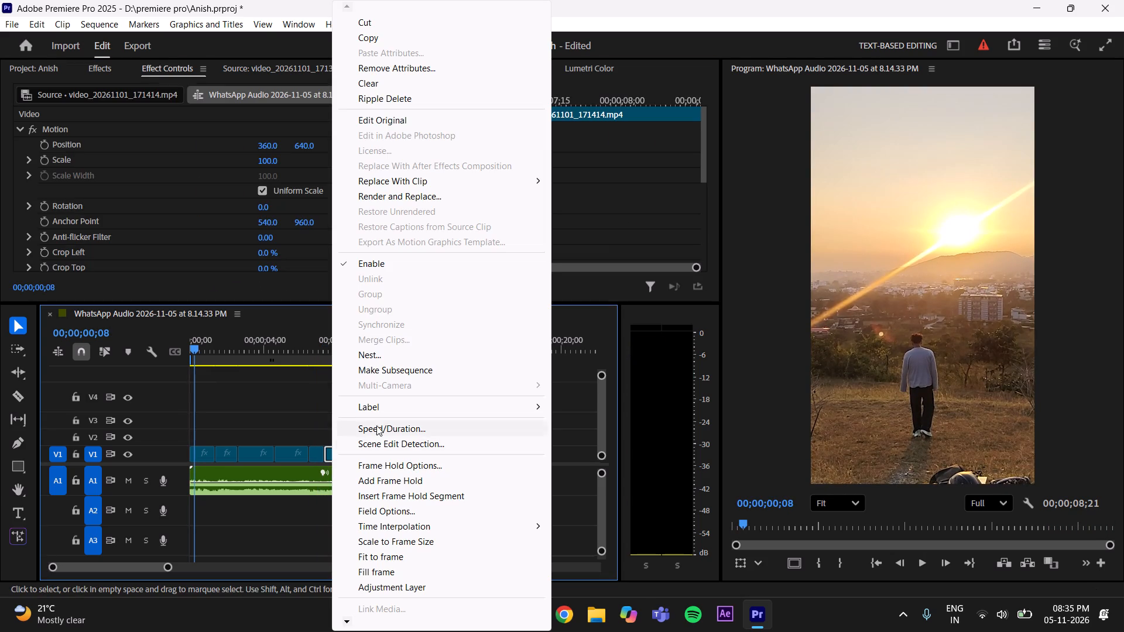
left_click(376, 425)
key("BackSpace")
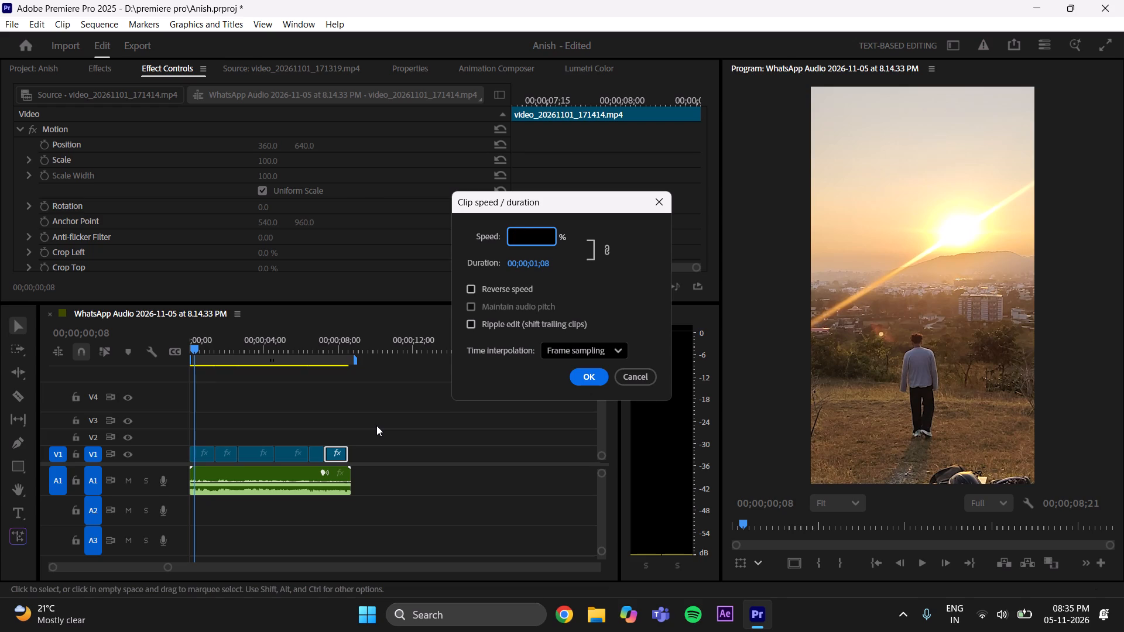
type("60")
key("Return")
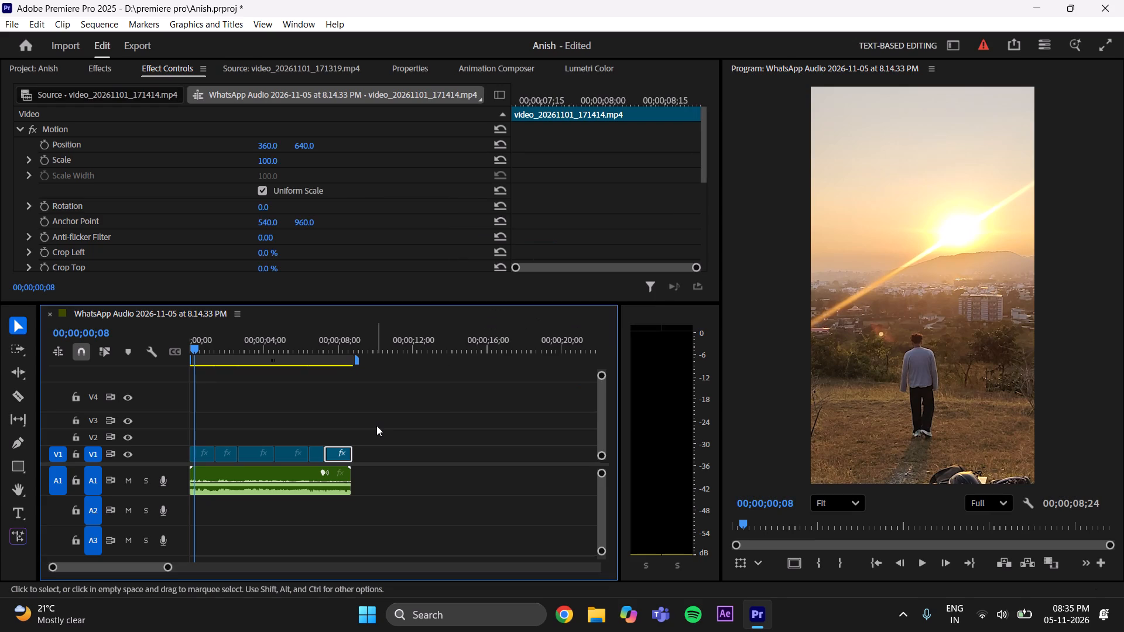
Save the project and play the sequence against the audio to review the clip timing, returning to the start.
key("ctrl+s")
left_click(317, 334)
key("space")
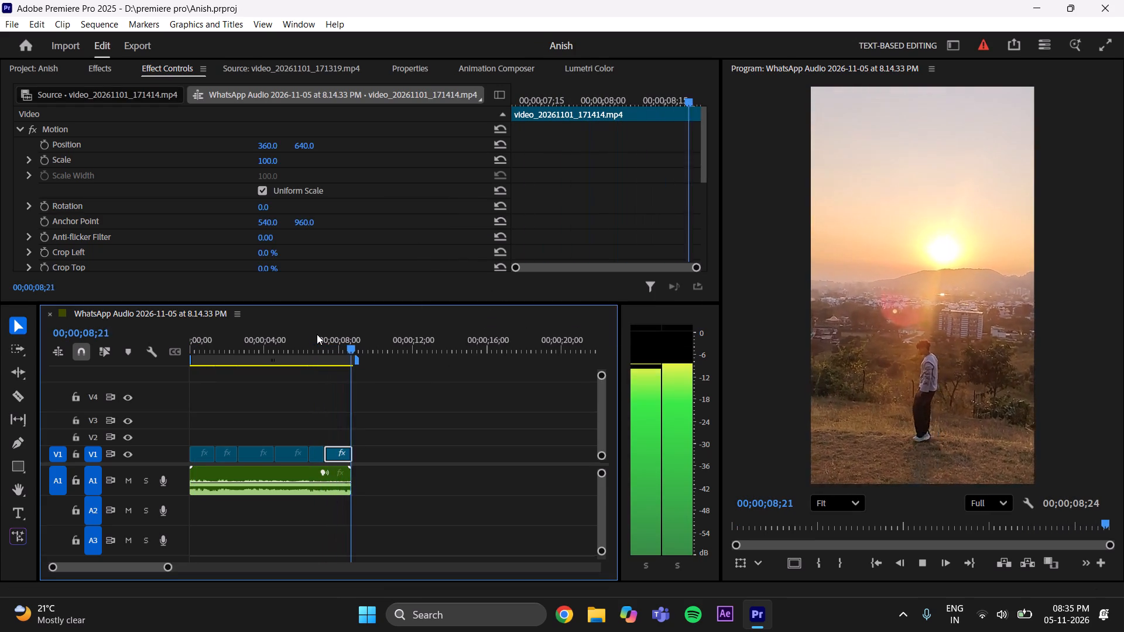
key("space")
key("space")
left_click(375, 426)
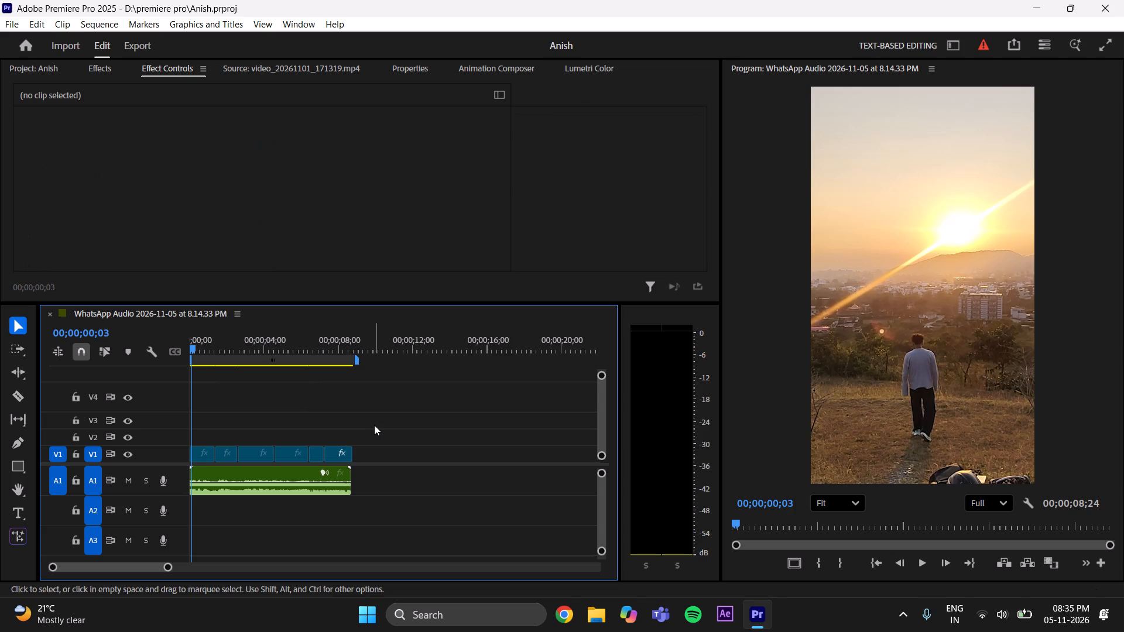
key("ctrl+s")
key("ctrl+s")
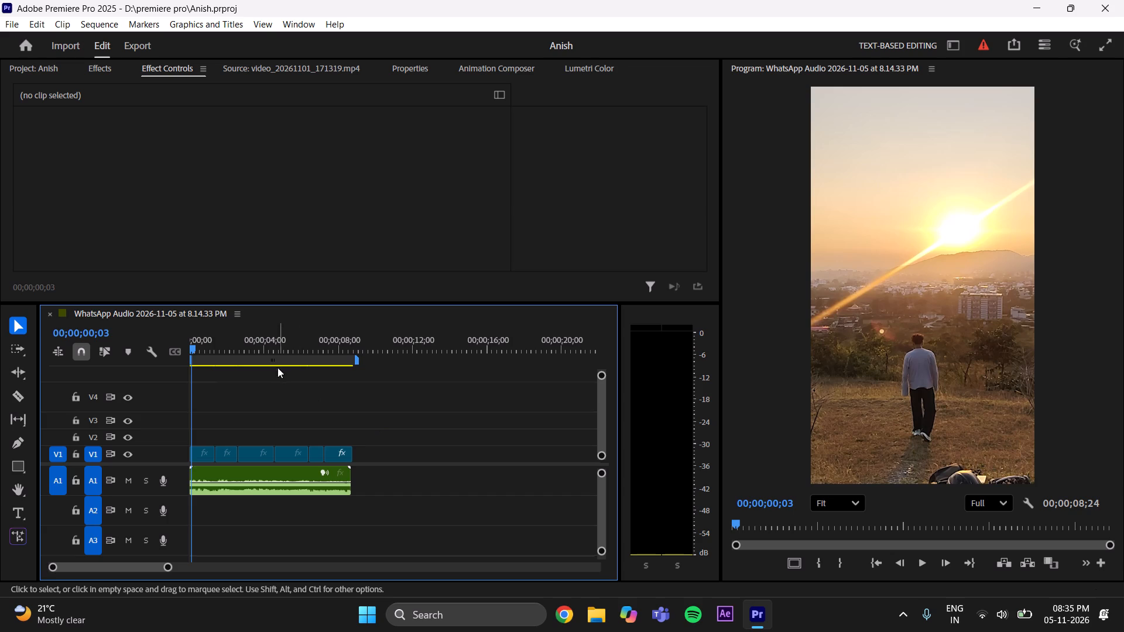
key("space")
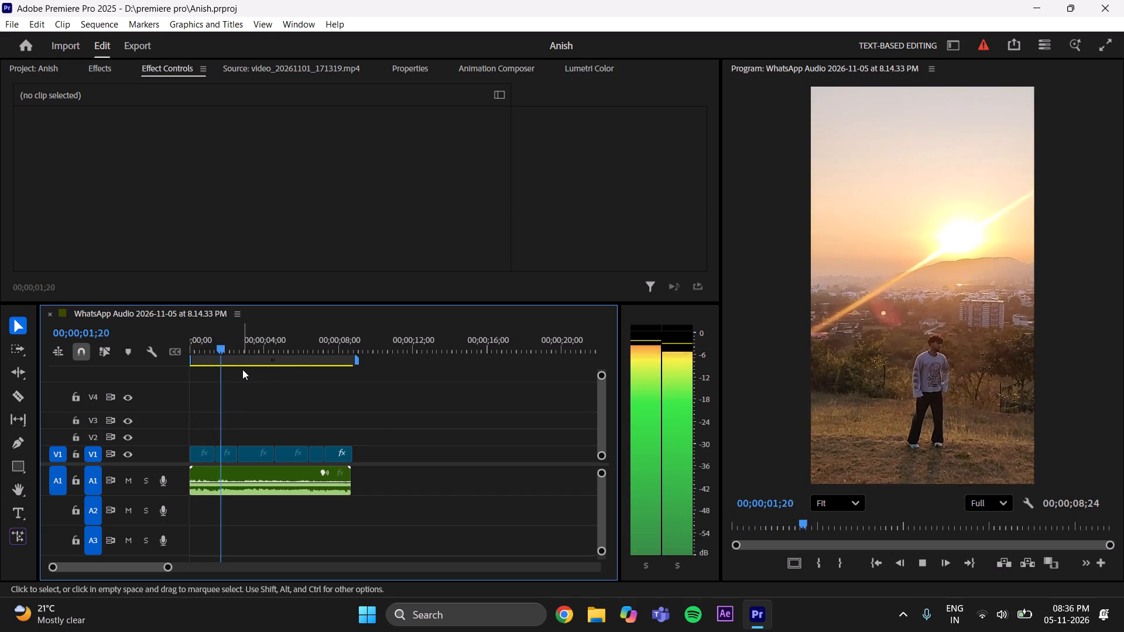
key("space")
left_click_drag(231, 342, 155, 375)
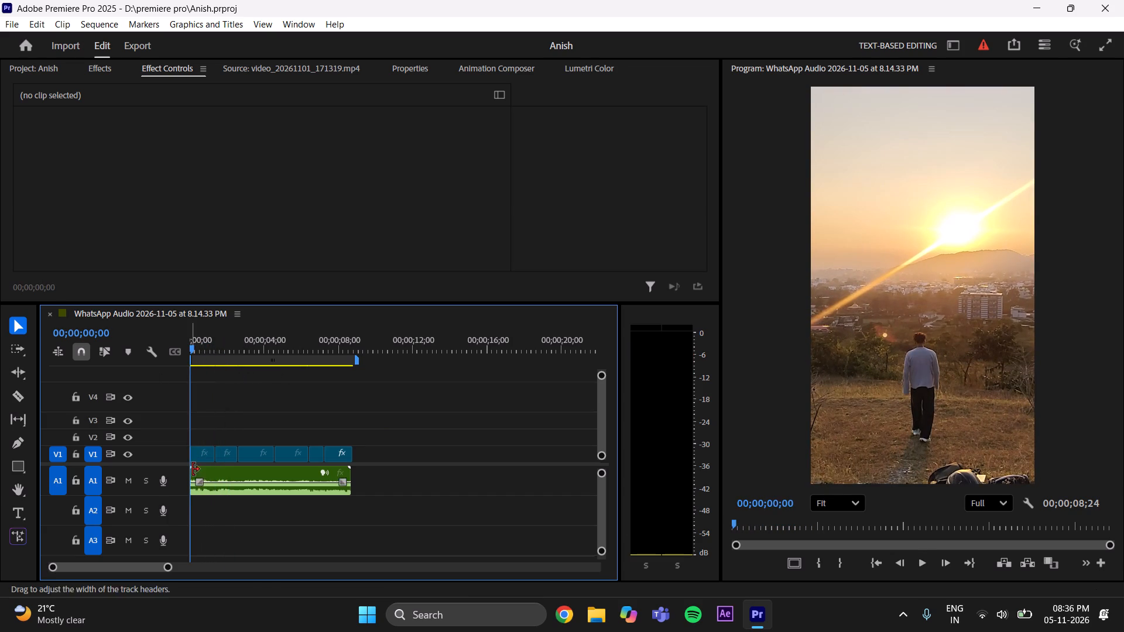
Lift the first V1 clip, video_20261101_171137.mp4, to V2 and set its speed to 70%.
left_click_drag(199, 459, 200, 444)
left_click(200, 442)
right_click(200, 442)
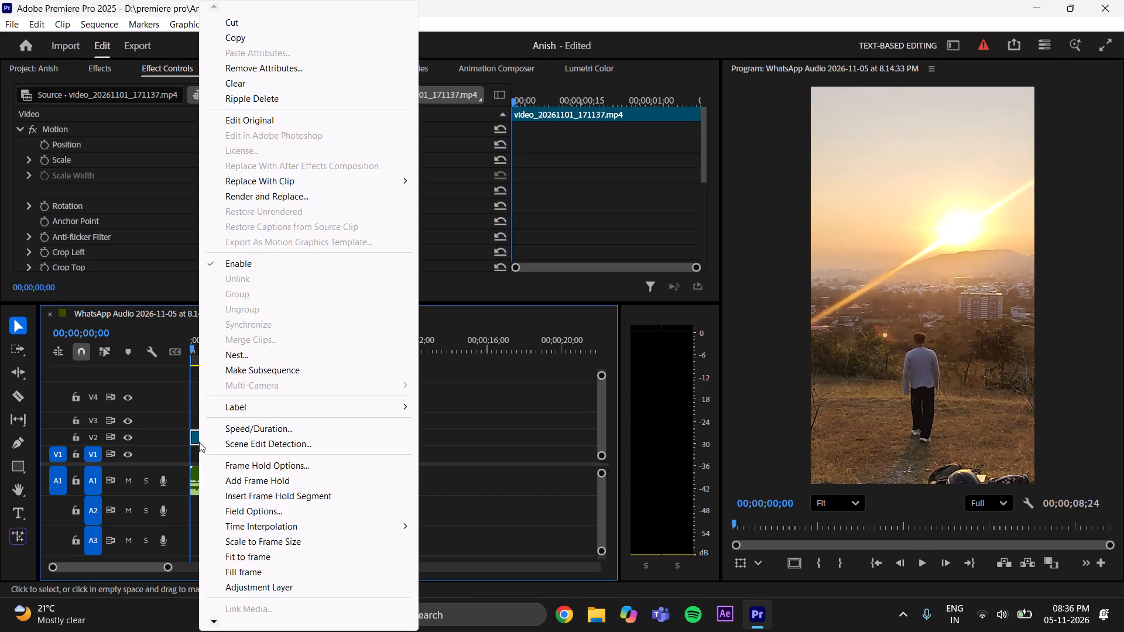
left_click(263, 422)
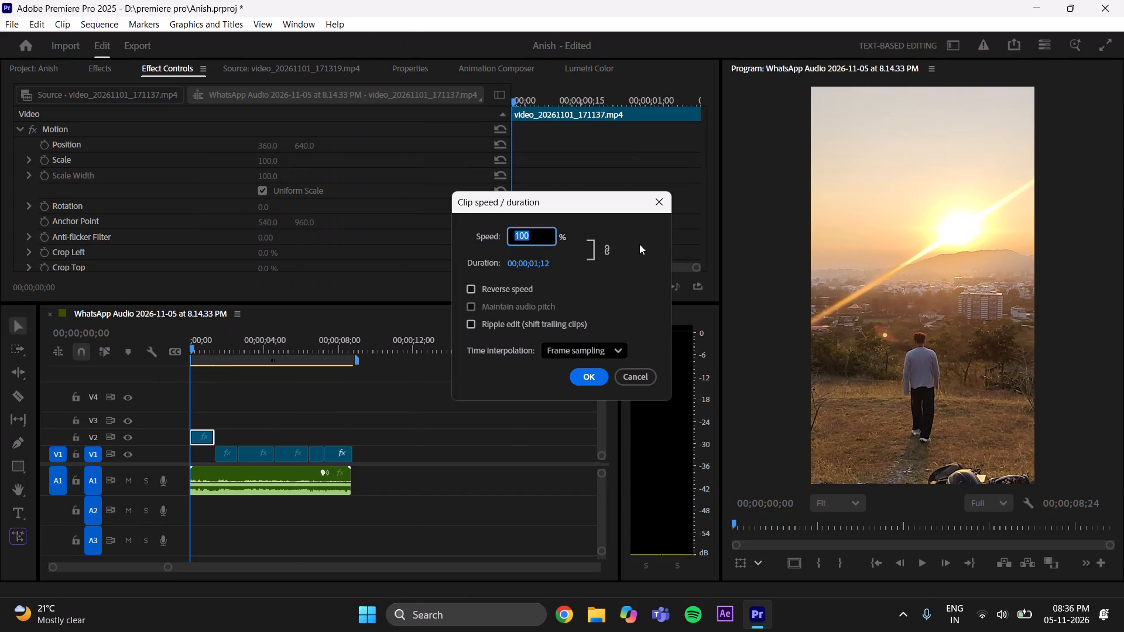
key("BackSpace")
type("70")
key("Return")
Find the slowed first clip's cut point against the audio, trim its end to 00;00;01;14, return it to V1 and save.
key("space")
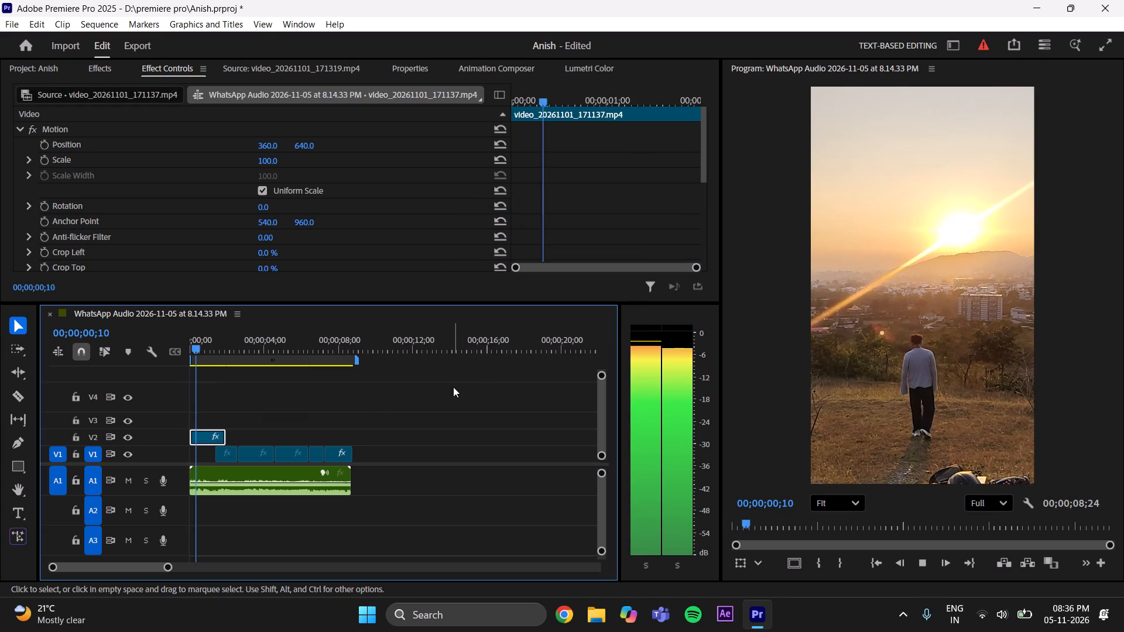
key("space")
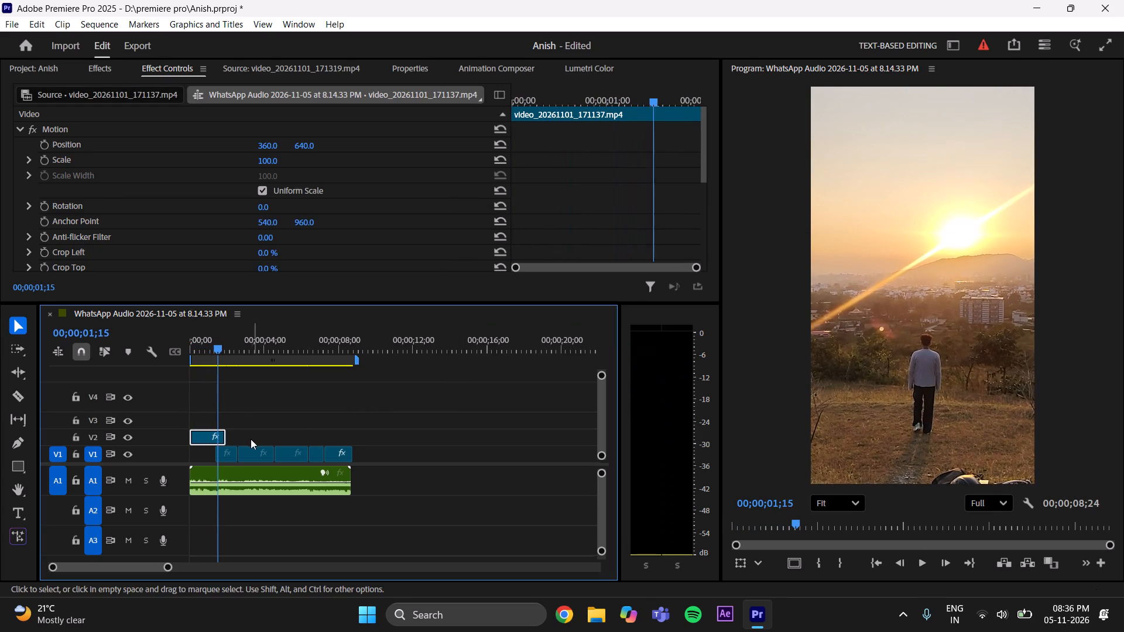
left_click_drag(218, 338, 184, 372)
key("space")
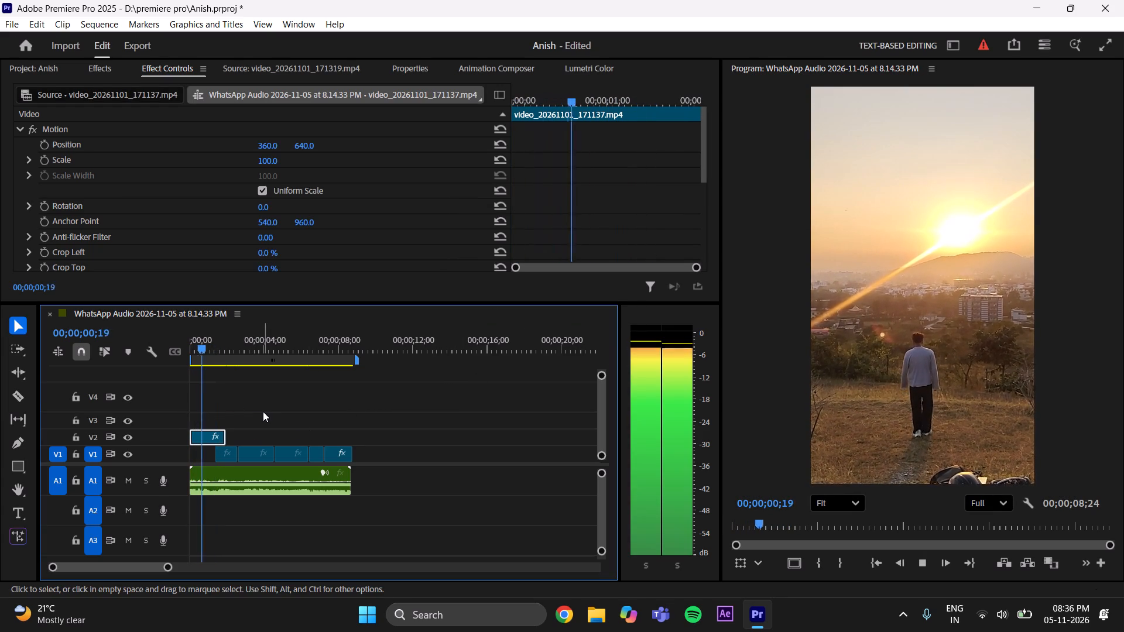
key("space")
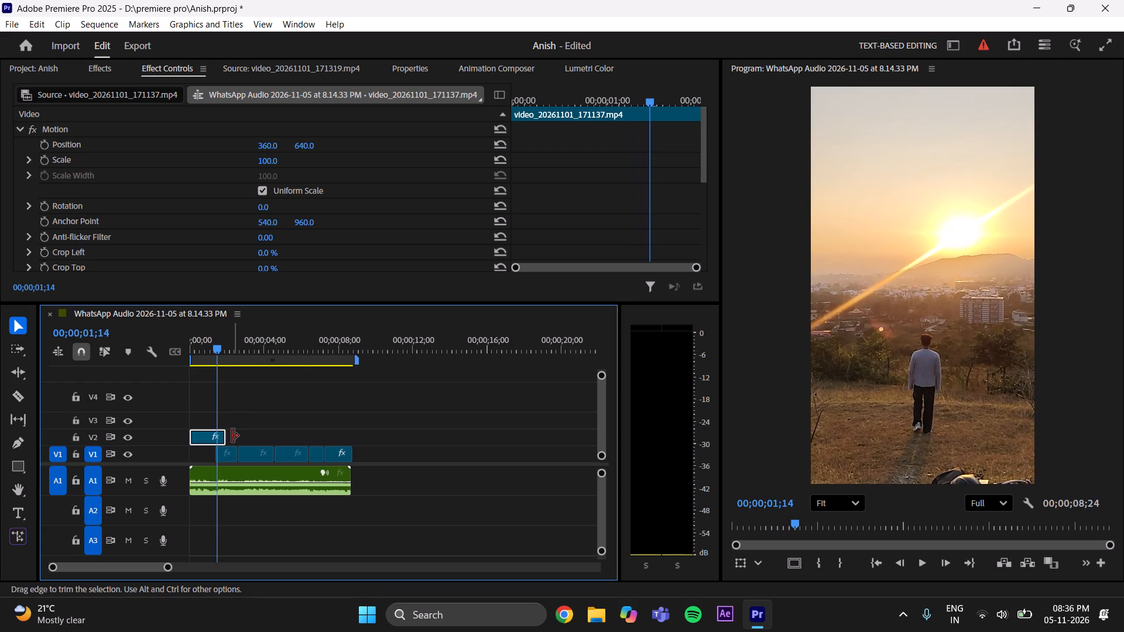
left_click_drag(229, 436, 220, 441)
left_click(194, 442)
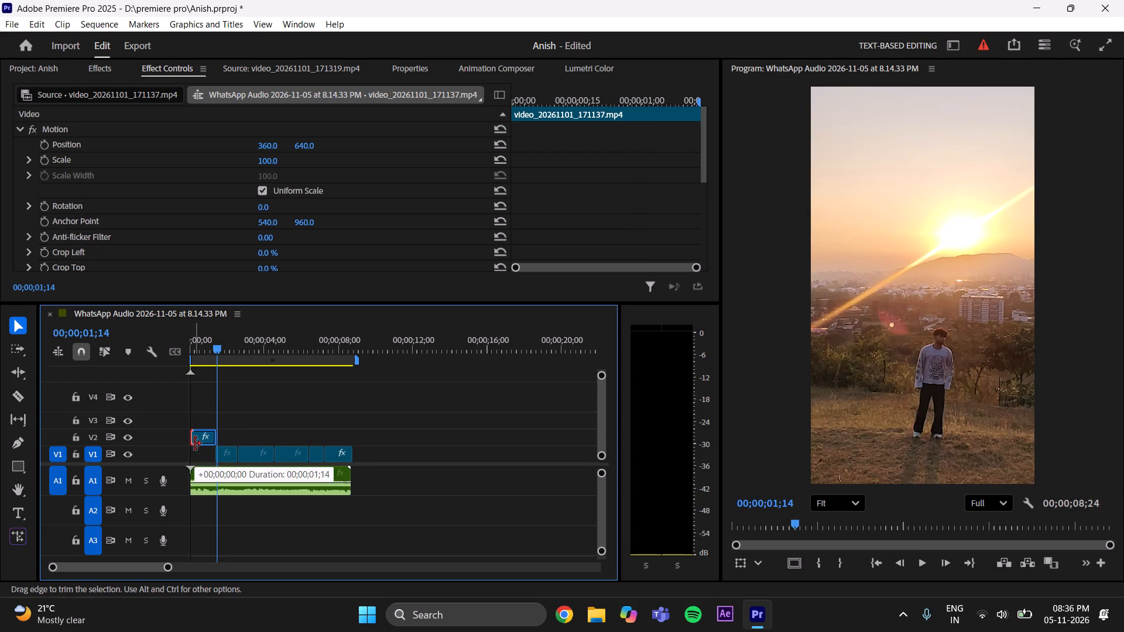
left_click_drag(197, 438, 197, 446)
left_click(199, 451)
left_click(201, 431)
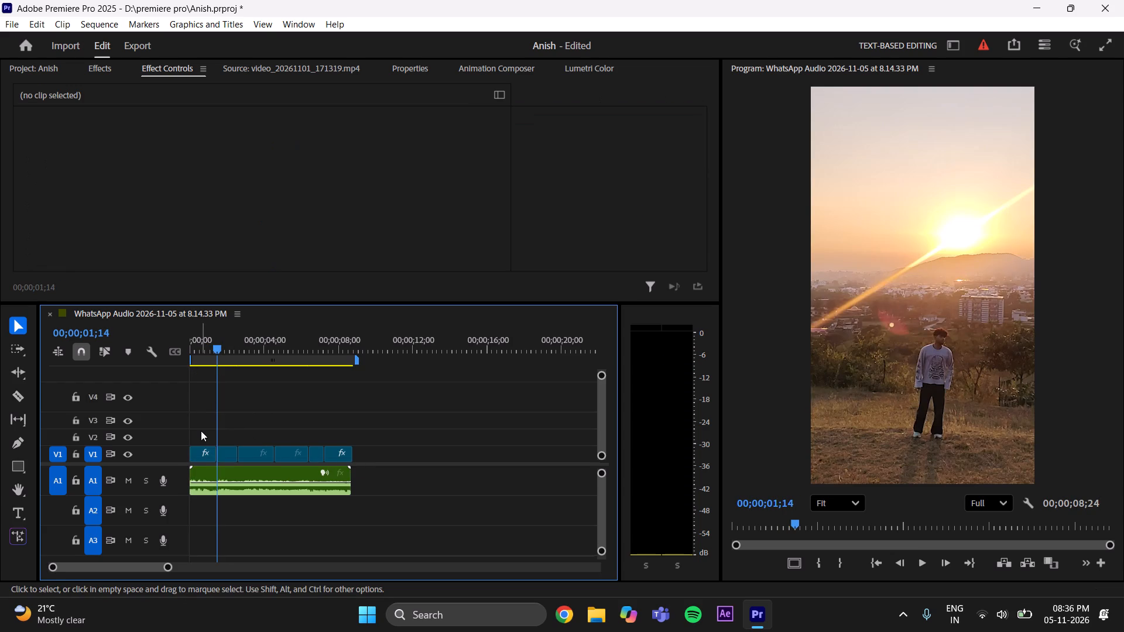
key("ctrl+s")
Play the opening, then take the second clip, video_20261101_171222.mp4, off V1 and park it on V3 at 00;00;06;28.
left_click_drag(222, 342, 165, 372)
key("space")
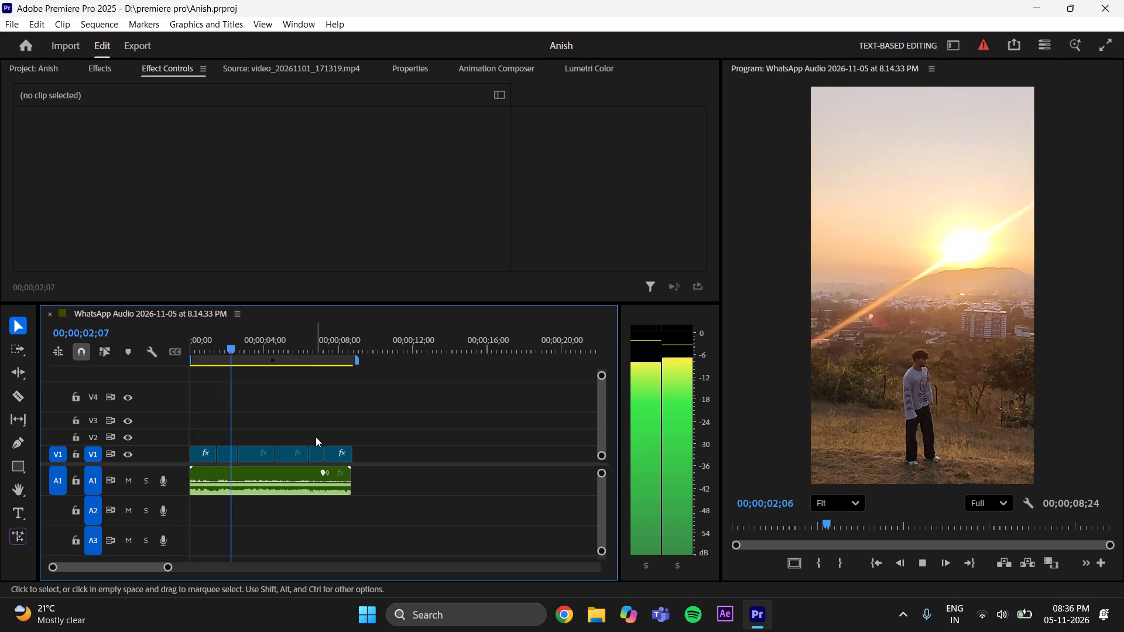
key("space")
left_click_drag(225, 456, 225, 440)
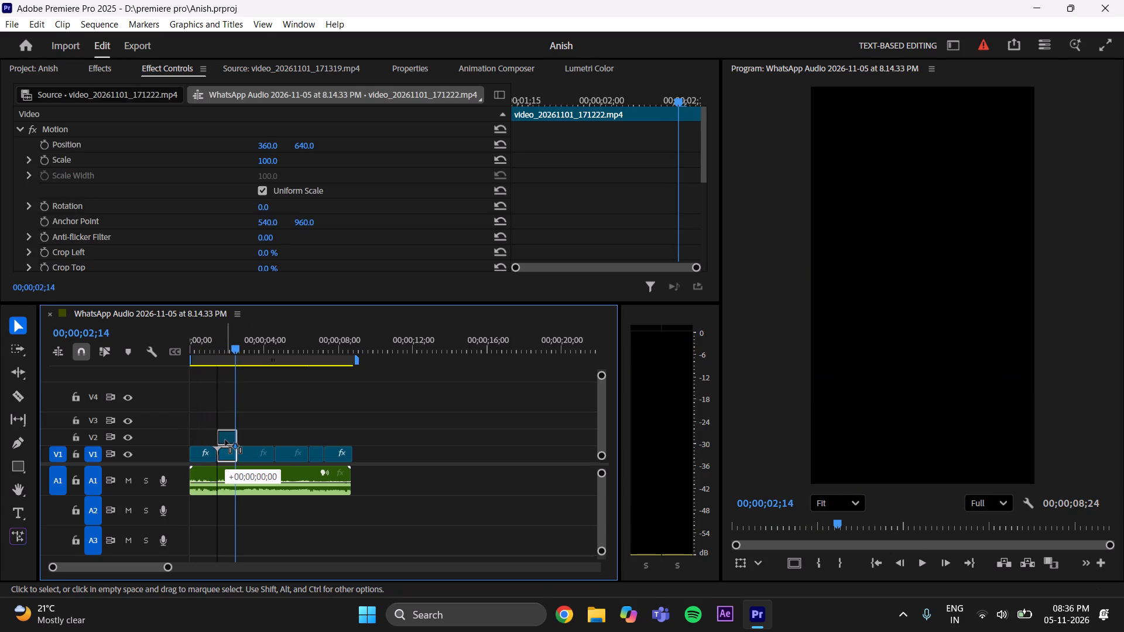
left_click_drag(225, 440, 225, 441)
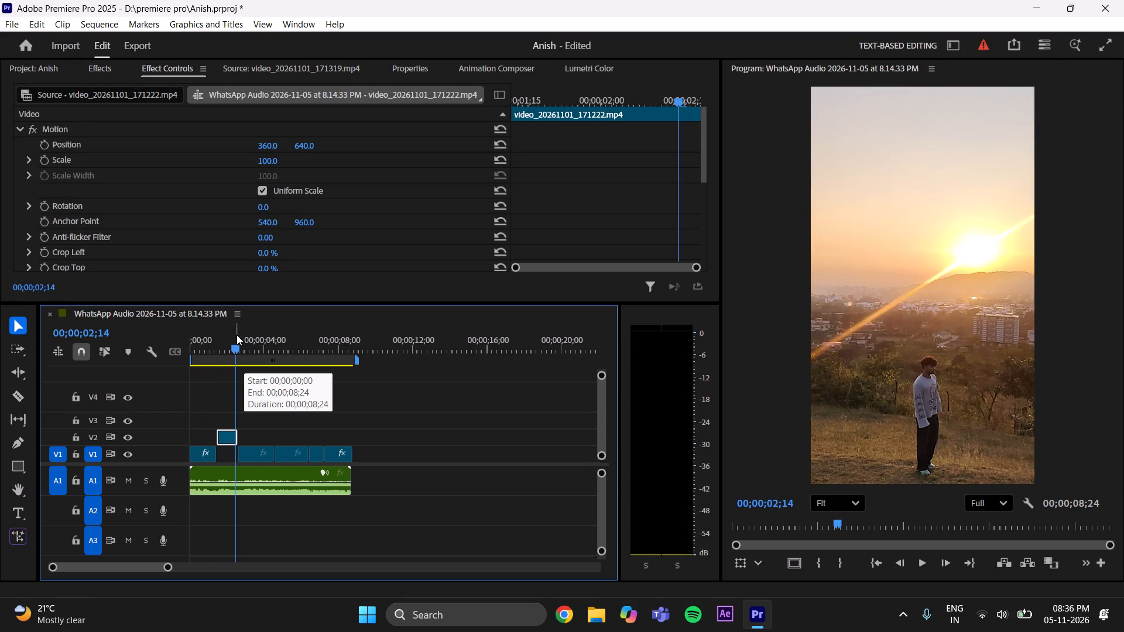
left_click_drag(237, 335, 285, 351)
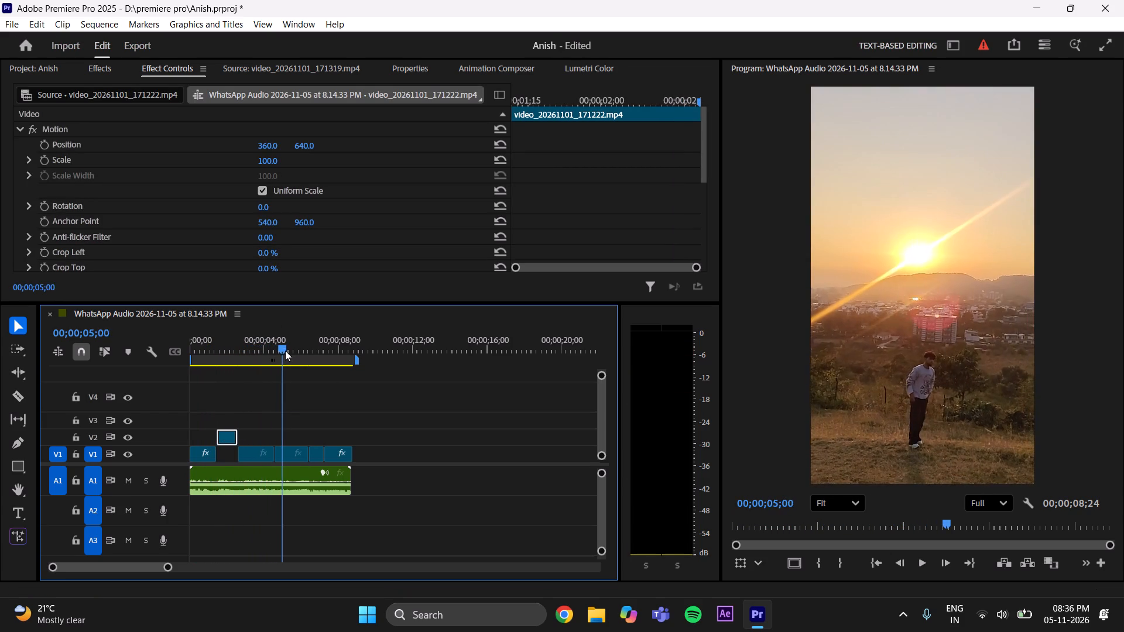
left_click_drag(285, 351, 291, 352)
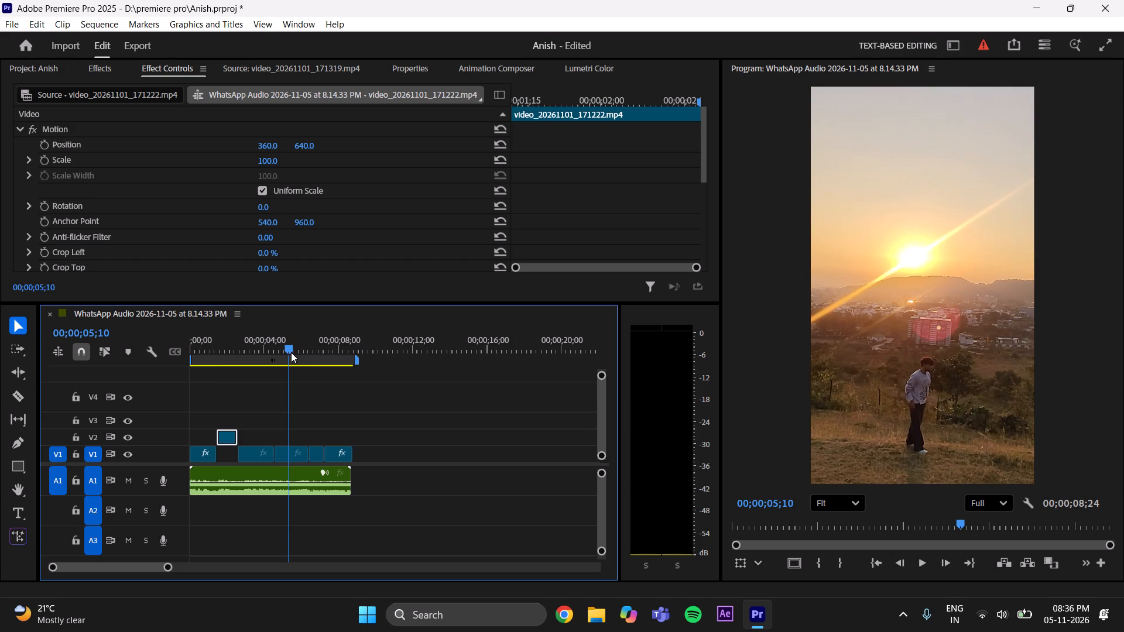
left_click_drag(291, 352, 321, 360)
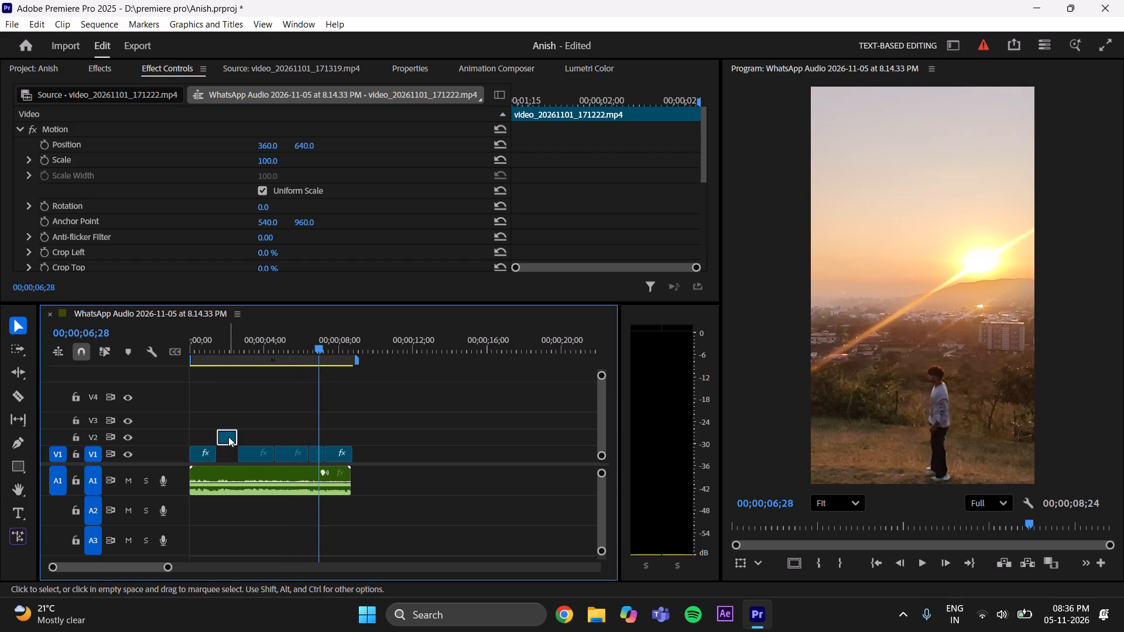
left_click_drag(228, 437, 331, 428)
Move the video_20261101_171345.mp4 clip to V2 above the gap after the first clip and set its speed to 70%.
left_click_drag(318, 456, 318, 438)
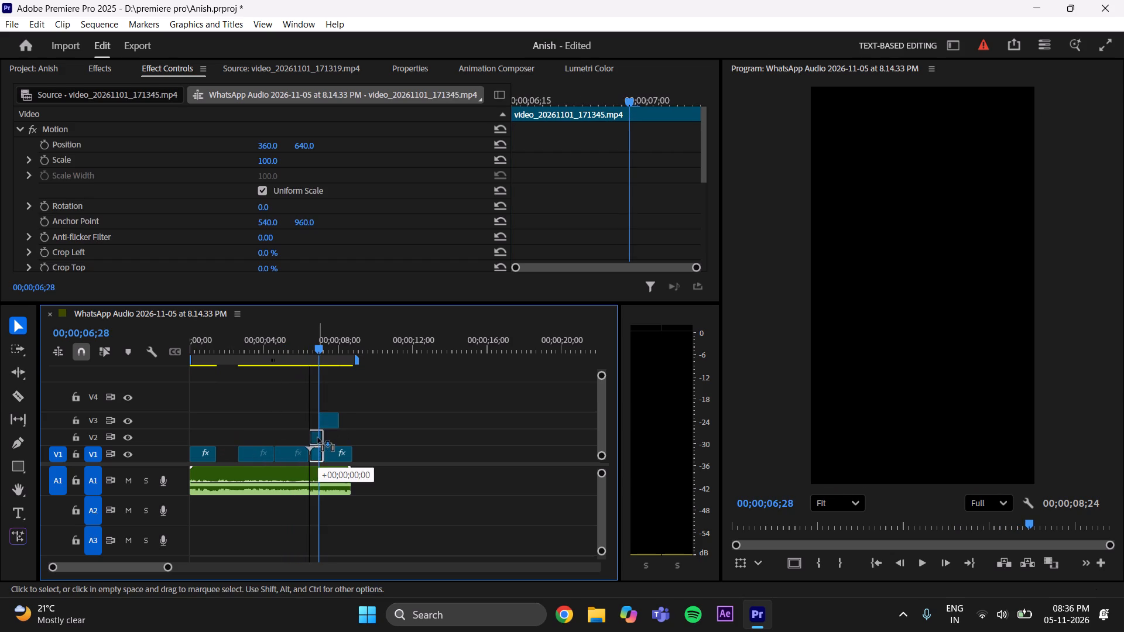
left_click_drag(318, 438, 228, 439)
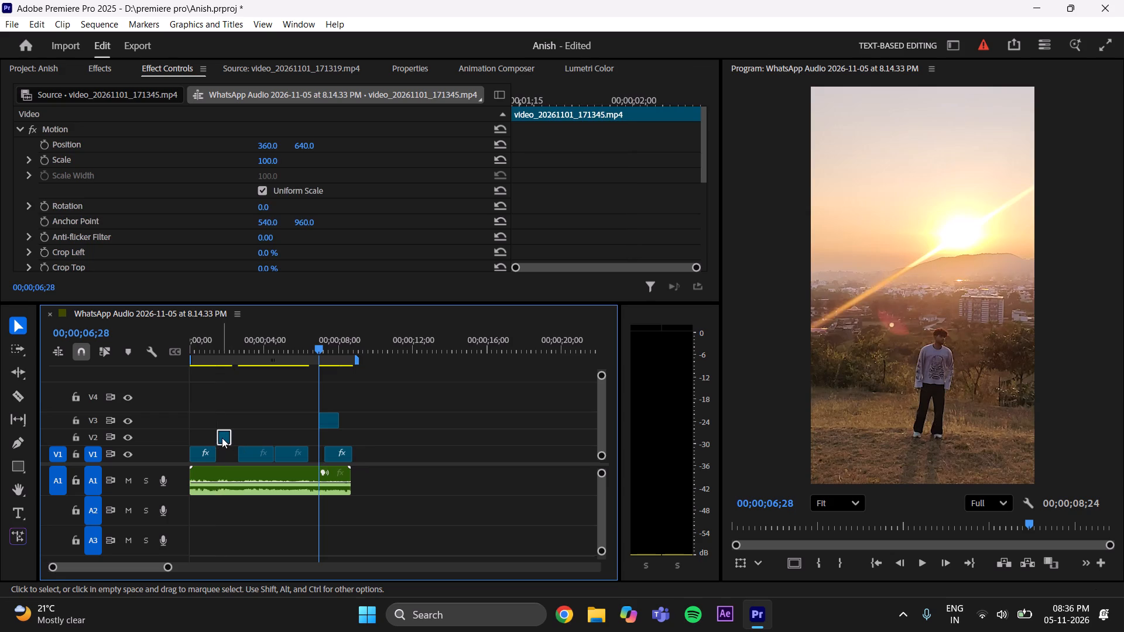
left_click(222, 438)
right_click(221, 438)
left_click(234, 431)
left_click(226, 440)
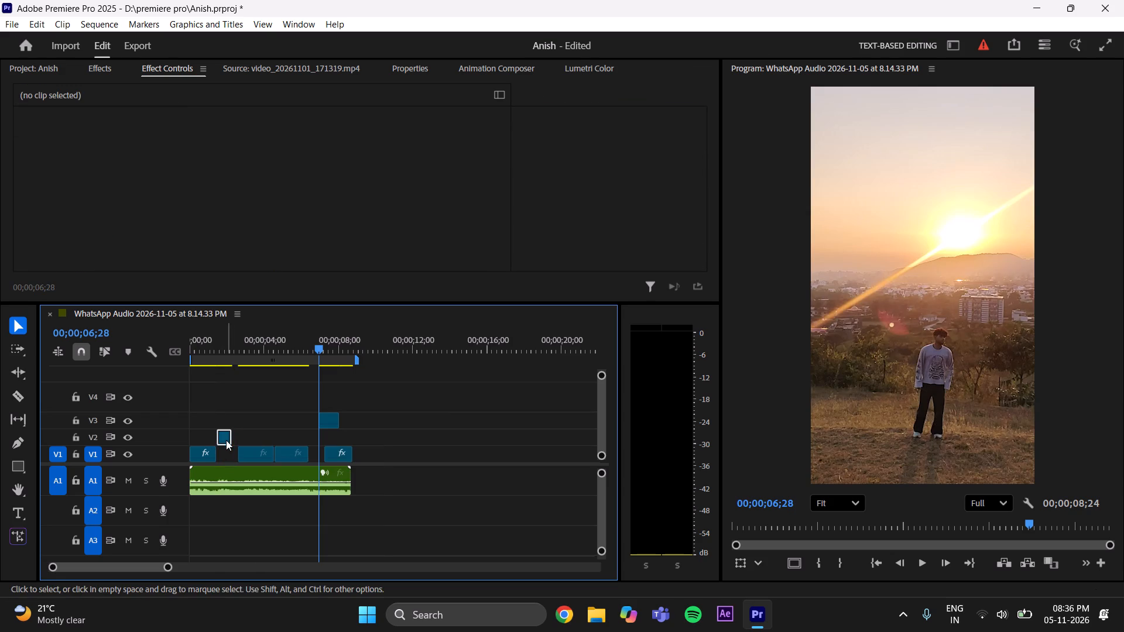
right_click(225, 440)
left_click(275, 431)
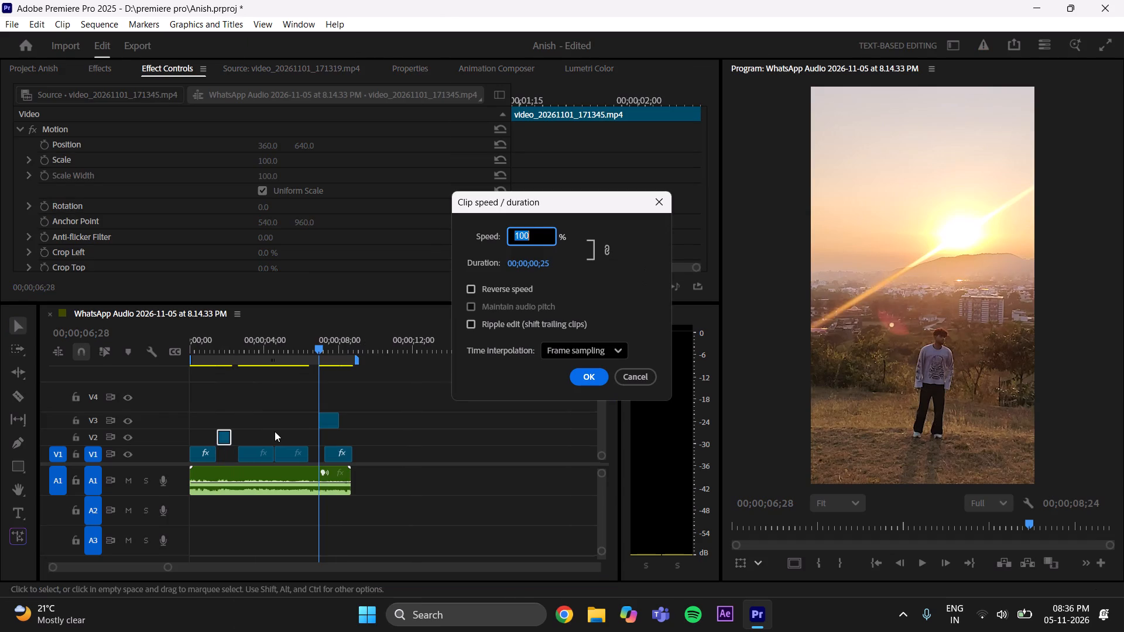
key("BackSpace")
type("70")
key("Return")
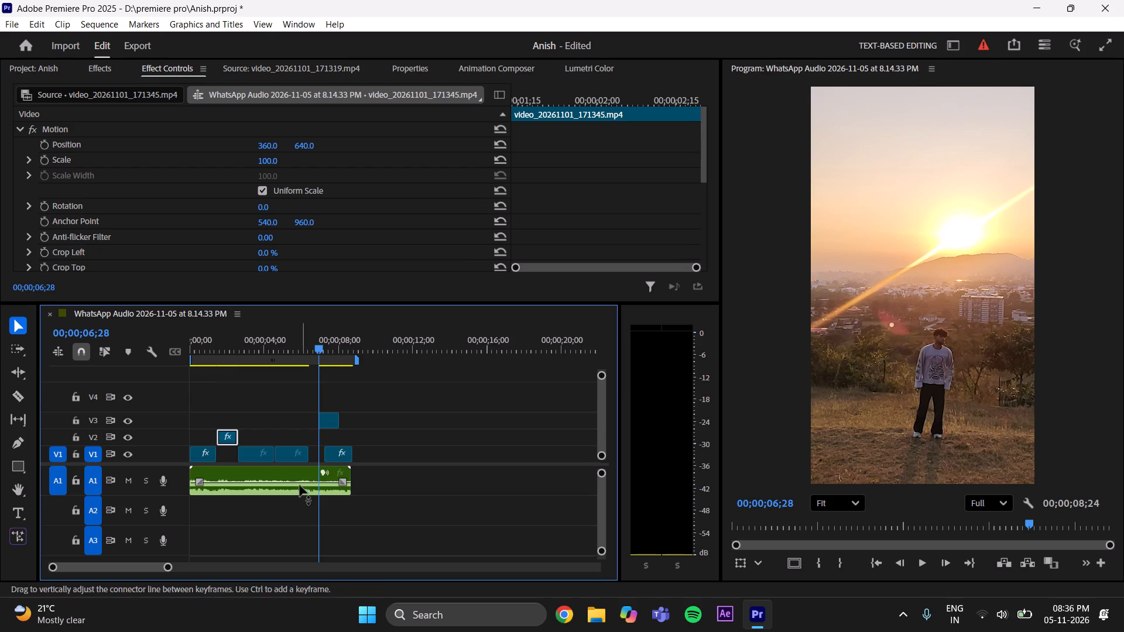
Drop the slowed video_20261101_171345.mp4 clip into the V1 gap after the first clip and save the project.
left_click_drag(223, 438, 223, 445)
left_click(223, 445)
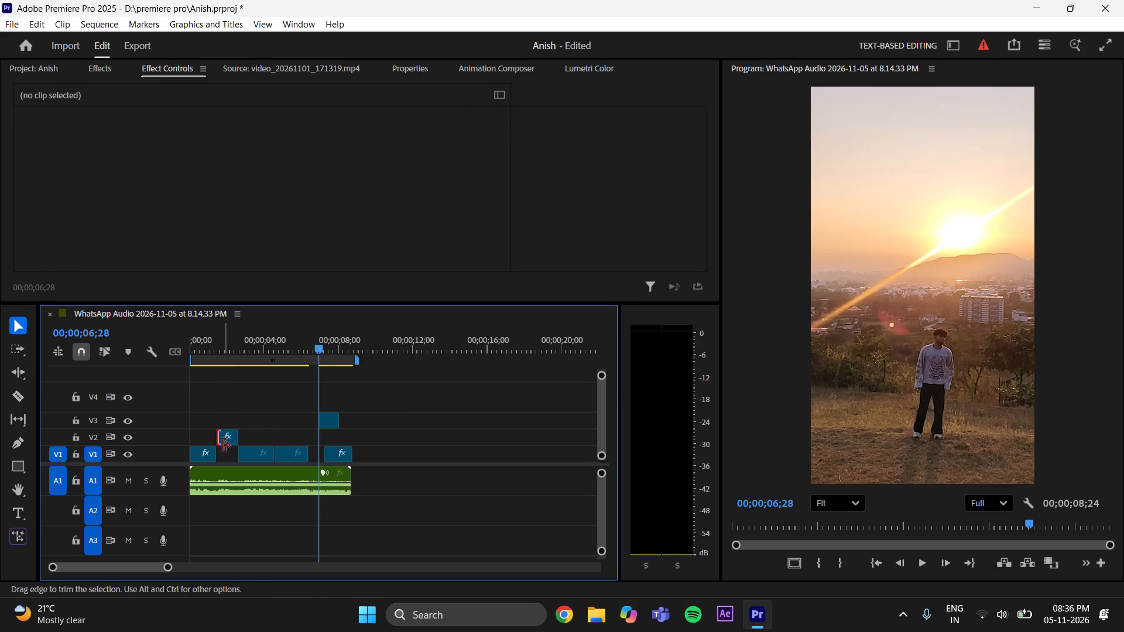
left_click_drag(227, 439, 227, 448)
left_click(229, 434)
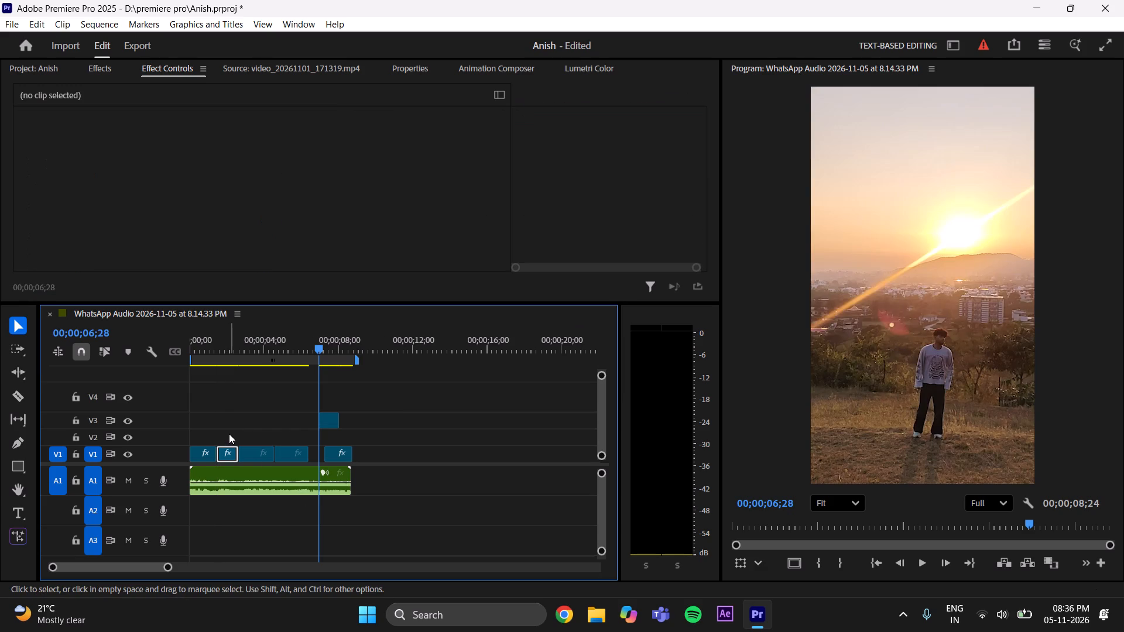
key("ctrl+s")
Play the new opening and add the Generated Light Leak 2 transition from Animation Composer at 00;00;01;18.
left_click_drag(320, 347, 173, 394)
key("space")
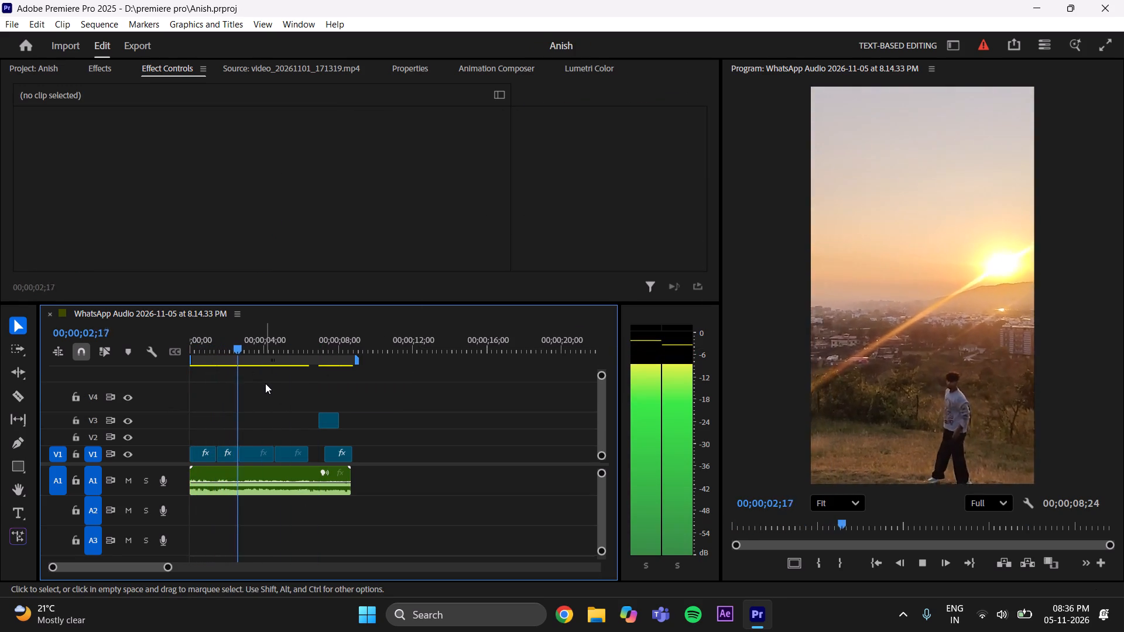
key("space")
left_click_drag(240, 348, 220, 369)
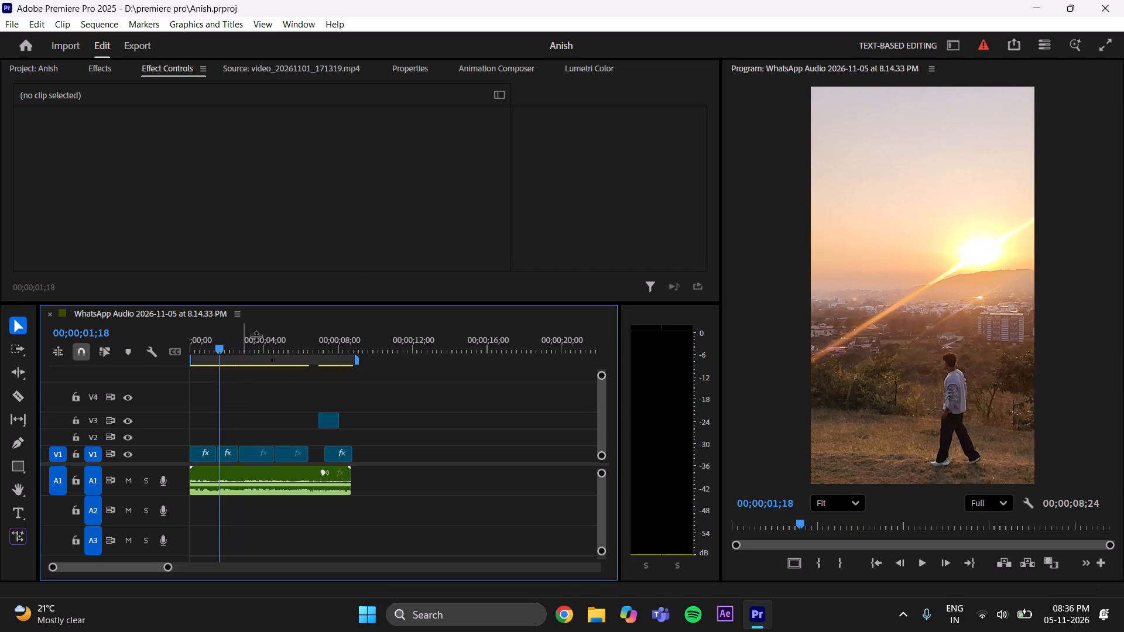
left_click(499, 70)
left_click(20, 89)
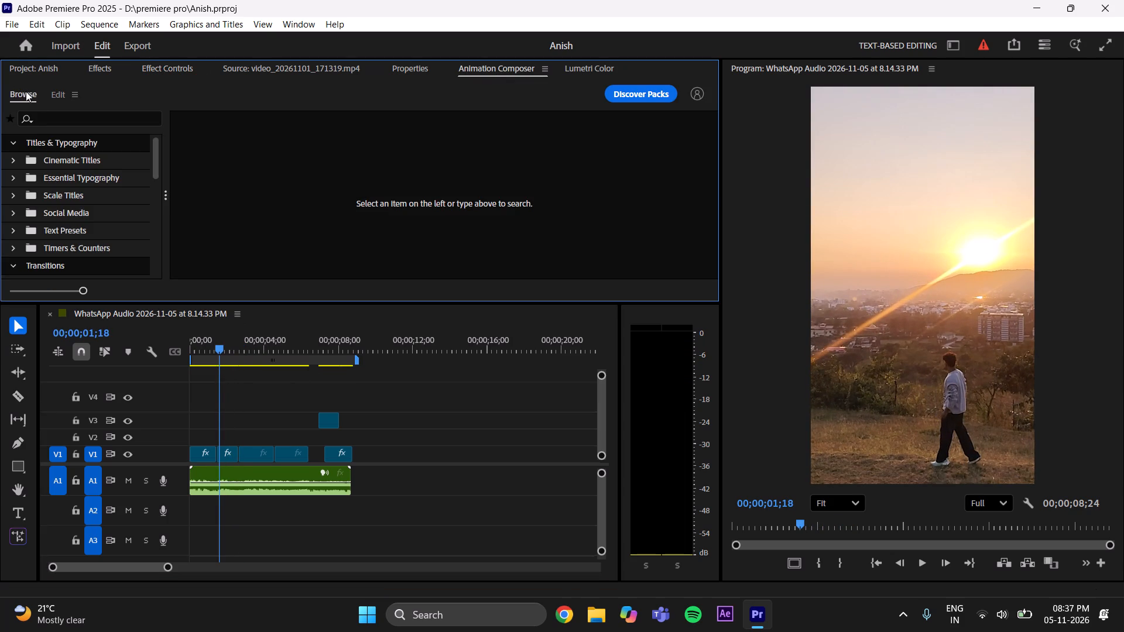
left_click(97, 228)
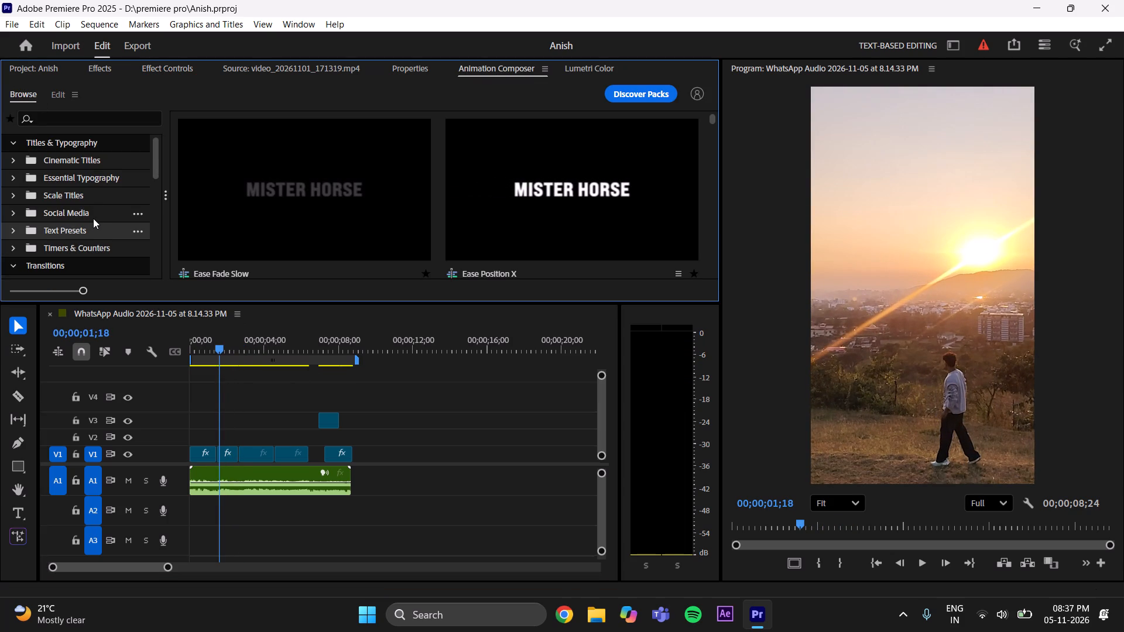
scroll(93, 218, "down", 2)
left_click(82, 171)
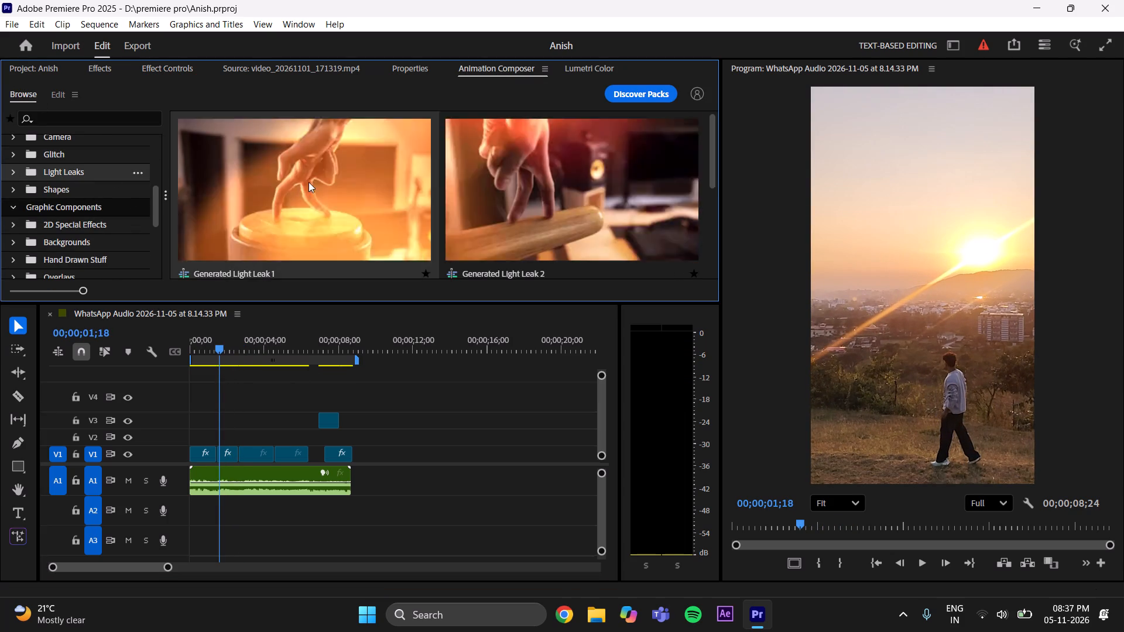
left_click(633, 192)
left_click(690, 286)
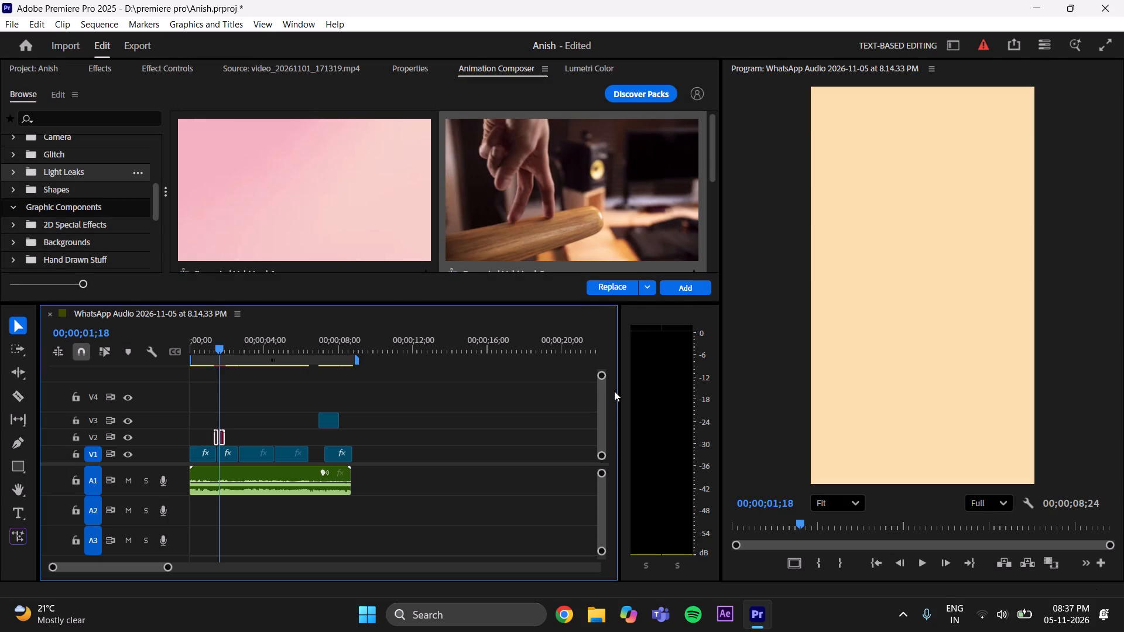
Shift the light leak transition on V2 earlier to centre on the cut between the first two V1 clips, and save.
left_click_drag(168, 567, 165, 569)
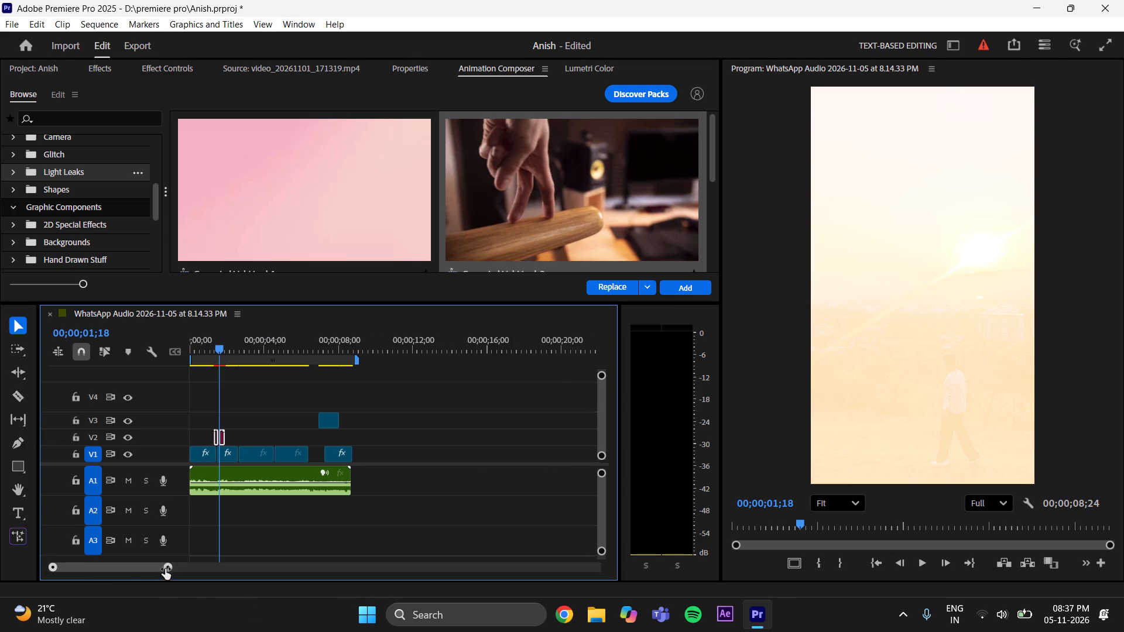
left_click_drag(165, 569, 131, 568)
left_click_drag(414, 441, 405, 440)
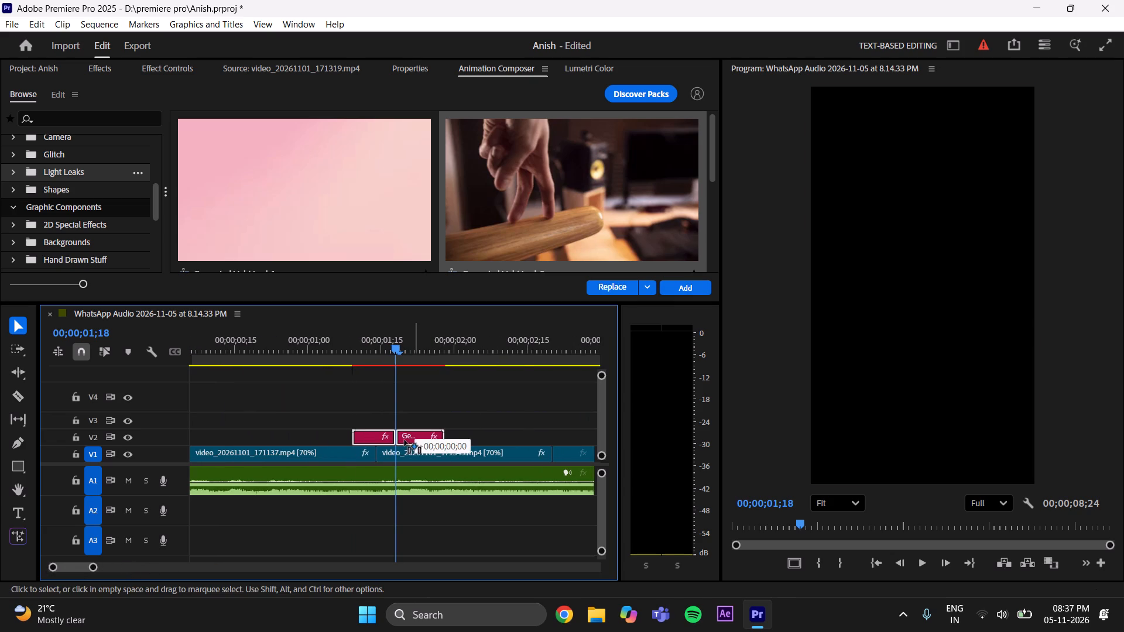
left_click_drag(405, 440, 390, 440)
left_click_drag(95, 569, 139, 572)
left_click(376, 508)
key("ctrl+s")
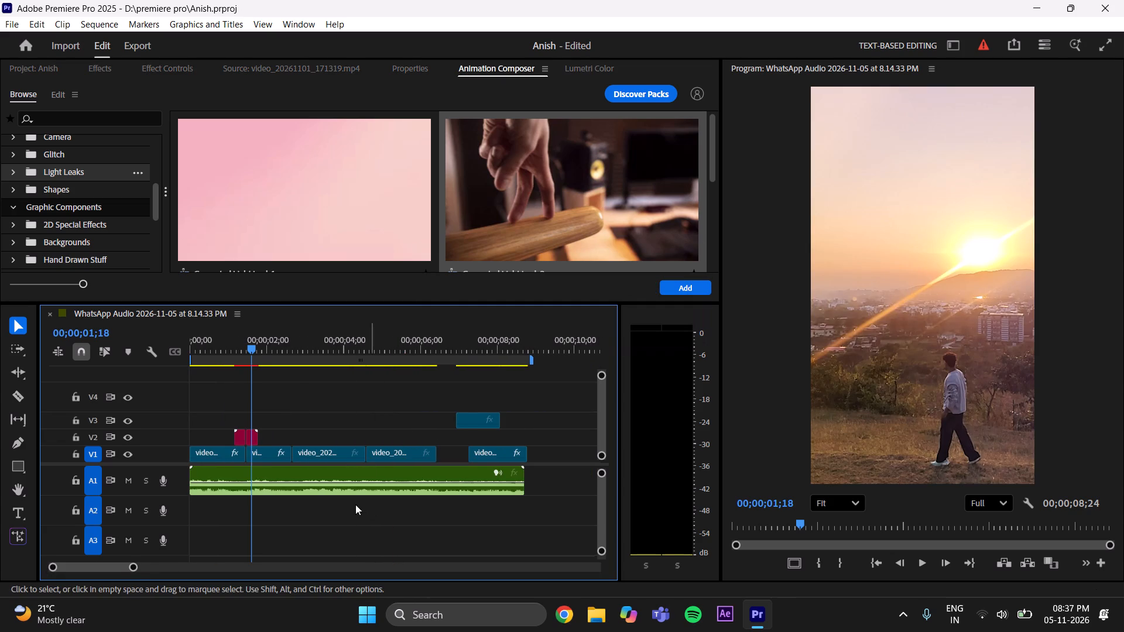
Play back the opening to review the light leak over the first cut and the cut between the second and third clips.
left_click_drag(246, 348, 143, 377)
key("space")
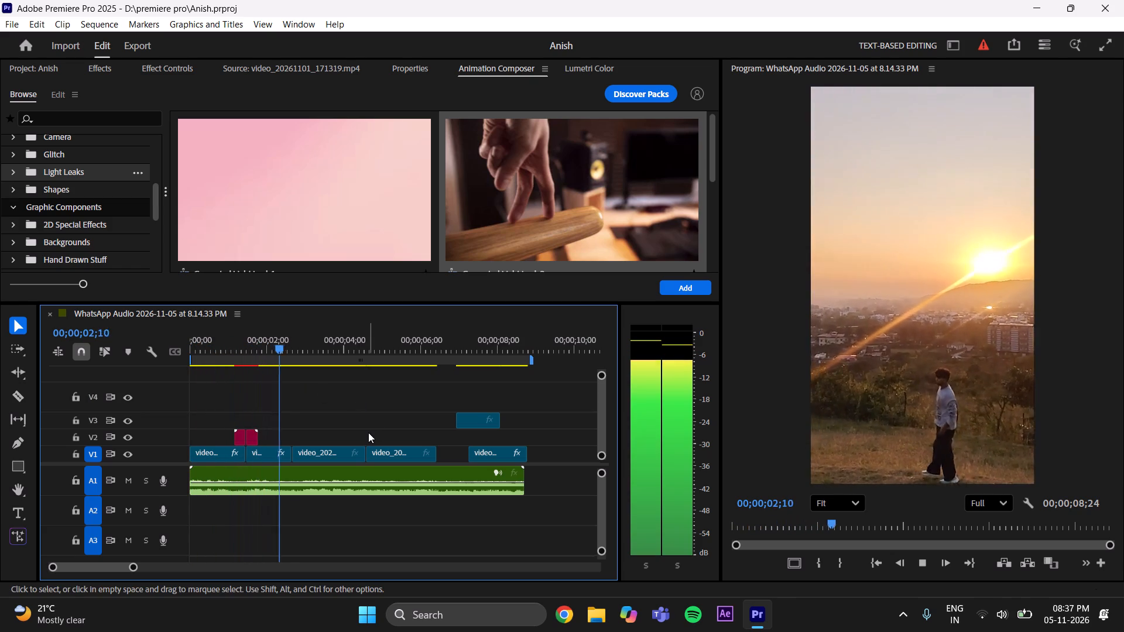
key("space")
left_click_drag(291, 346, 290, 347)
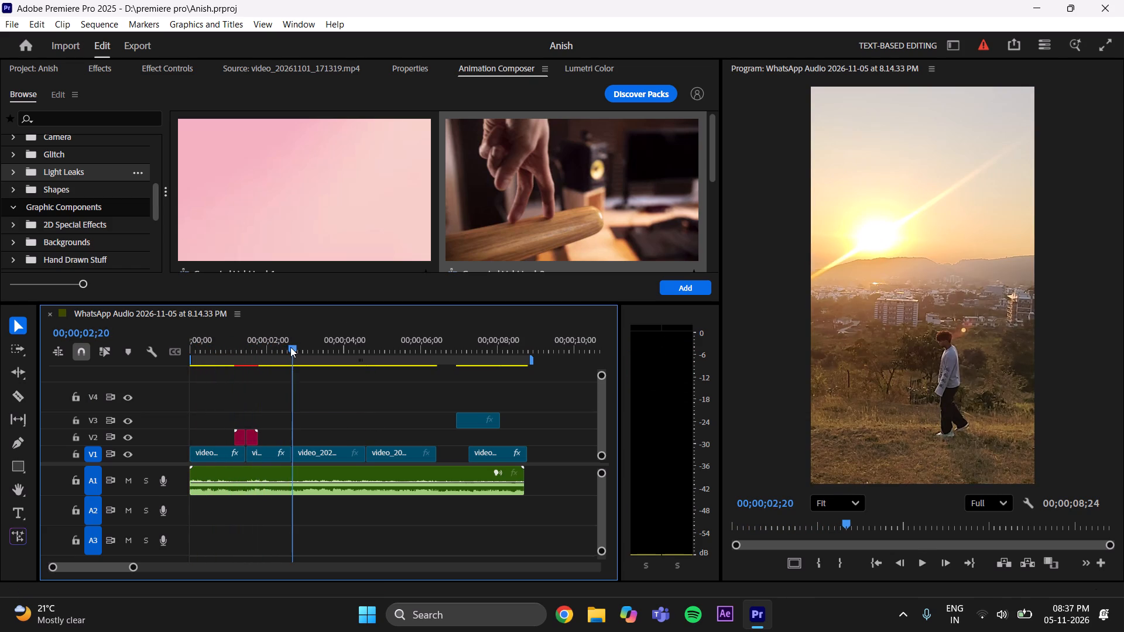
left_click_drag(290, 347, 265, 362)
key("space")
key("space")
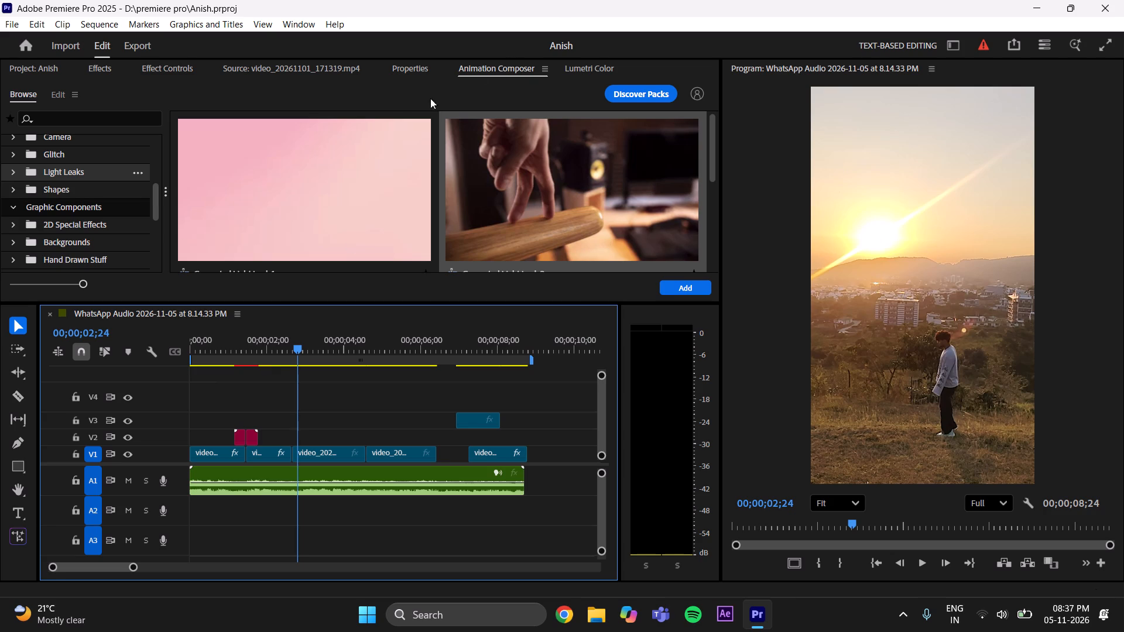
Delete the light leak transition on V2 and add the Fade to Black Camera transition from Animation Composer at 00;00;02;24.
scroll(80, 216, "up", 1)
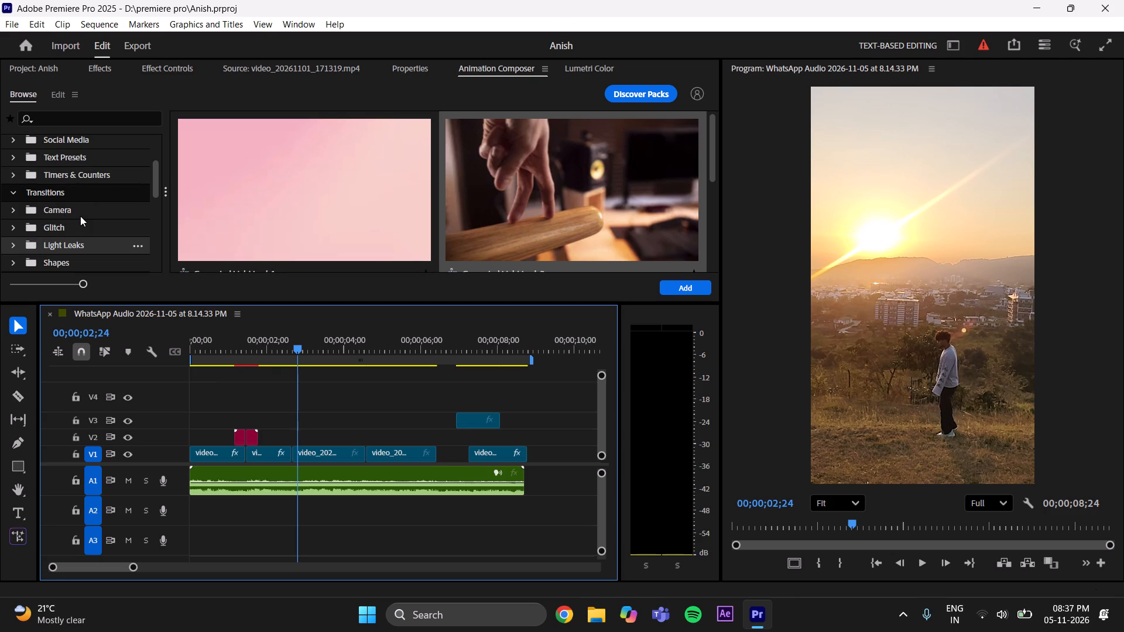
left_click(80, 215)
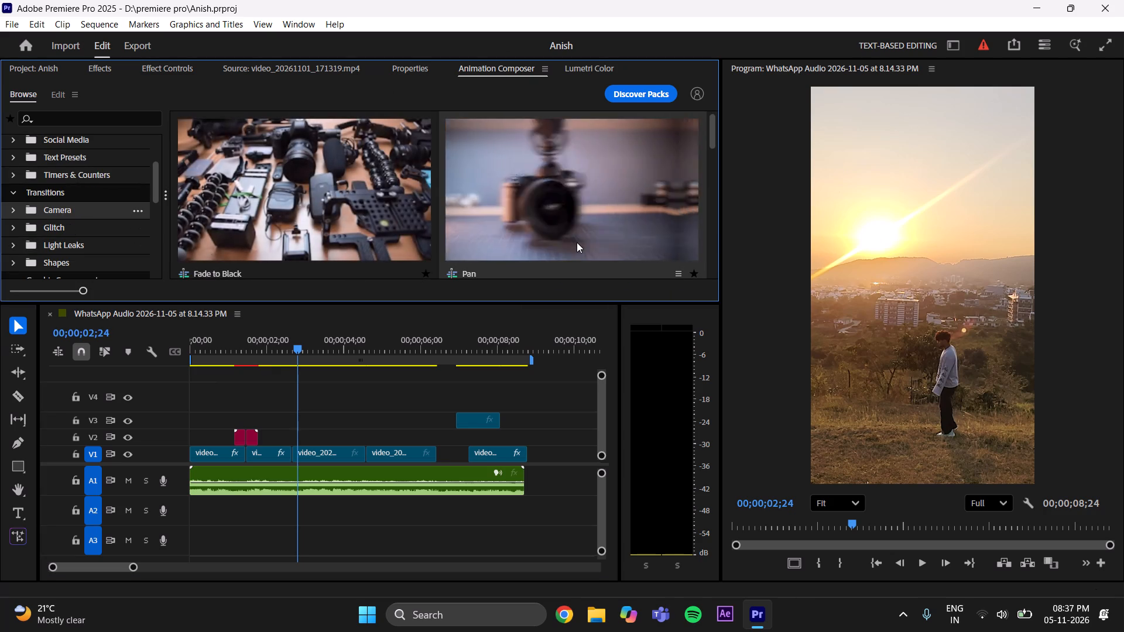
scroll(381, 219, "down", 1)
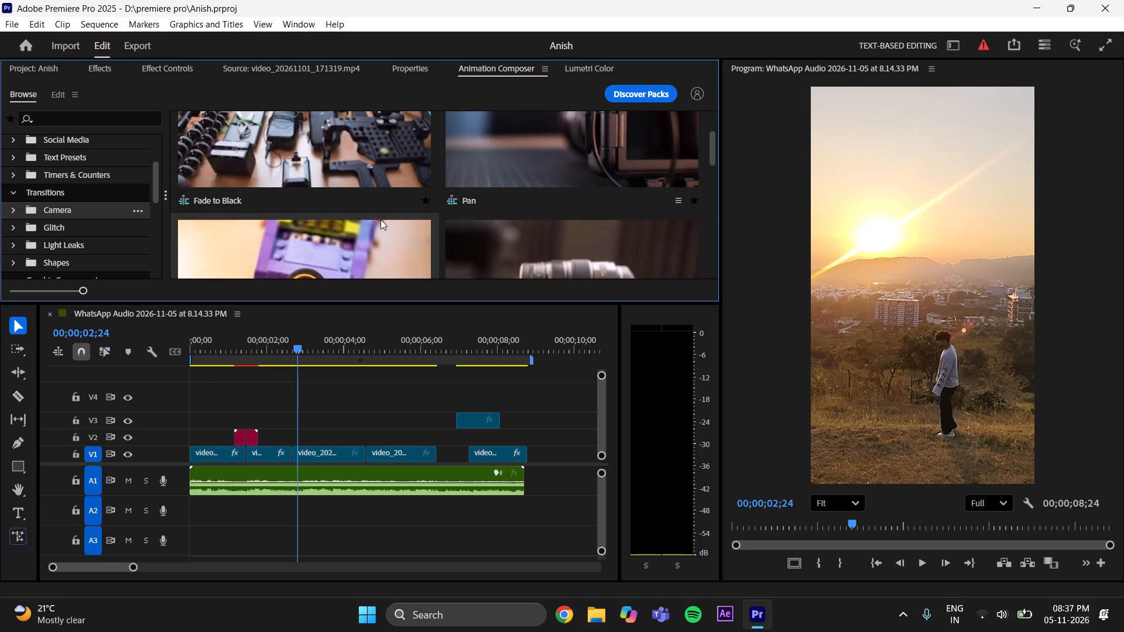
left_click_drag(263, 410, 236, 437)
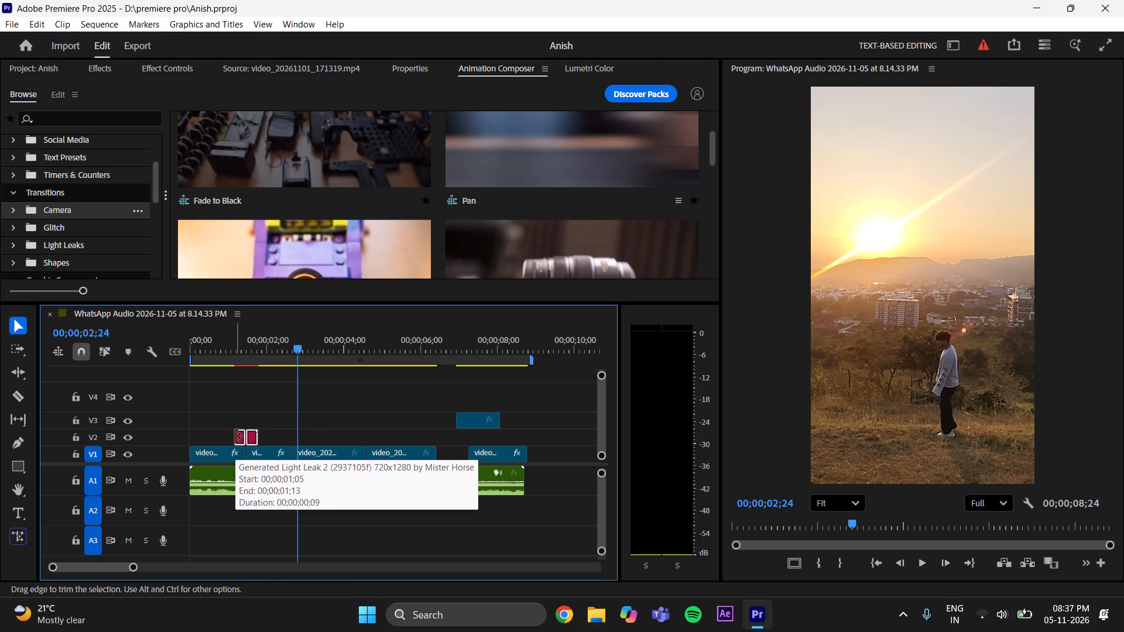
key("Delete")
left_click(343, 132)
left_click(688, 286)
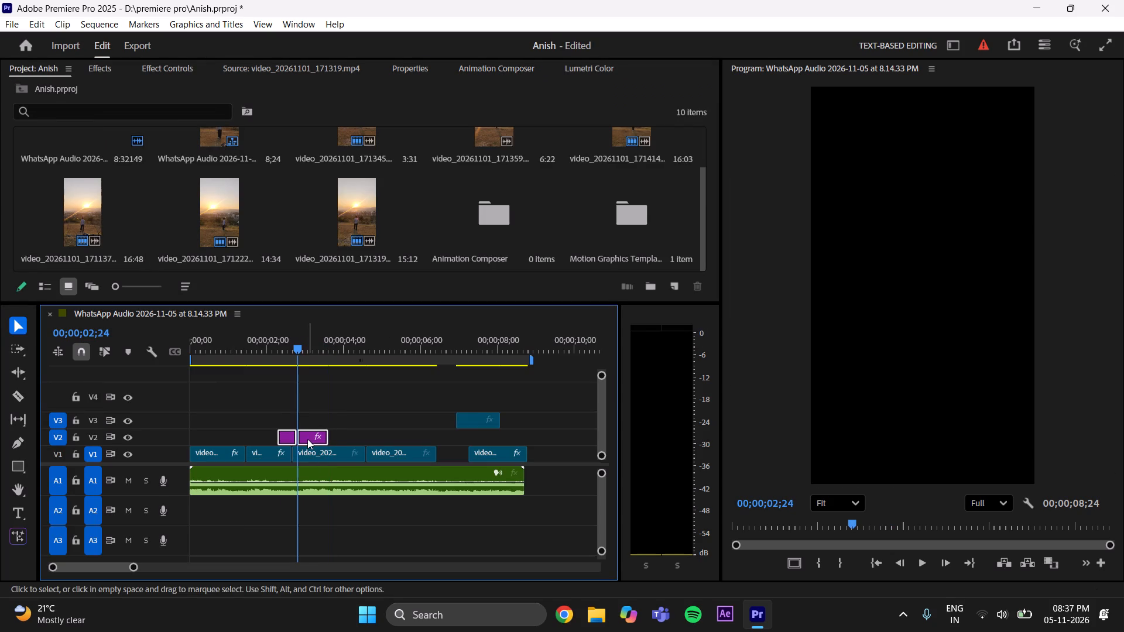
Move the Fade to Black transition on V2 over the first V1 cut and trim both of its ends closer to the cut.
left_click_drag(307, 438, 258, 441)
left_click(265, 420)
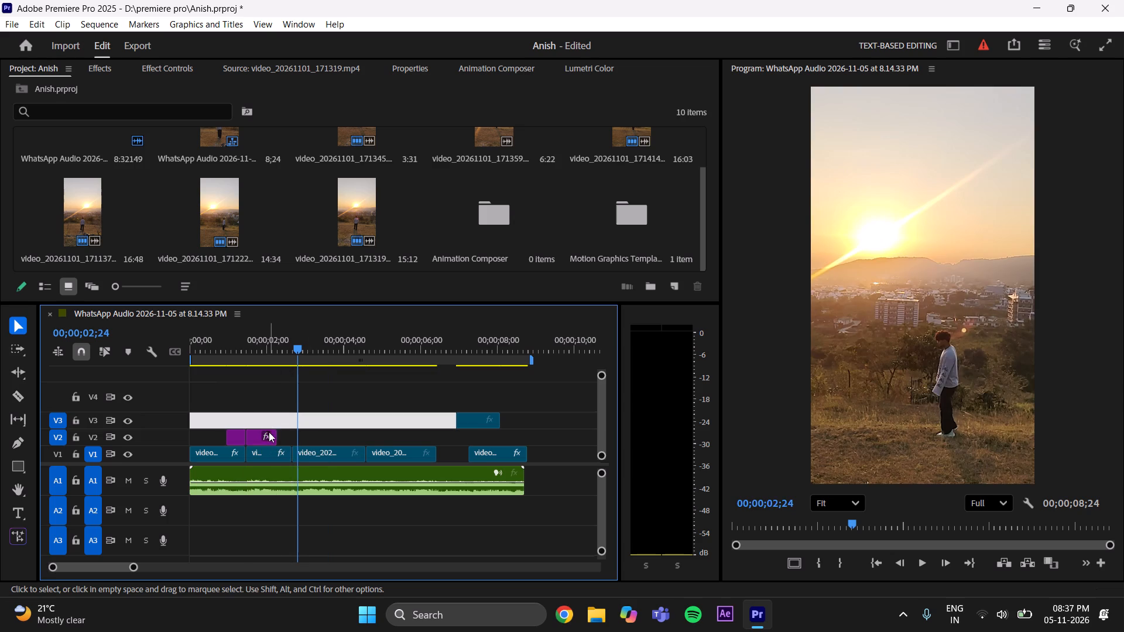
left_click_drag(276, 435, 258, 452)
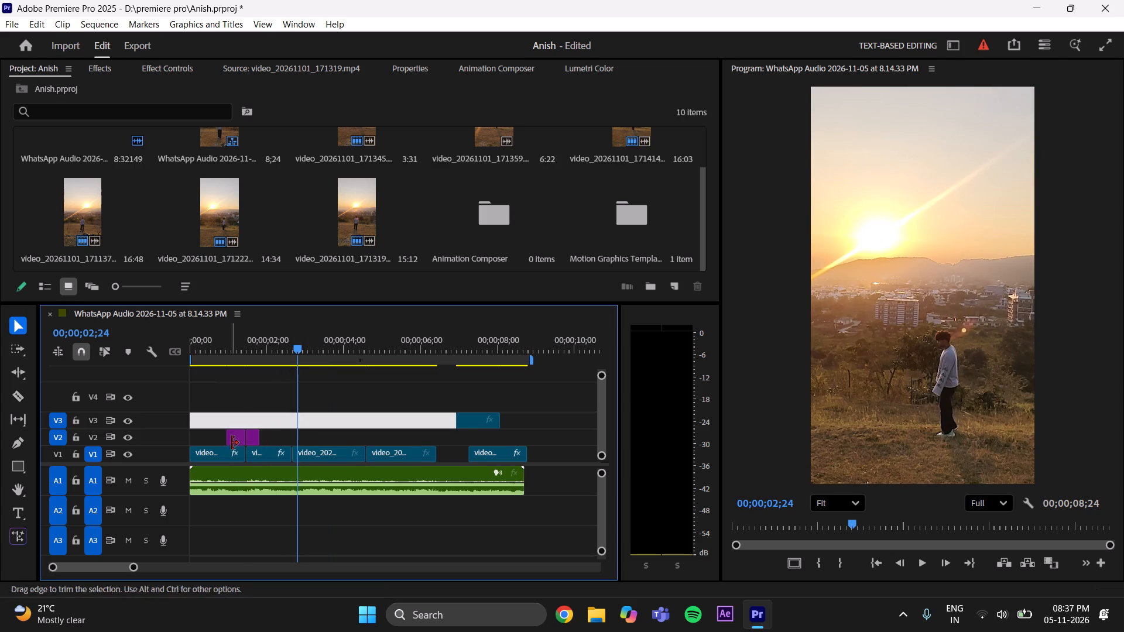
left_click_drag(228, 438, 237, 445)
left_click(257, 414)
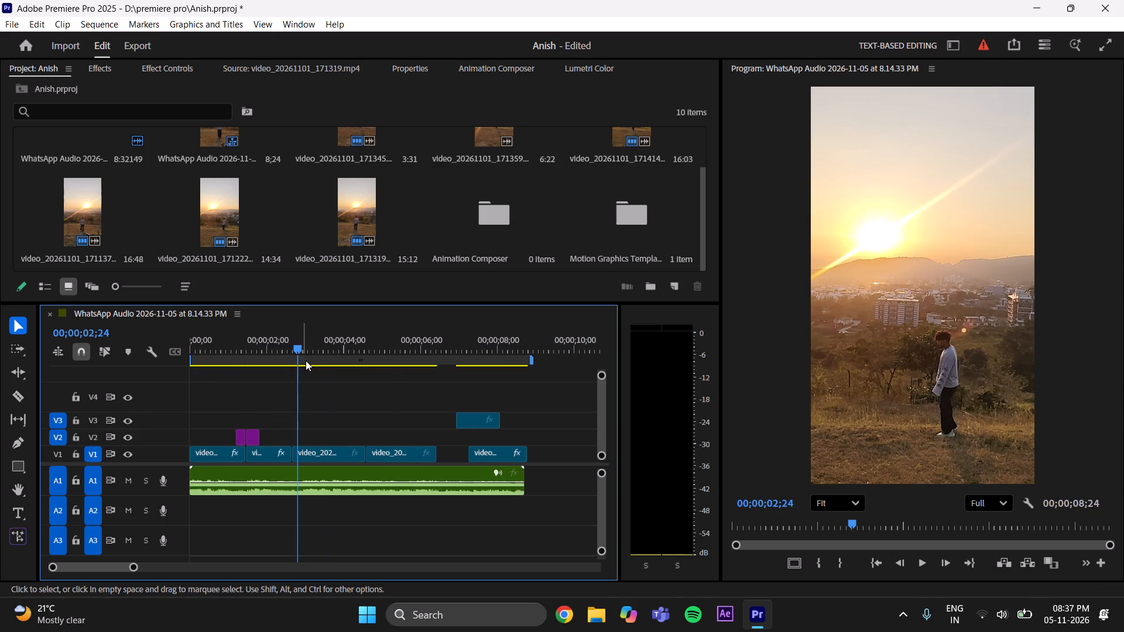
Play back the opening with the fade transition and scan the third and fourth V1 clips up to about 00;00;05;14.
left_click_drag(297, 348, 221, 372)
key("space")
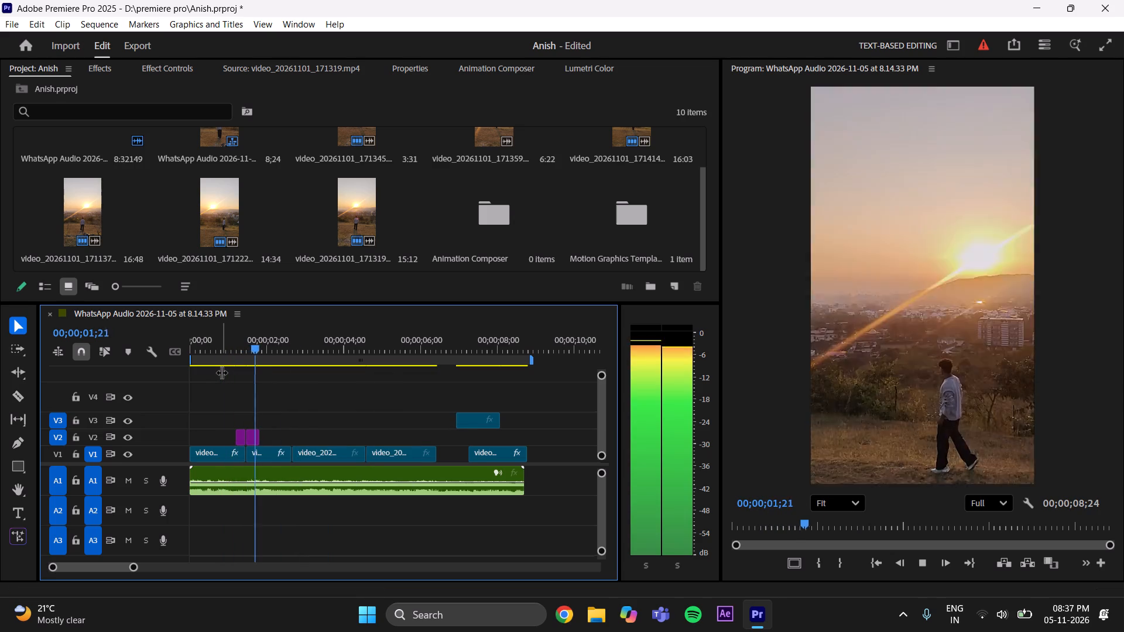
key("space")
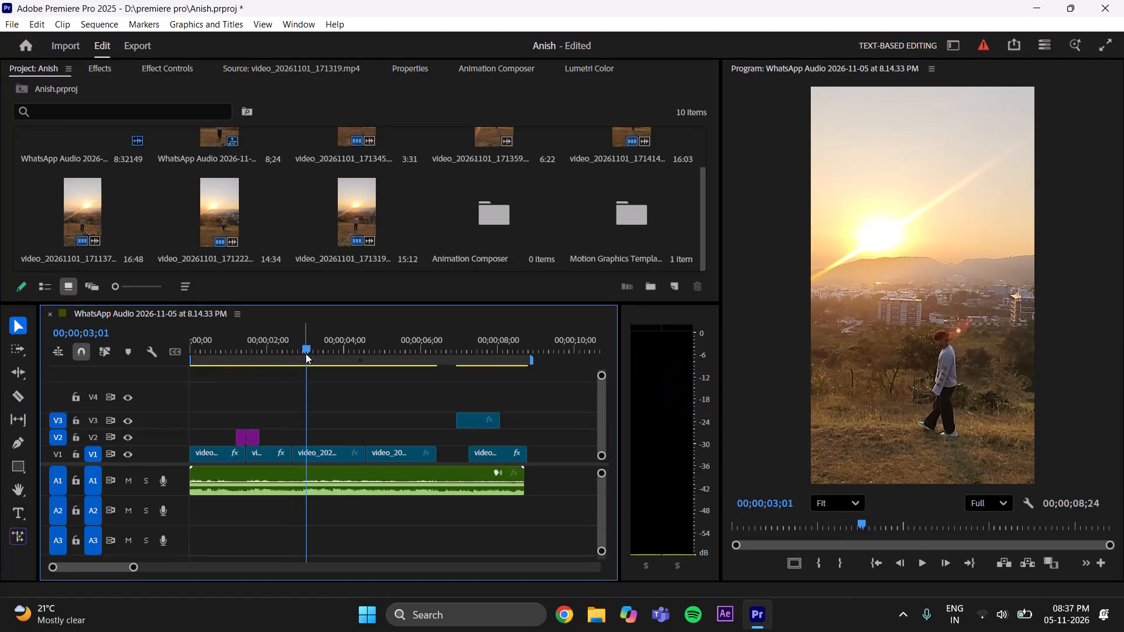
left_click_drag(305, 342, 242, 381)
key("space")
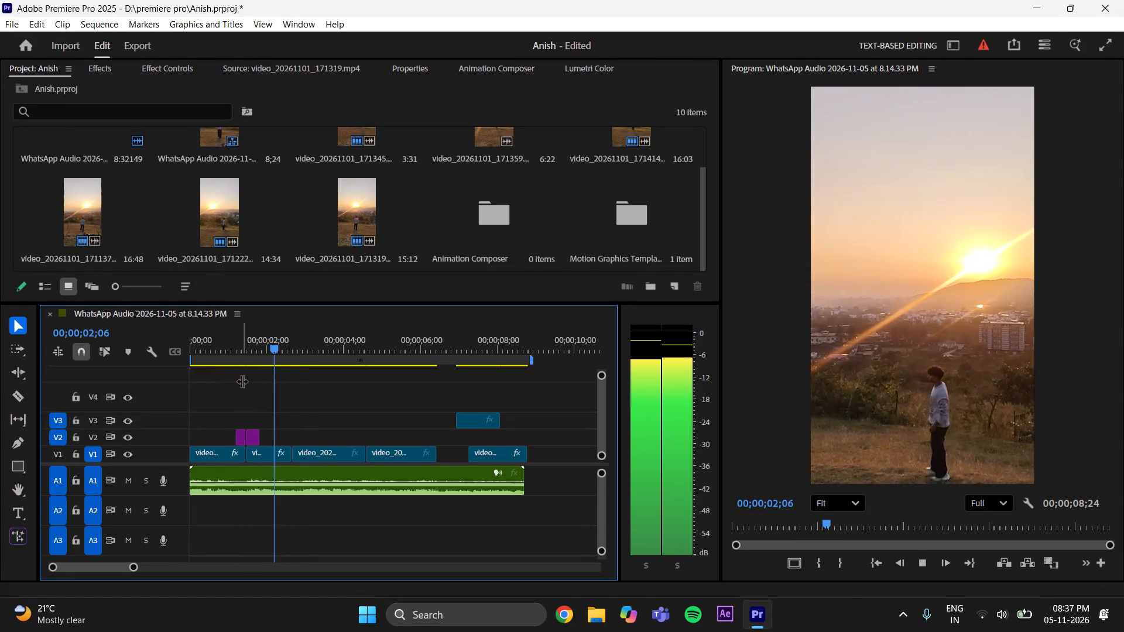
key("space")
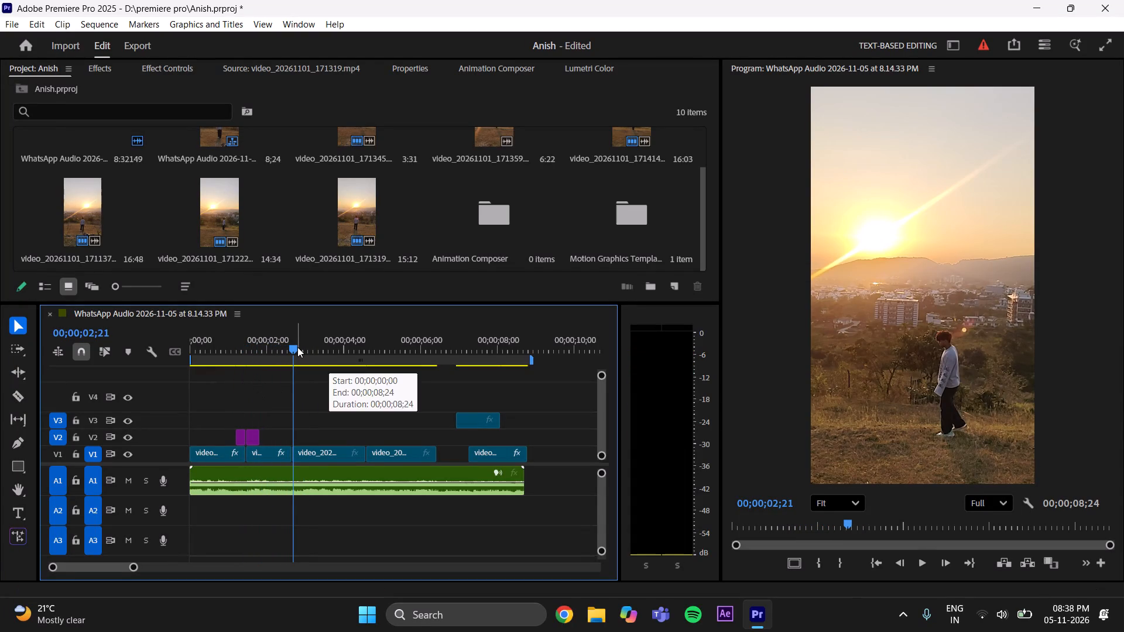
left_click_drag(297, 347, 290, 353)
key("space")
key("space")
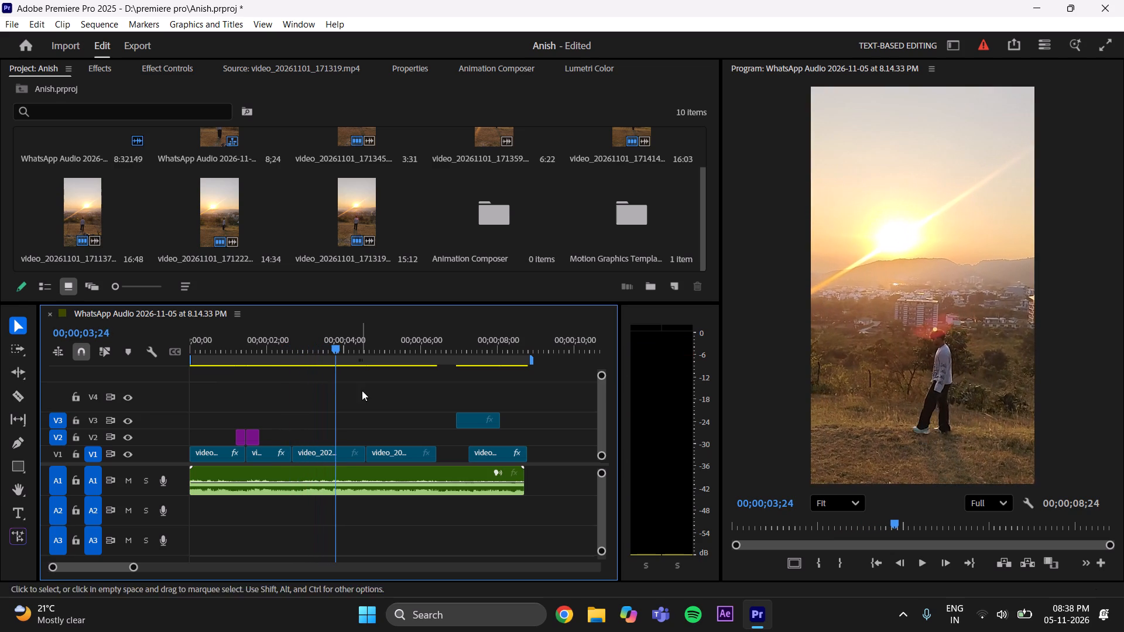
left_click_drag(334, 339, 355, 346)
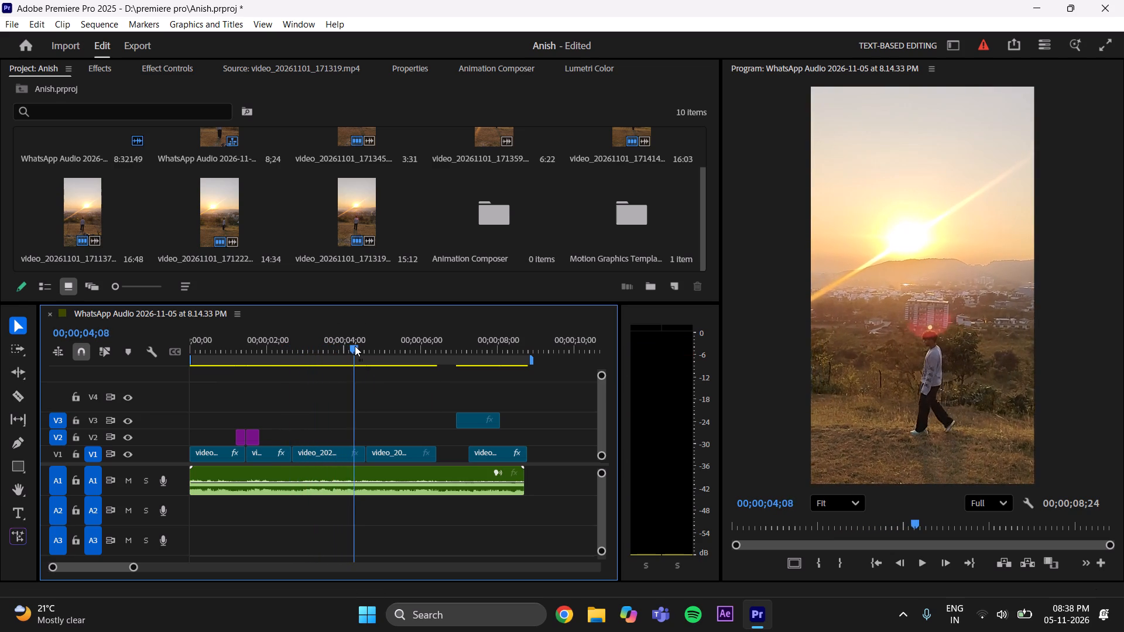
left_click_drag(355, 346, 352, 355)
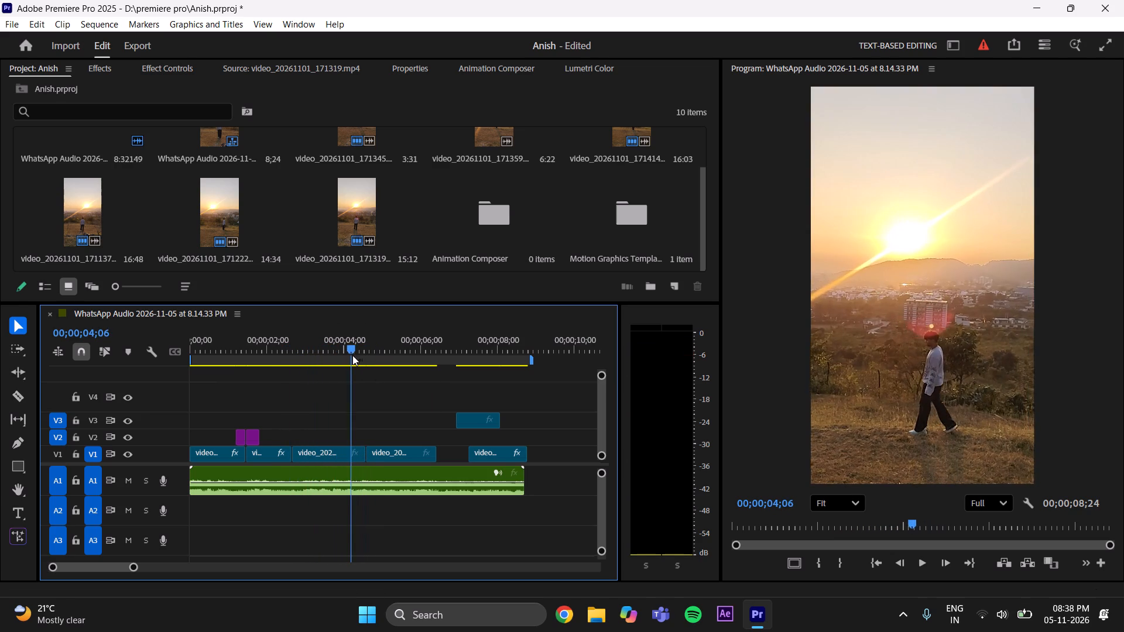
left_click_drag(352, 355, 400, 362)
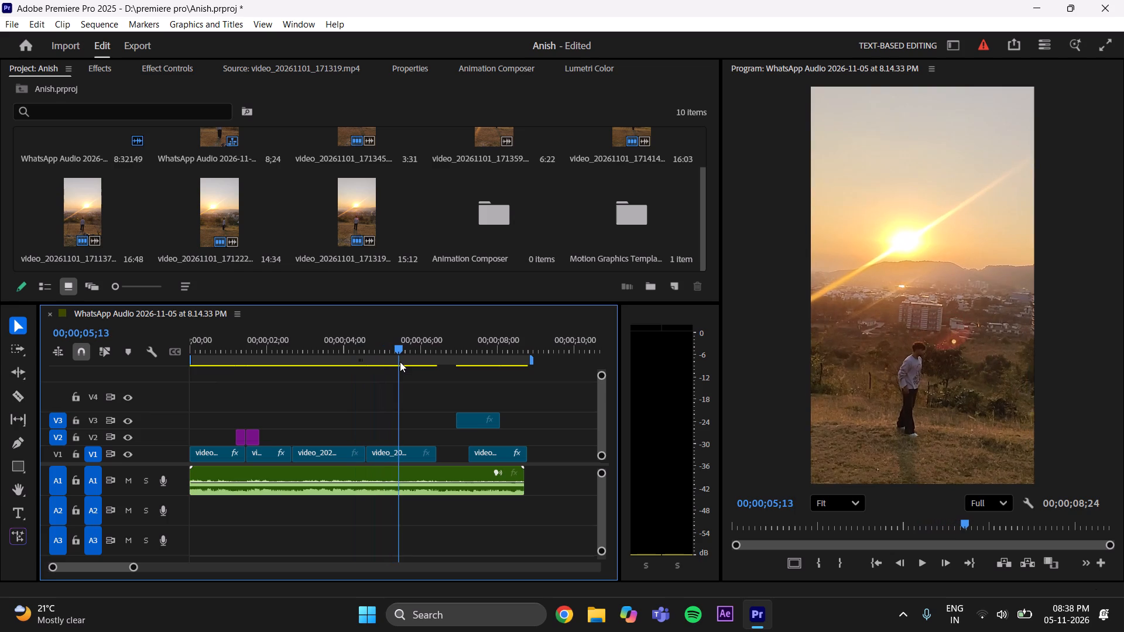
left_click_drag(400, 362, 401, 362)
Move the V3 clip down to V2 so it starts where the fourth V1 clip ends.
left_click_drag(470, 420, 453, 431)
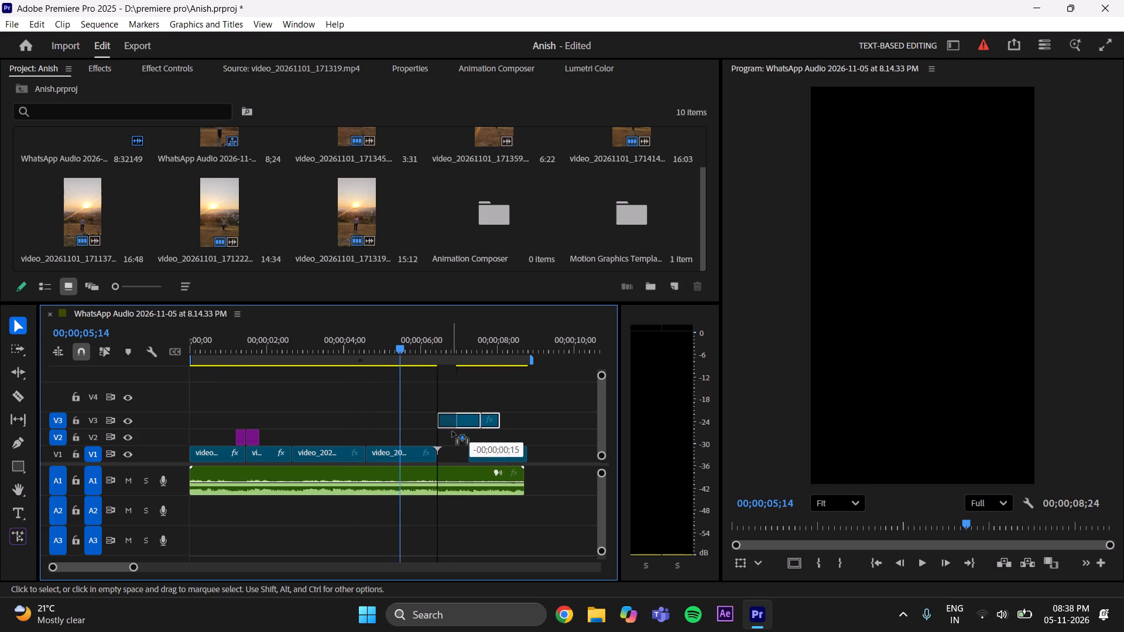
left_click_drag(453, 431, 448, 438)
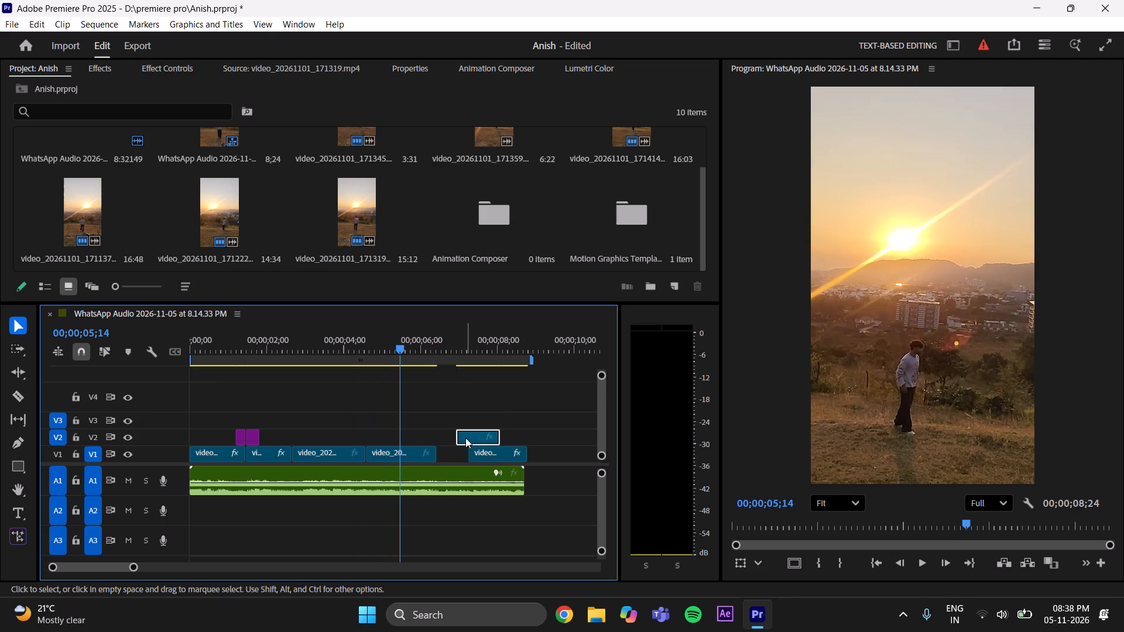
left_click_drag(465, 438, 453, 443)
Move the third V1 clip up to V4 above the later gap and put the V2 video clip in its place after the second V1 clip.
left_click_drag(397, 341, 435, 360)
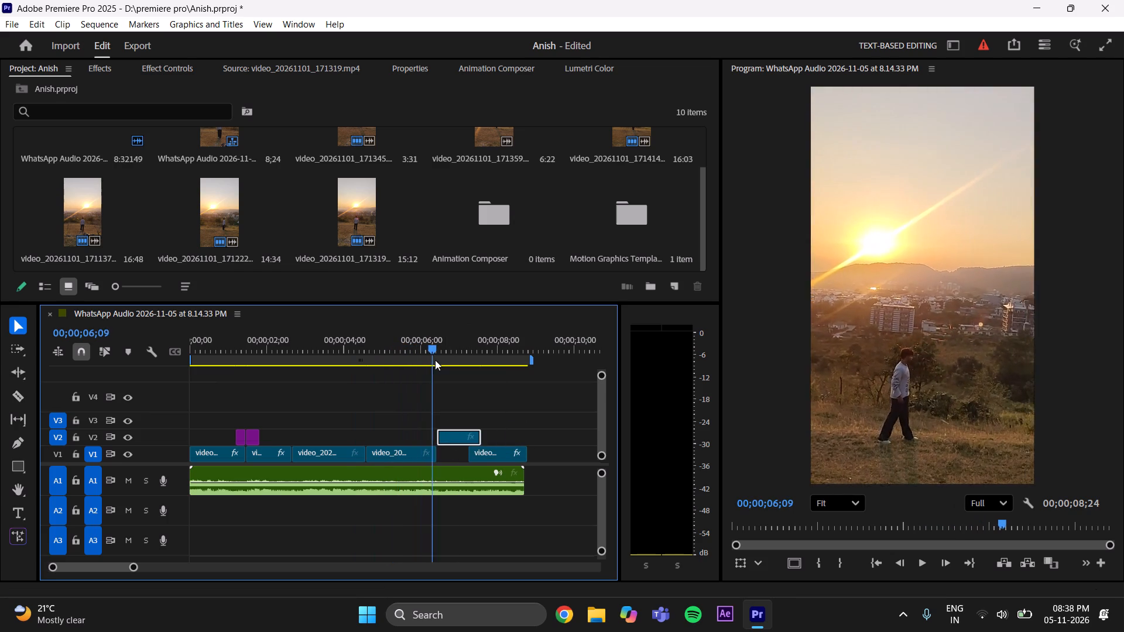
left_click_drag(435, 360, 308, 409)
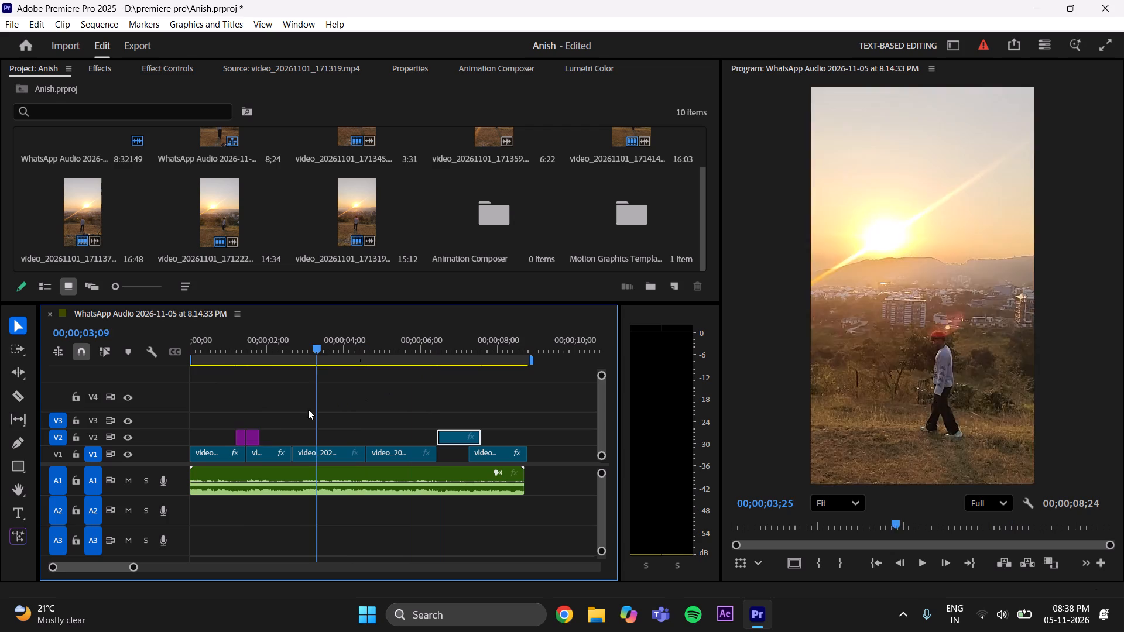
left_click_drag(308, 409, 244, 428)
key("space")
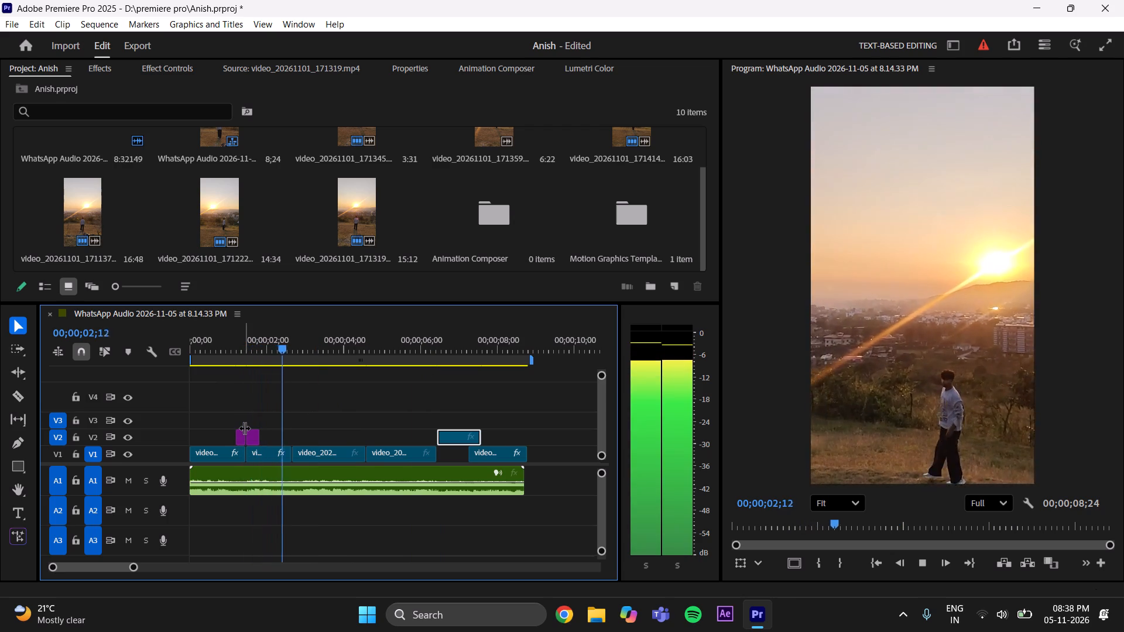
key("space")
left_click_drag(327, 458, 328, 448)
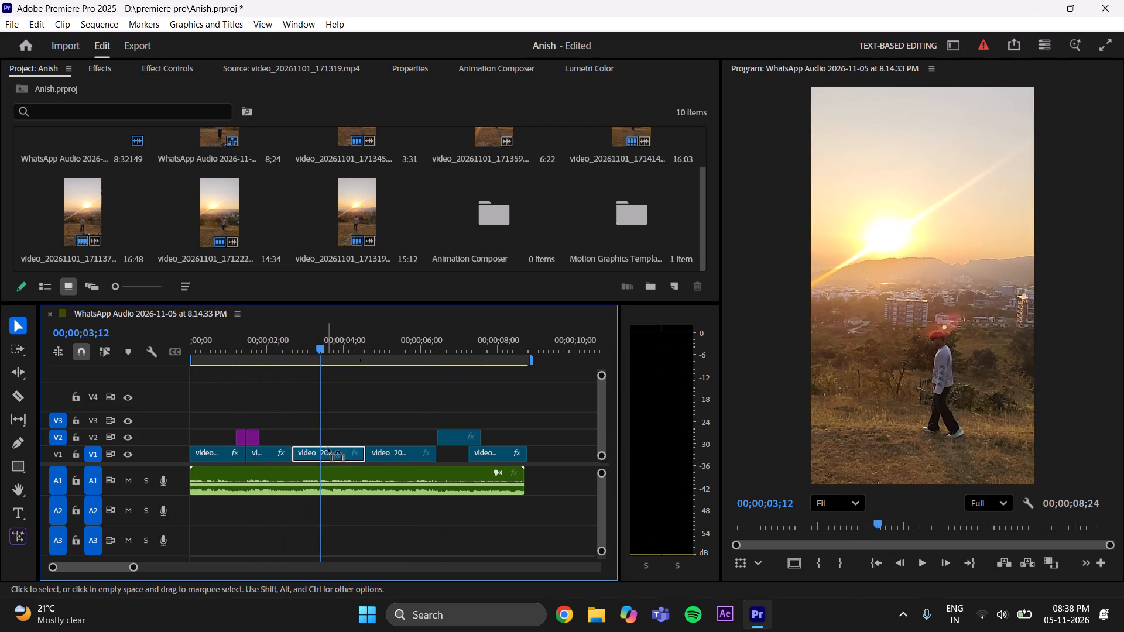
left_click_drag(328, 448, 465, 403)
left_click_drag(456, 439, 392, 437)
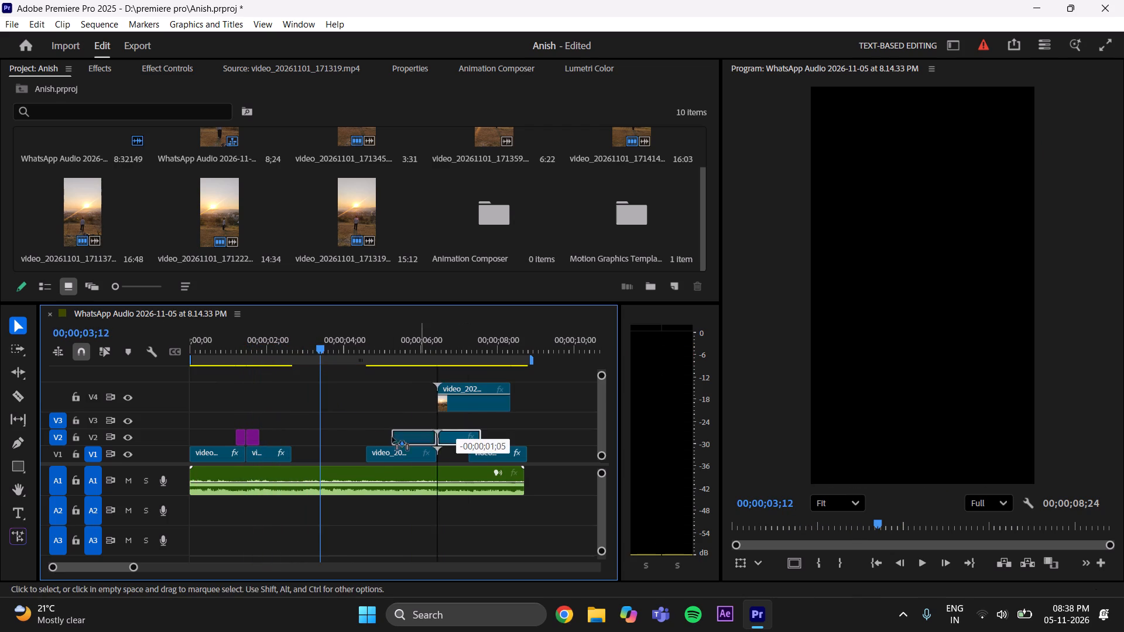
left_click_drag(392, 437, 311, 449)
Play the new third clip and add the Zoom Out Camera transition with sound from Animation Composer at 00;00;03;13.
left_click_drag(325, 348, 265, 376)
key("space")
key("space")
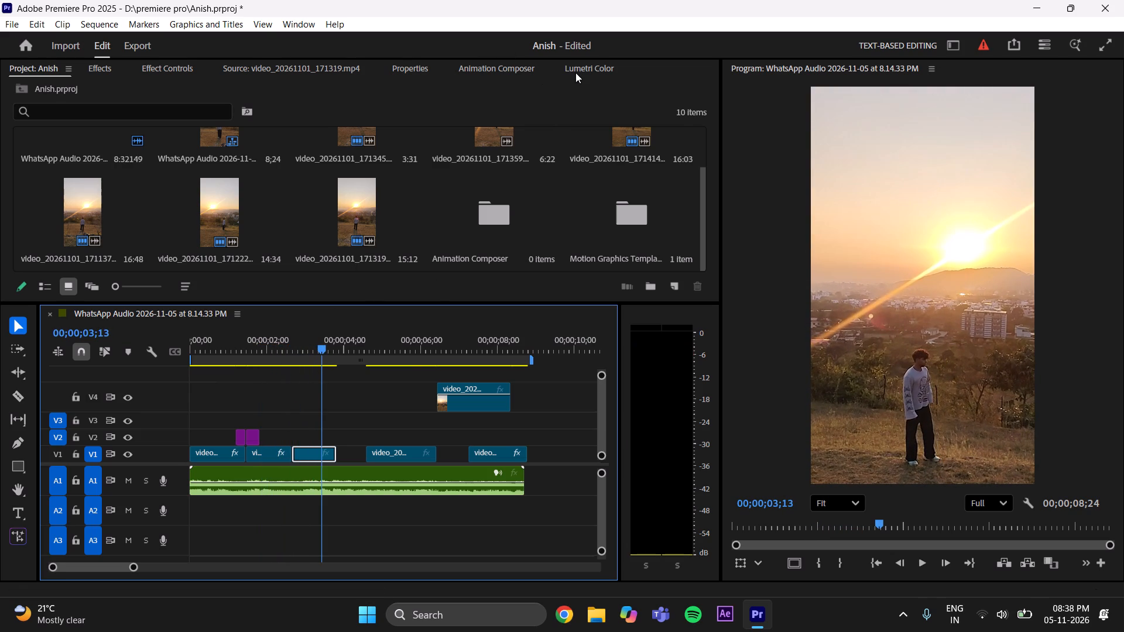
left_click(504, 69)
scroll(356, 195, "down", 2)
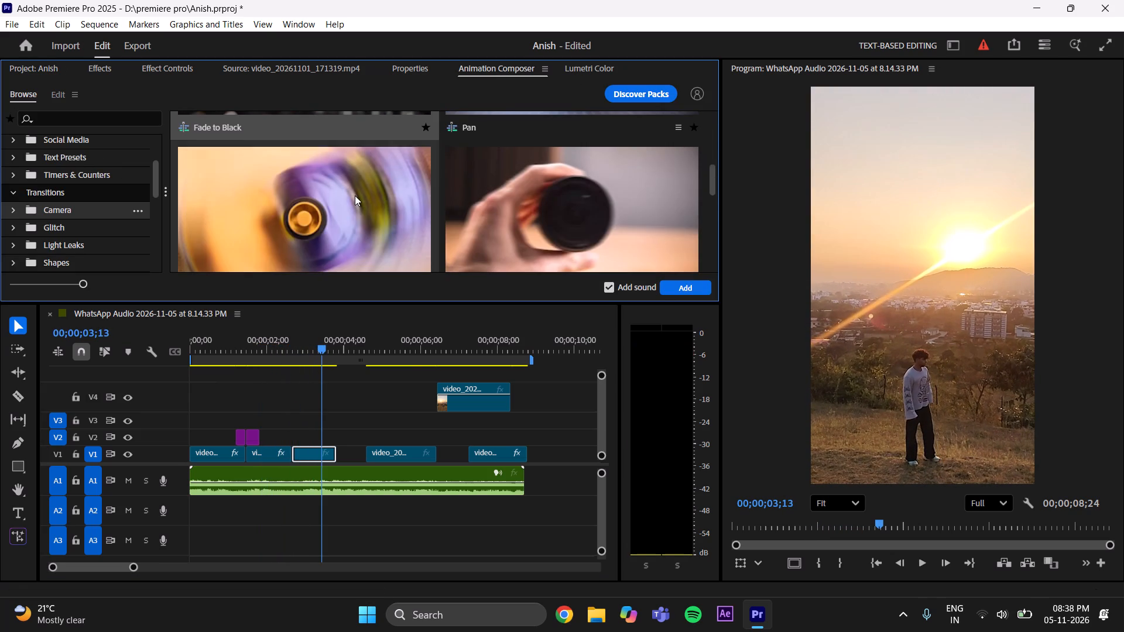
scroll(355, 195, "down", 3)
left_click(549, 147)
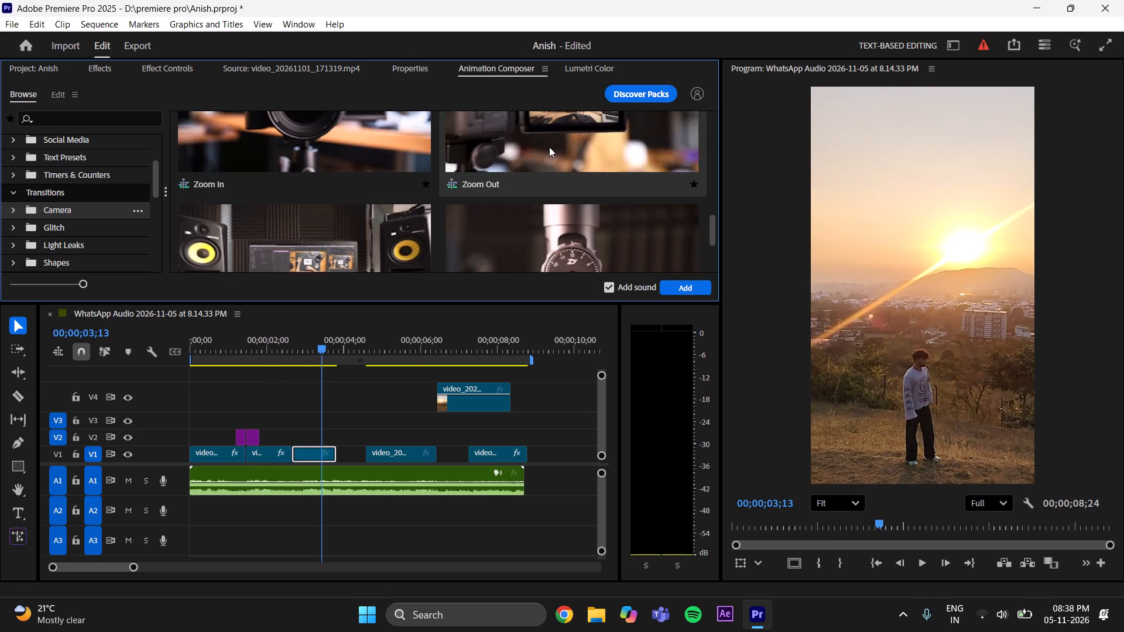
left_click(672, 288)
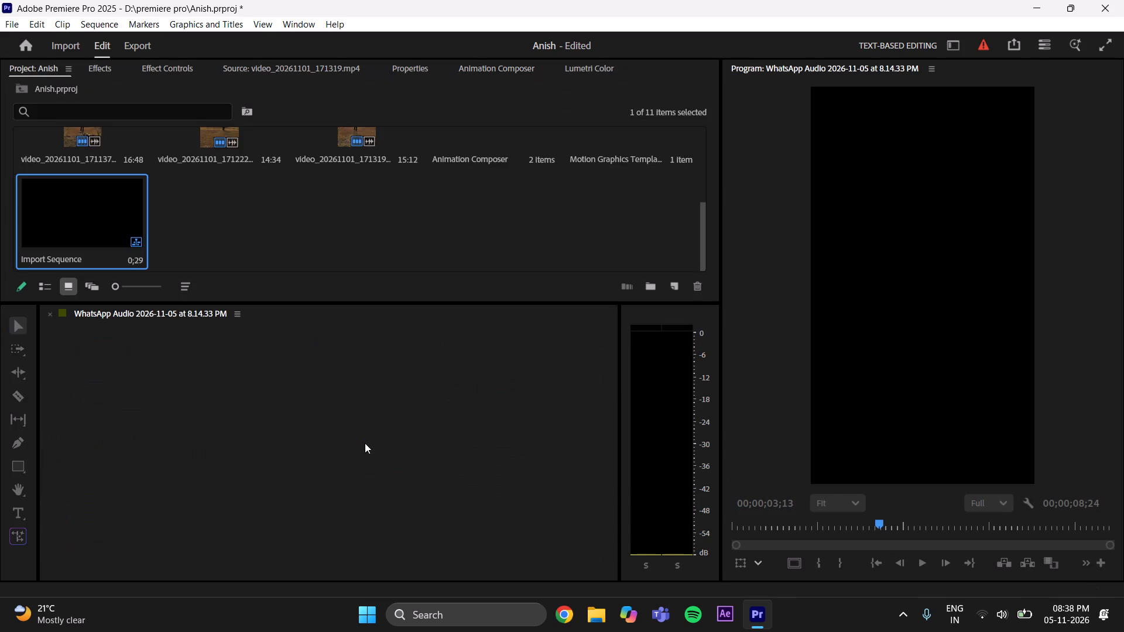
Shift the Zoom Out transition and its sound earlier onto the cut between the second and third V1 clips, and save the project.
left_click_drag(334, 439, 300, 440)
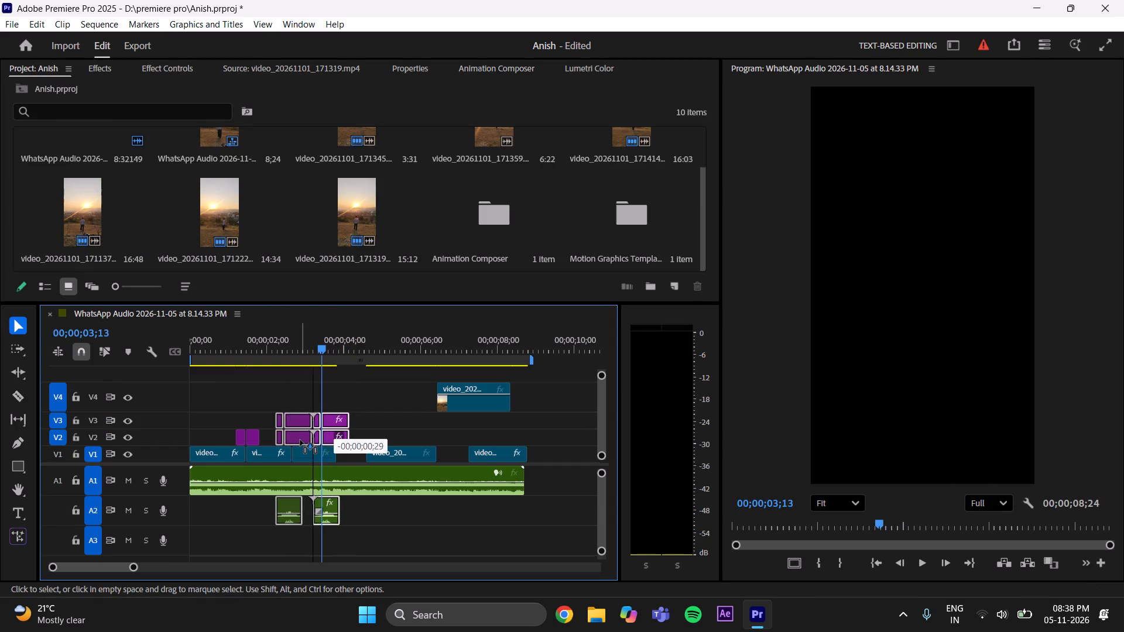
left_click_drag(300, 440, 303, 440)
left_click(347, 420)
key("ctrl+s")
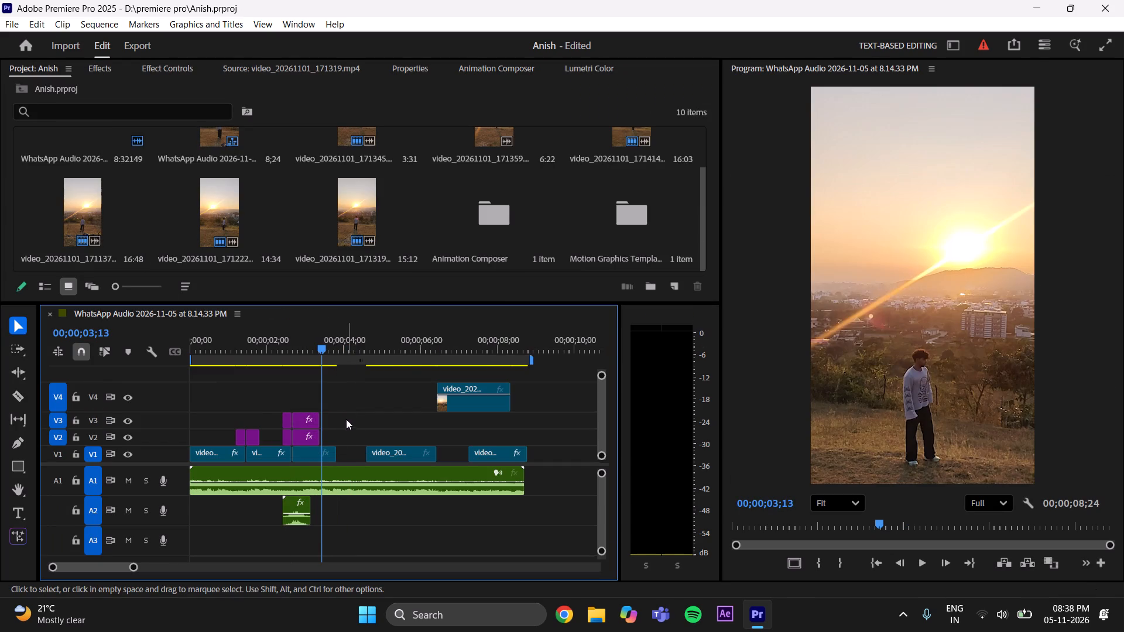
Trim the end of the Zoom Out layers on V2 and V3 to just after the cut and play the result.
left_click_drag(321, 351, 279, 373)
left_click_drag(335, 414, 334, 415)
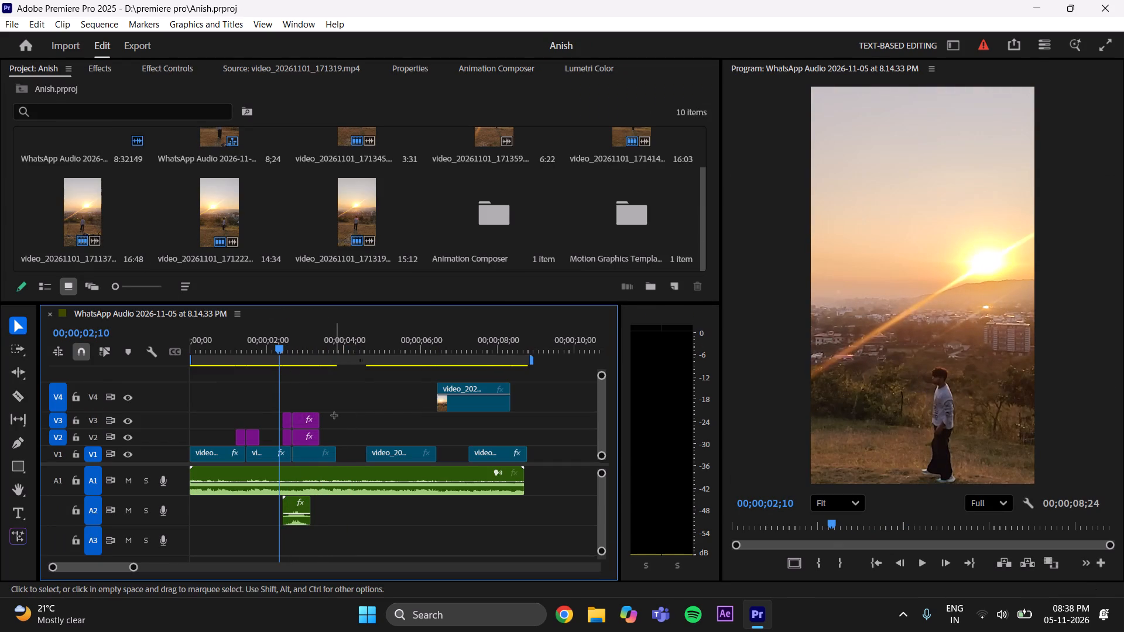
left_click_drag(334, 415, 316, 433)
left_click_drag(322, 418, 303, 430)
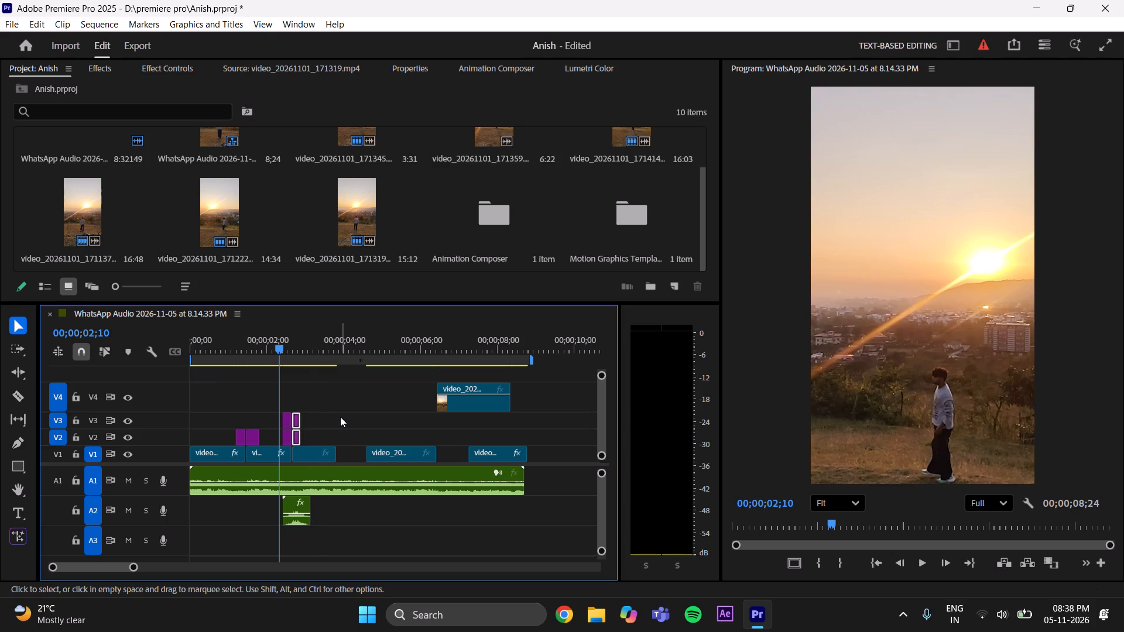
left_click(340, 417)
key("space")
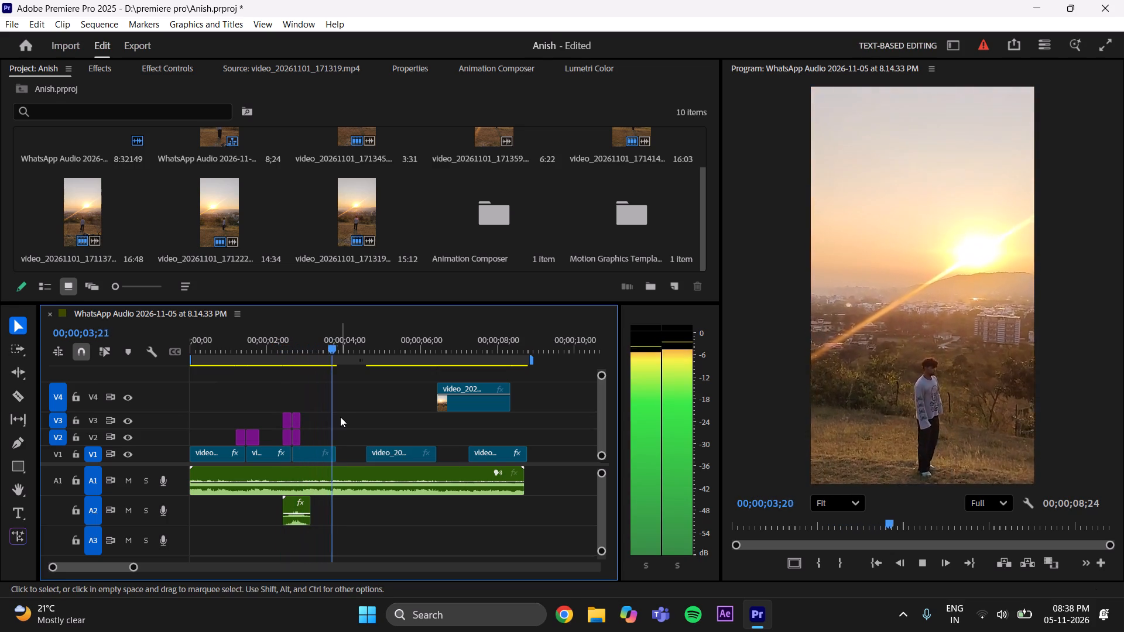
Delete the Zoom Out transition layers on V2 and V3 above the cut between the second and third V1 clips.
key("space")
left_click_drag(338, 345, 316, 364)
left_click_drag(315, 405, 309, 415)
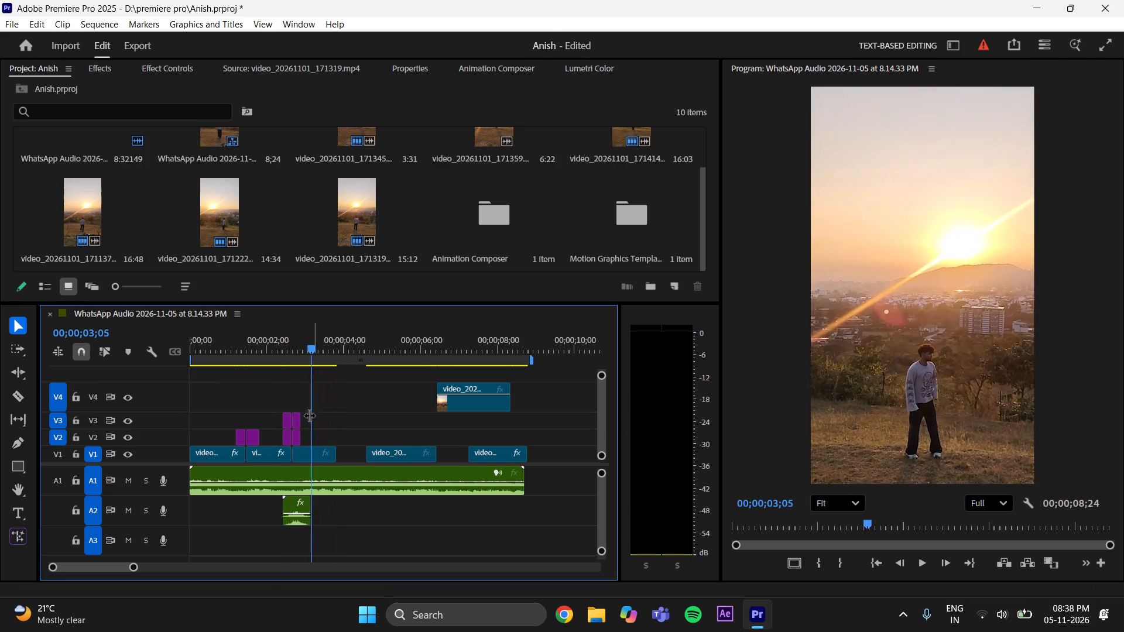
left_click_drag(309, 415, 296, 430)
left_click_drag(334, 404, 285, 437)
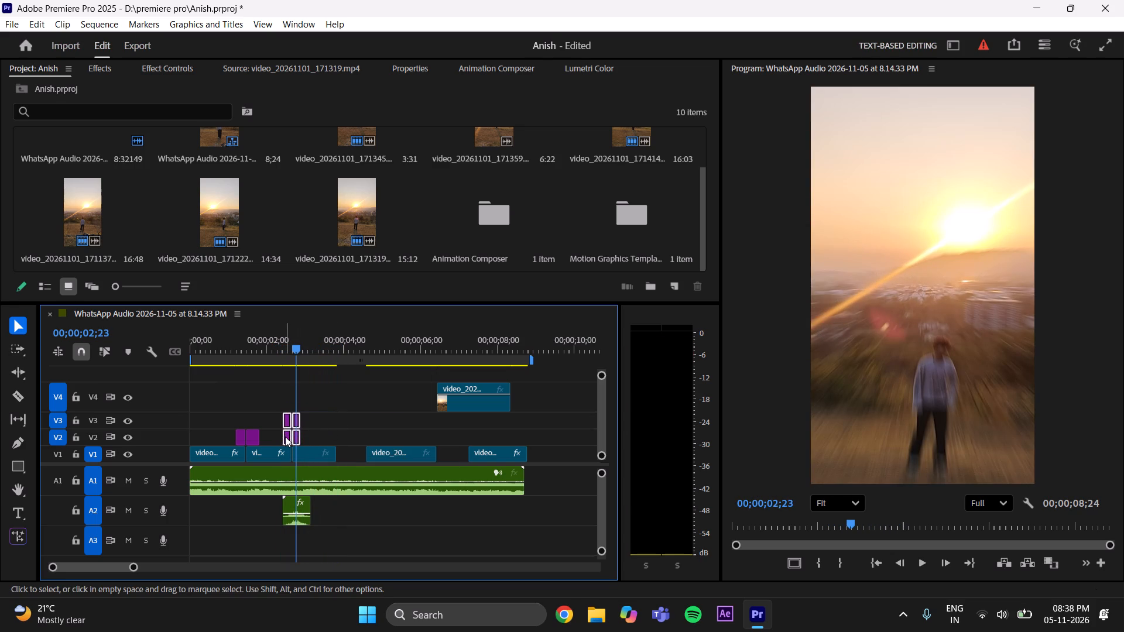
key("Delete")
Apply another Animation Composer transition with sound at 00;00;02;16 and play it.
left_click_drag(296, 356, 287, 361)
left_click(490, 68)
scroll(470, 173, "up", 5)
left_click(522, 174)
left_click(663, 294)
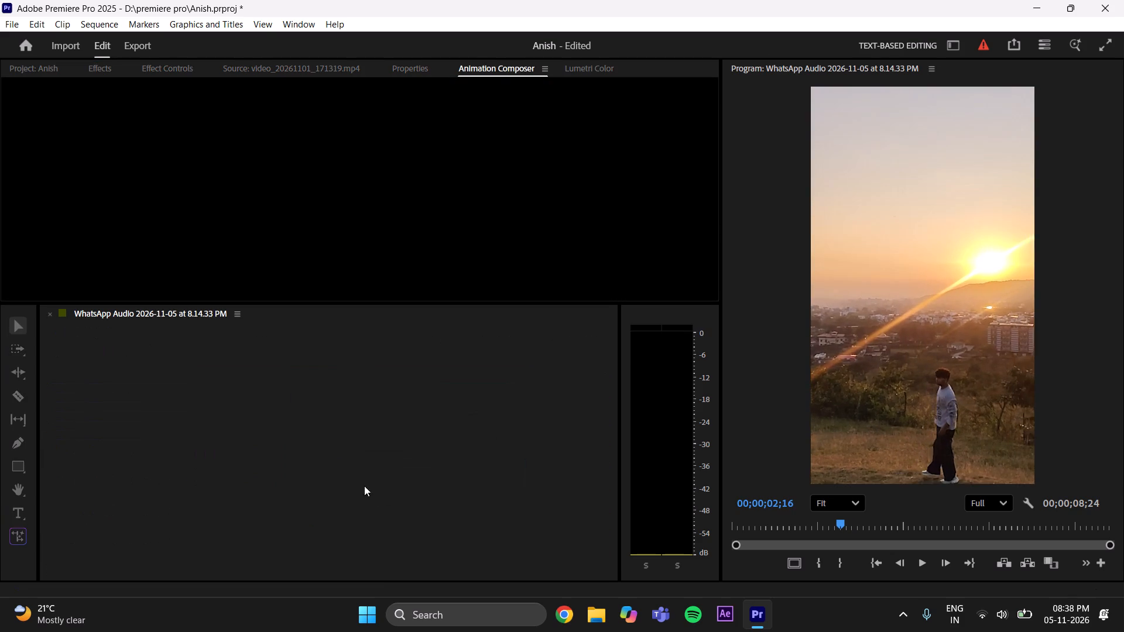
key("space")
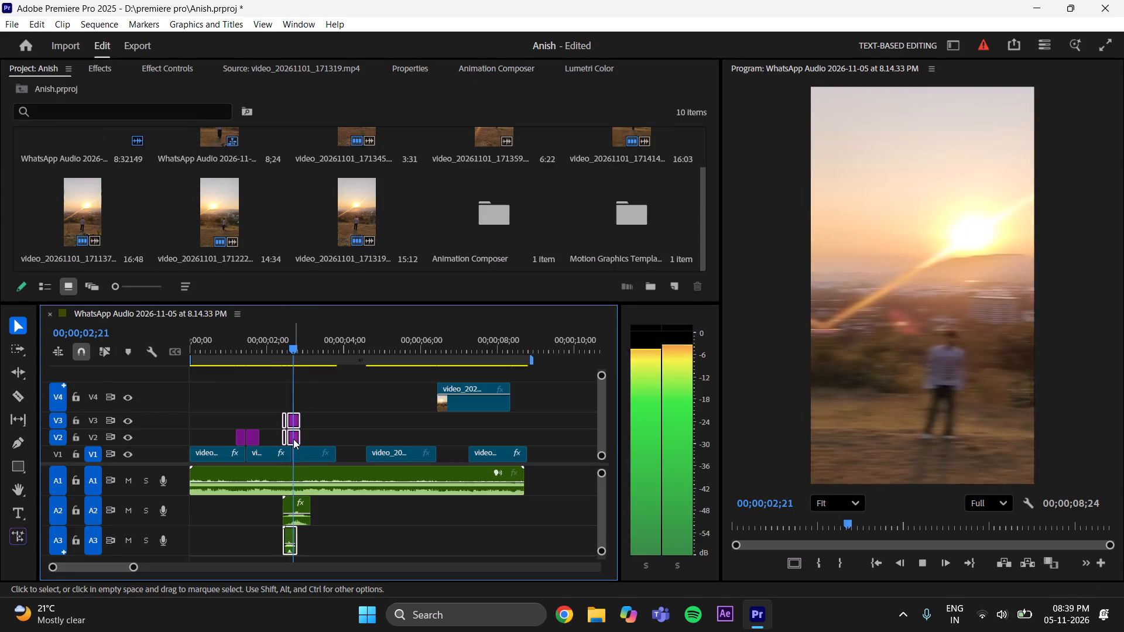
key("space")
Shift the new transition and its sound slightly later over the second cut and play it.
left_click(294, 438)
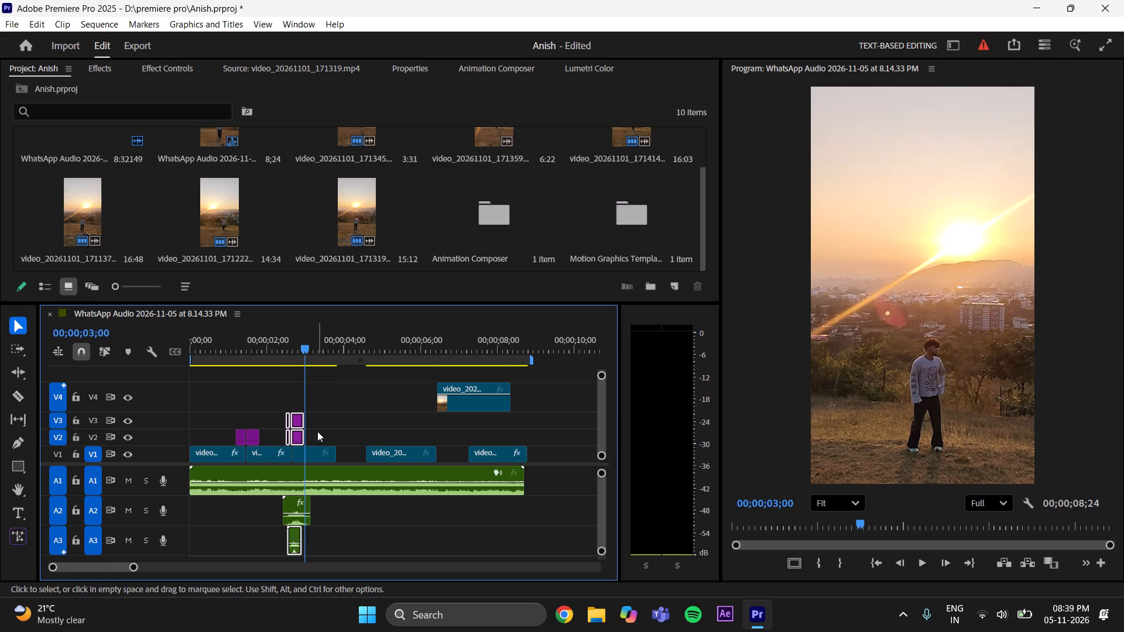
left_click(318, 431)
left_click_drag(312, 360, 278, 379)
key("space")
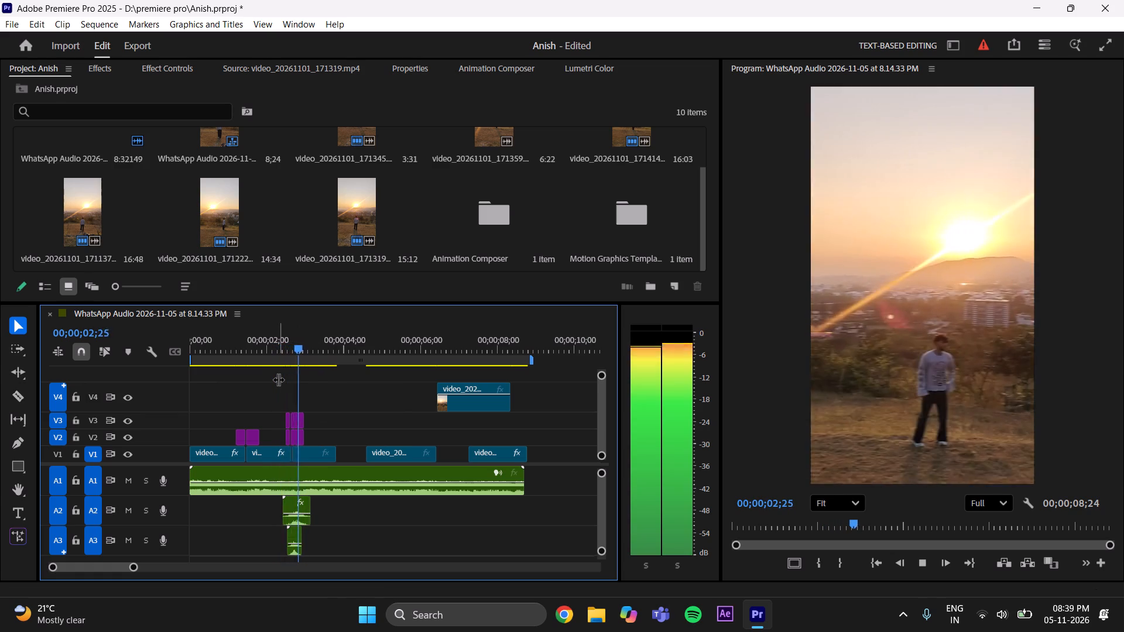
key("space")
Delete both transition sound clips on A2 and A3.
left_click_drag(350, 510, 268, 540)
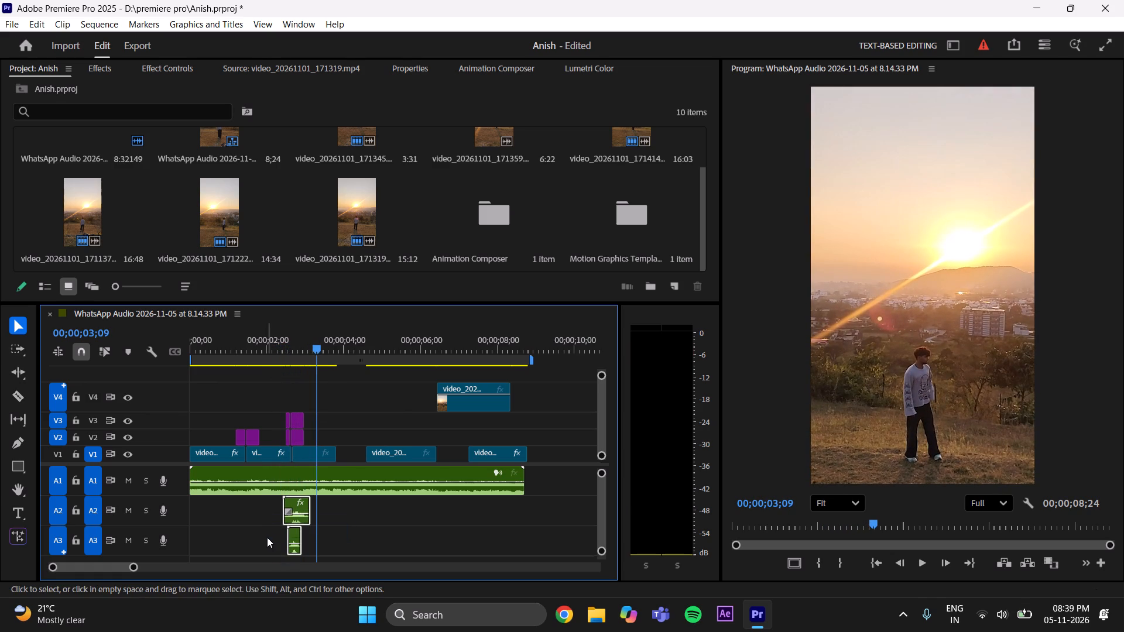
key("Delete")
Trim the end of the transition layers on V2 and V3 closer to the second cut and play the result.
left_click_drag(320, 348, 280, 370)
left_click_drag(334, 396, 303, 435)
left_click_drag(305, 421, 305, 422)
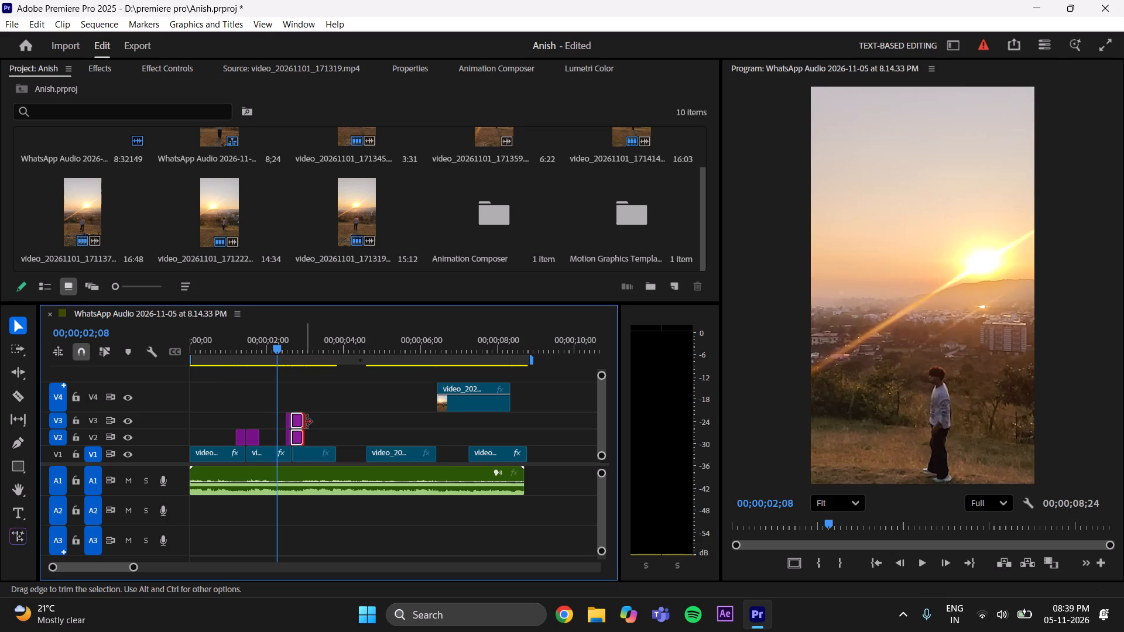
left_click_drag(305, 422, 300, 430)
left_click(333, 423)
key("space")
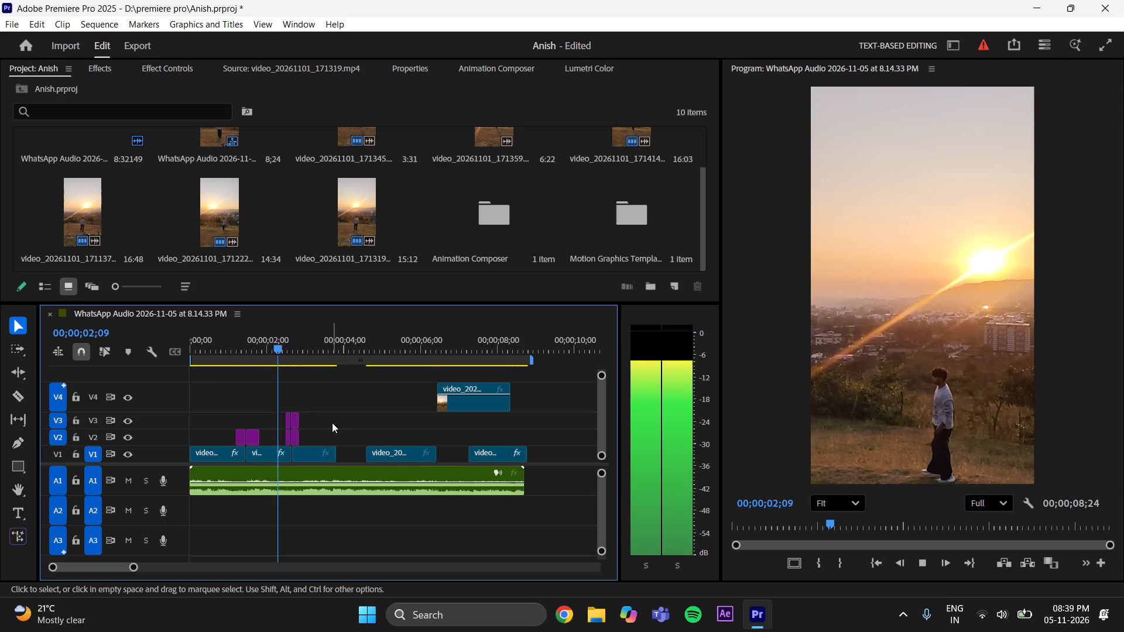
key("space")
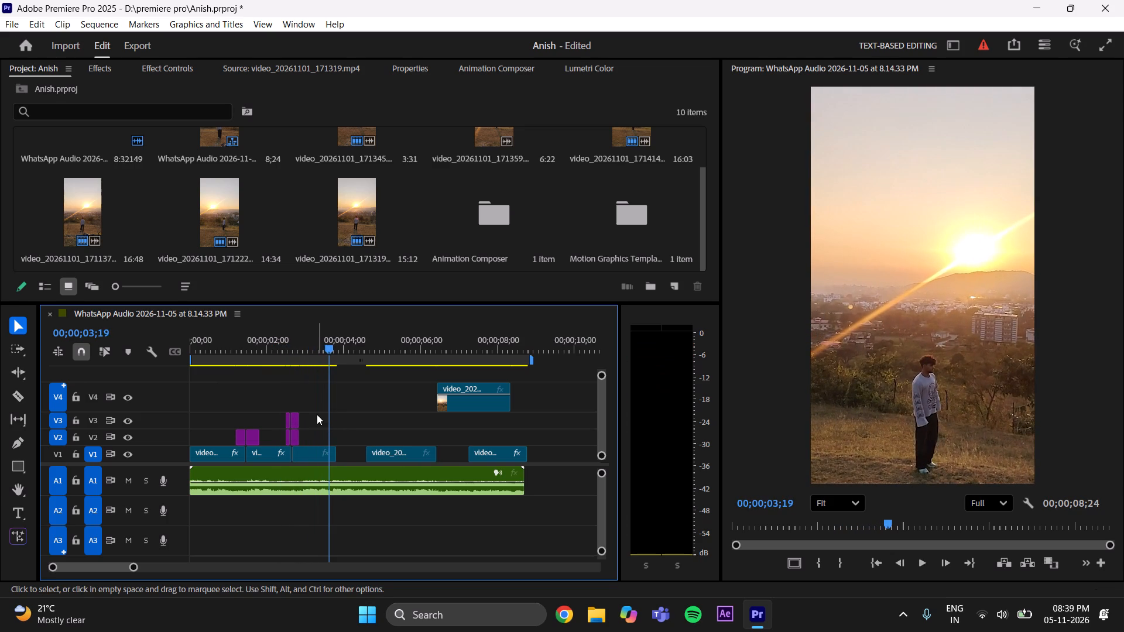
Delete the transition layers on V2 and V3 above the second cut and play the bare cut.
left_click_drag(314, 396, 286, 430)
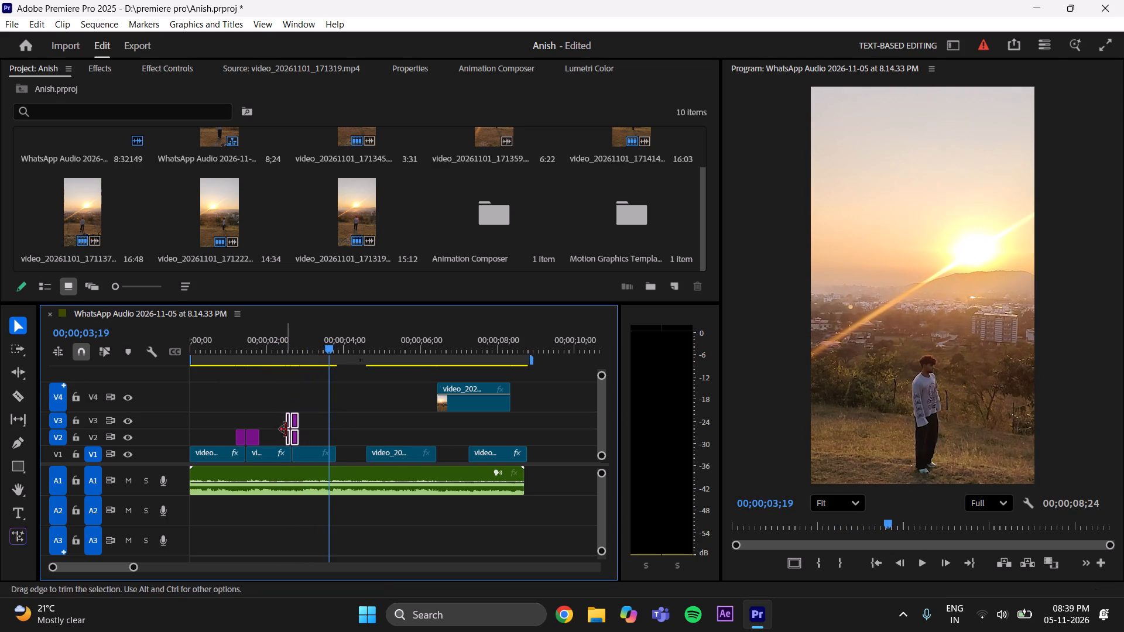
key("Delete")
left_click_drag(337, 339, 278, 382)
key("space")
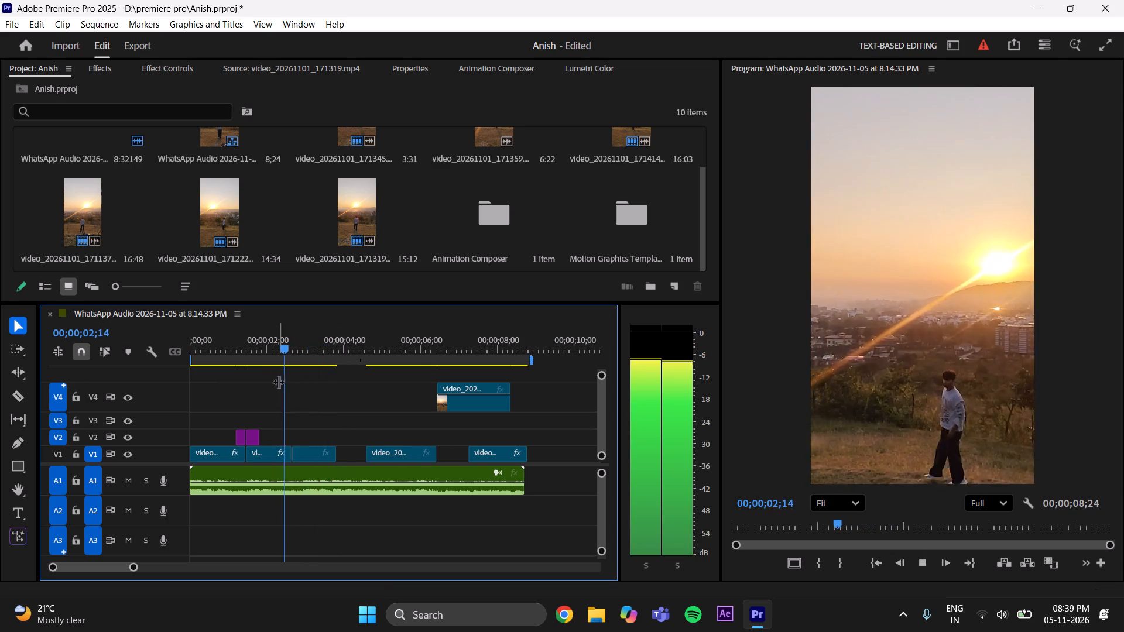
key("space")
Add a Cross Dissolve at the cut between the second and third V1 clips, shorten it closely around the cut, and save the project.
left_click(290, 455)
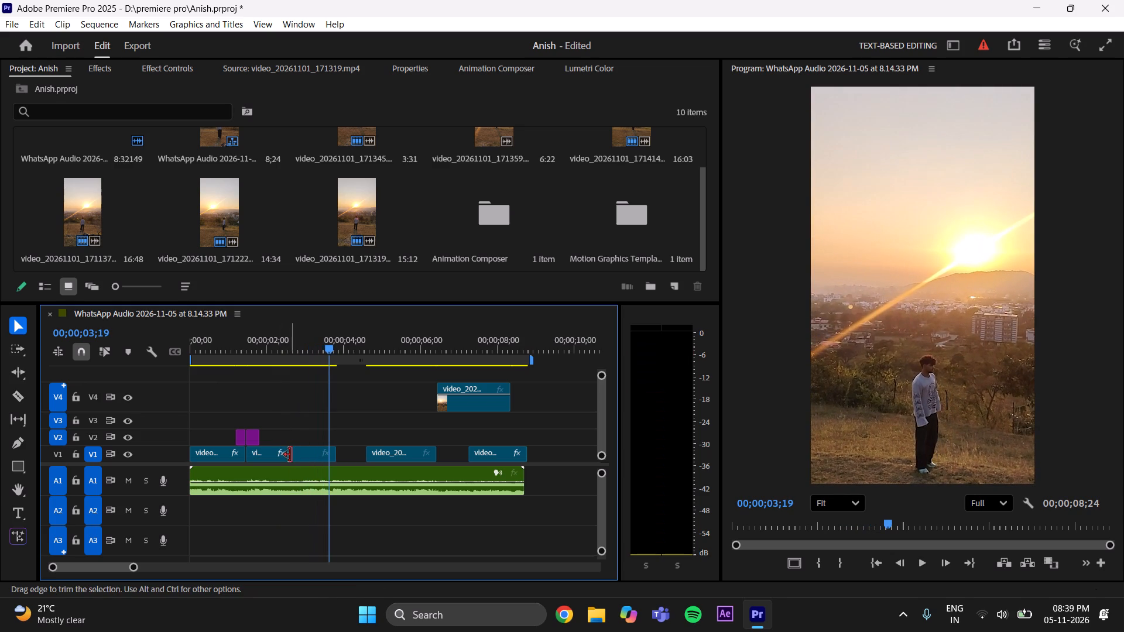
right_click(289, 455)
left_click(314, 549)
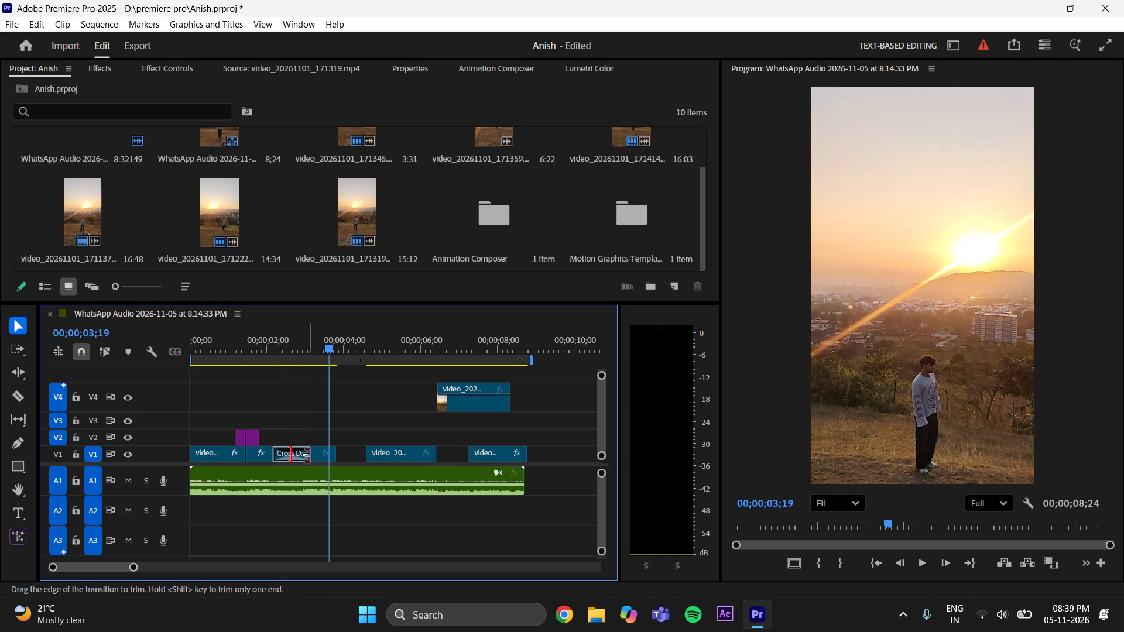
left_click_drag(307, 454, 294, 476)
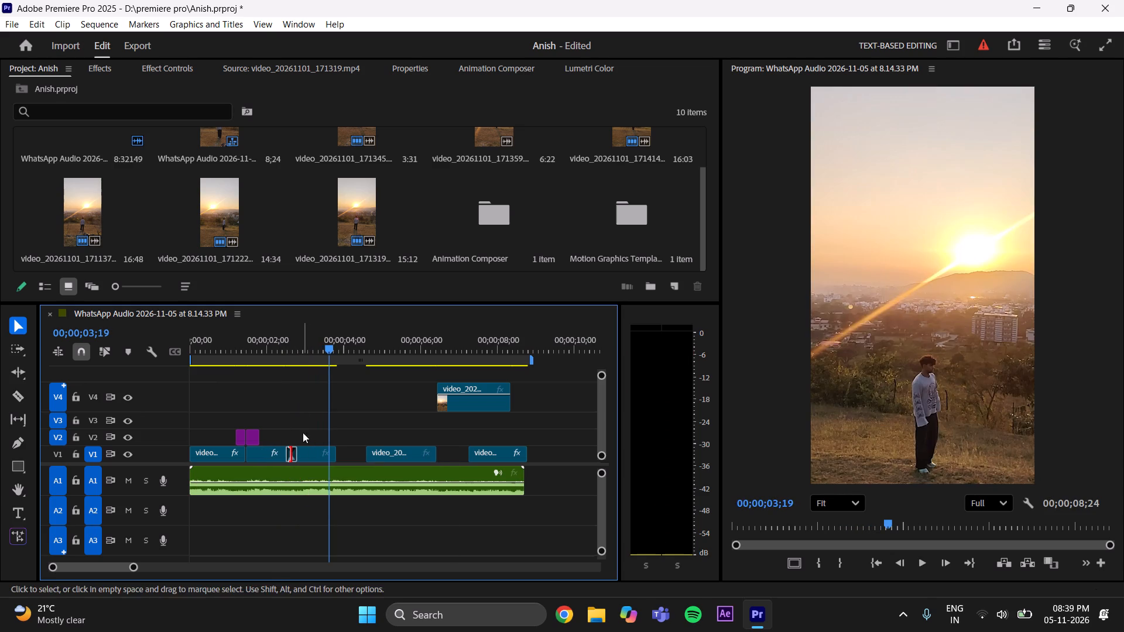
left_click(302, 406)
left_click_drag(329, 333, 276, 376)
key("space")
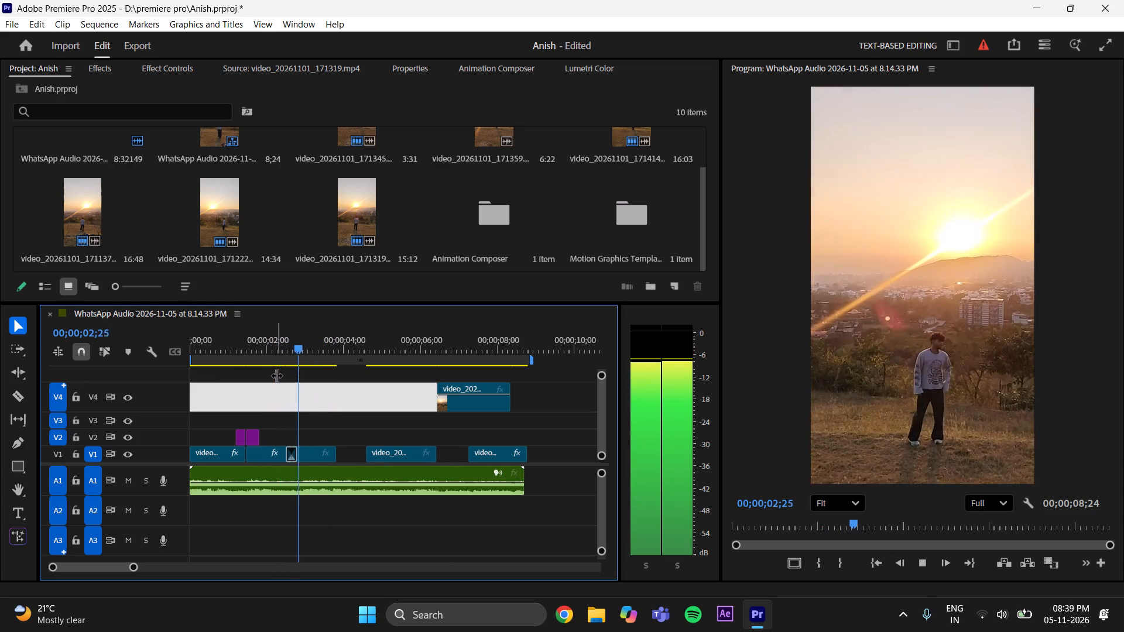
key("space")
left_click(370, 537)
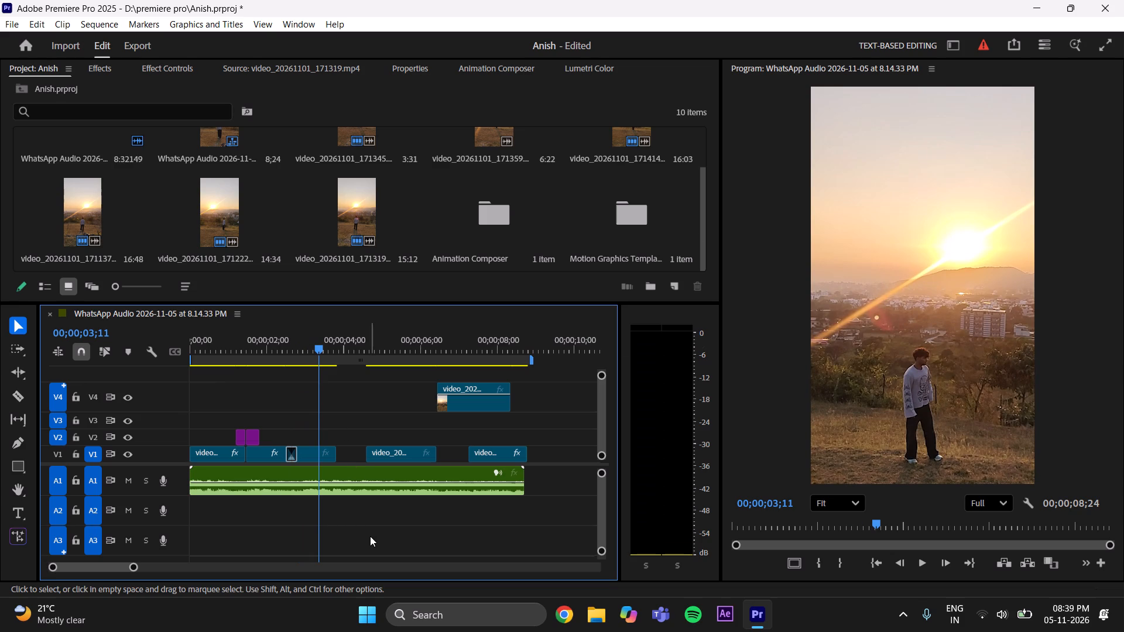
key("ctrl+s")
Set the speed of the third V1 clip to 80% and play the result.
key("space")
key("space")
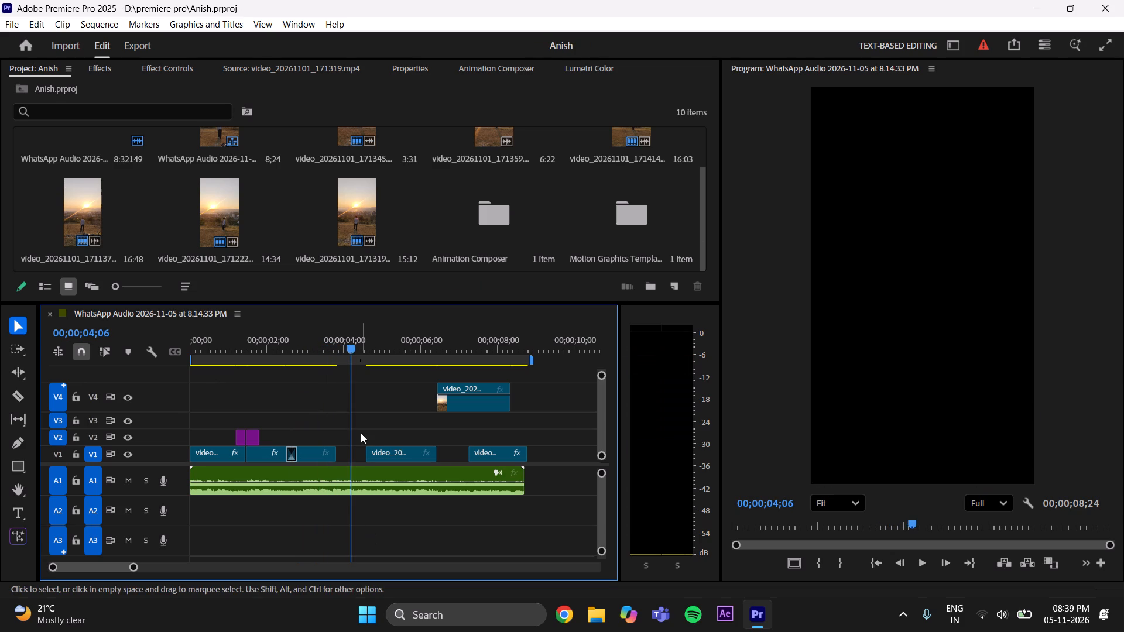
left_click_drag(351, 342, 310, 384)
left_click(311, 455)
right_click(310, 455)
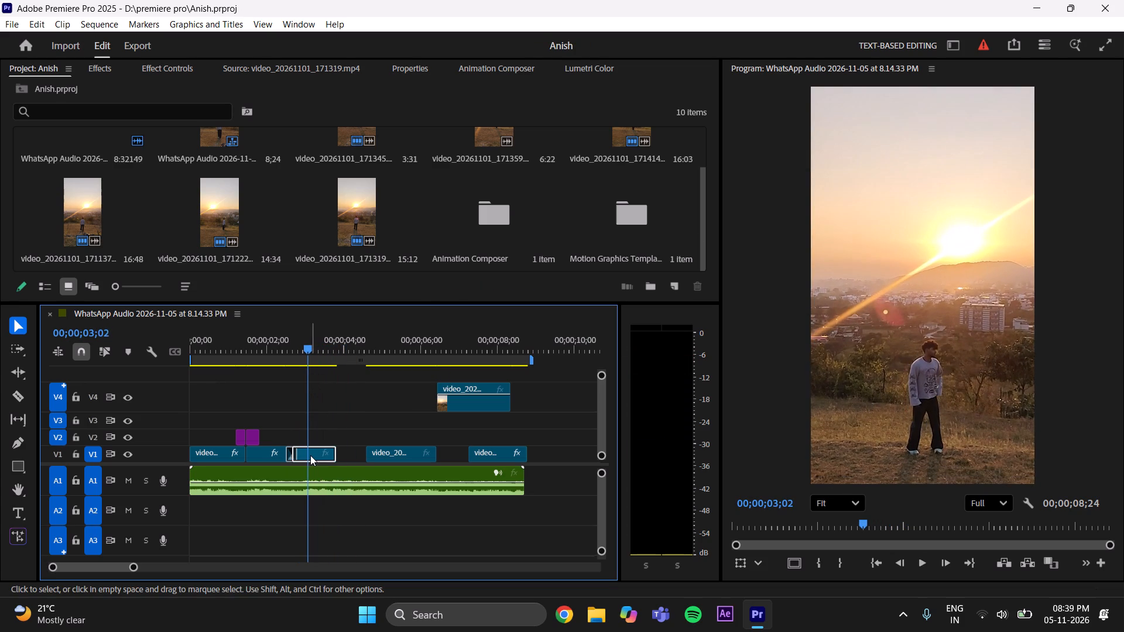
left_click(348, 425)
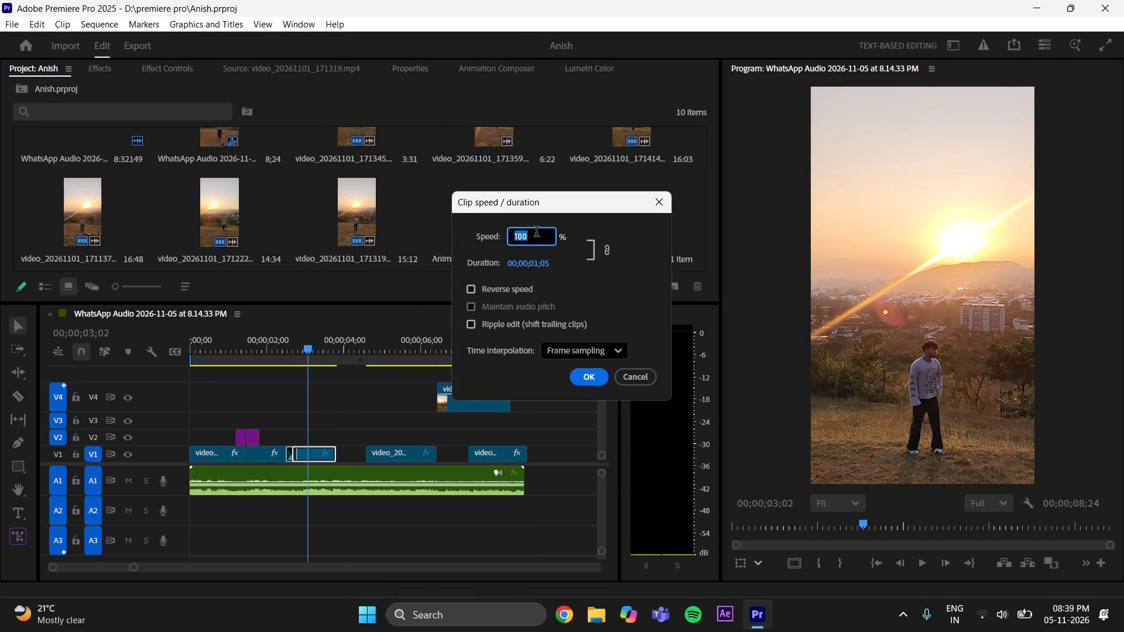
key("BackSpace")
type("80")
key("Return")
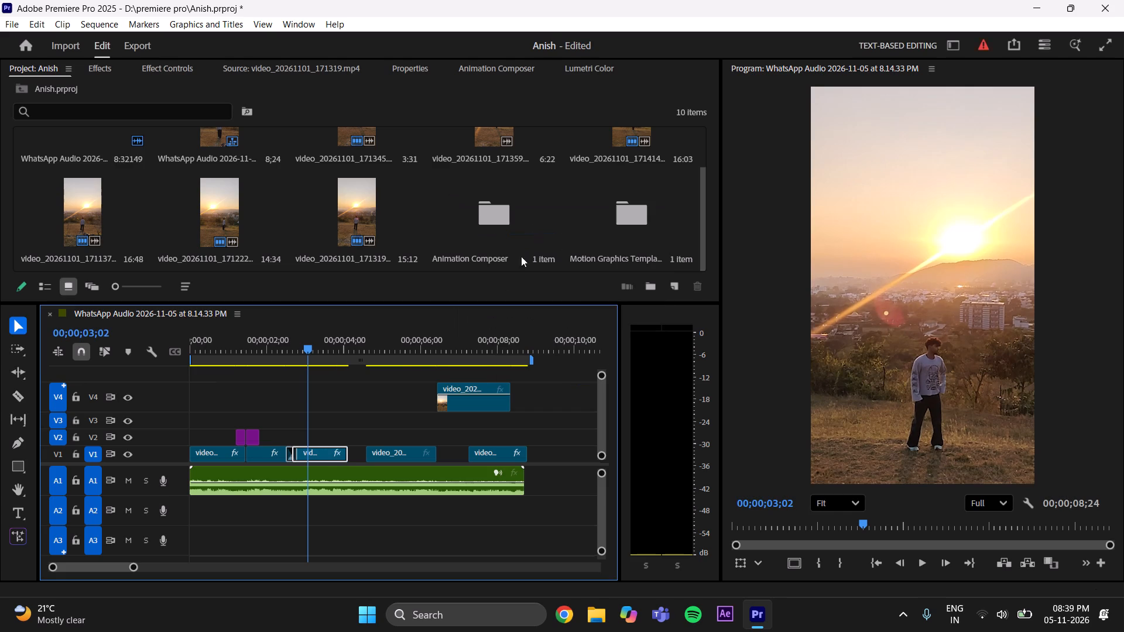
left_click_drag(312, 352, 282, 376)
left_click(307, 406)
key("space")
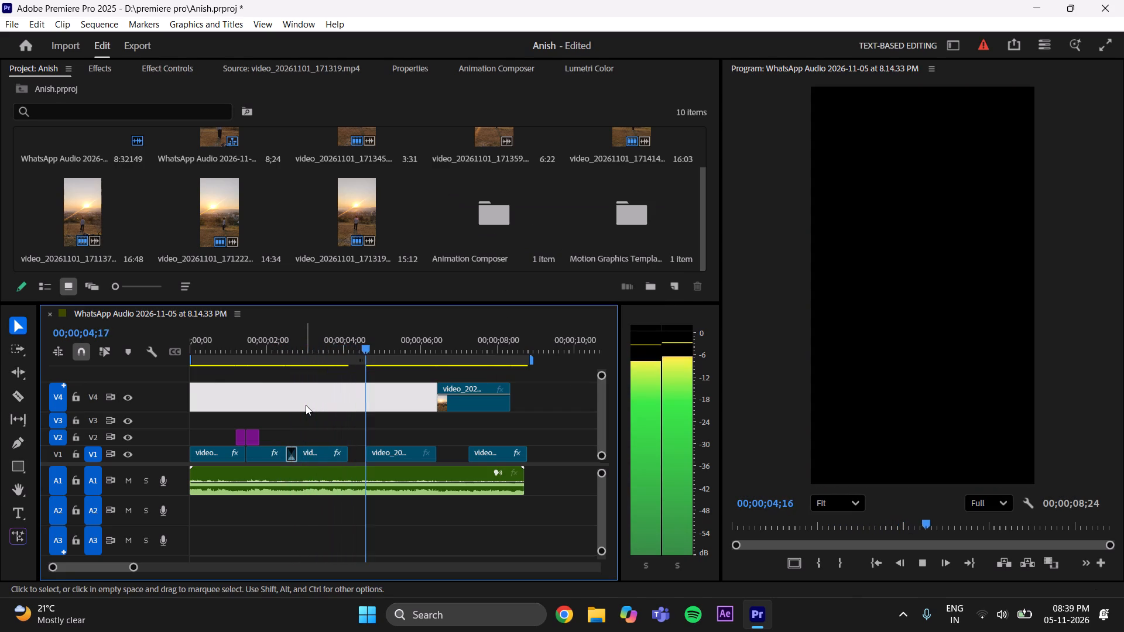
key("space")
Play and scrub from the third V1 clip to the end to review the remaining clips and gaps.
left_click_drag(354, 351, 311, 381)
key("space")
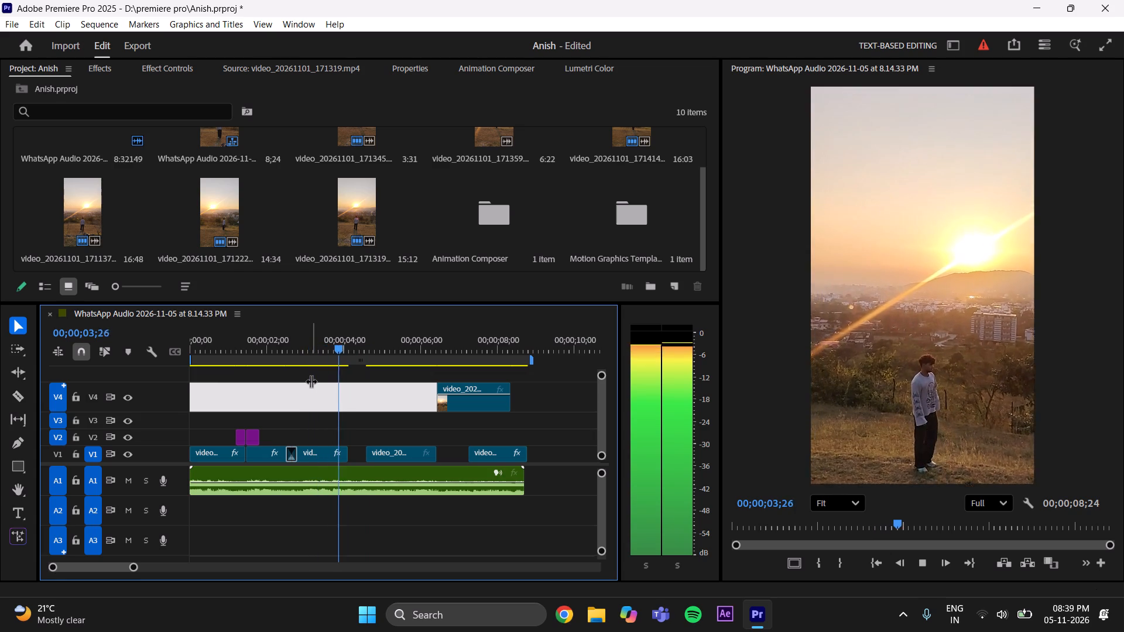
key("space")
key("space")
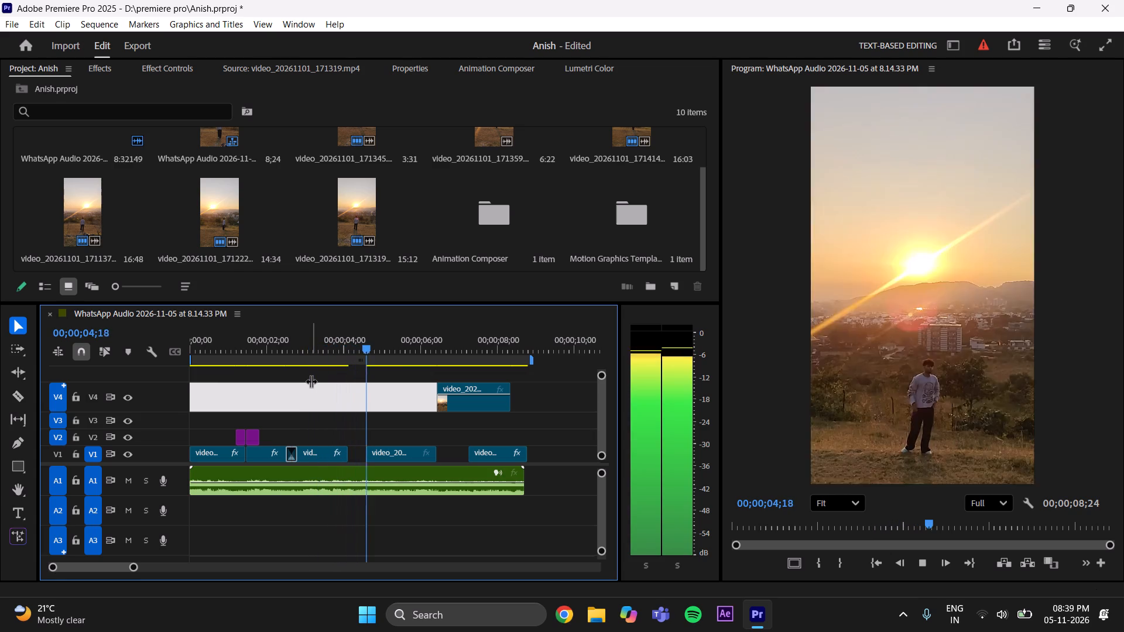
key("space")
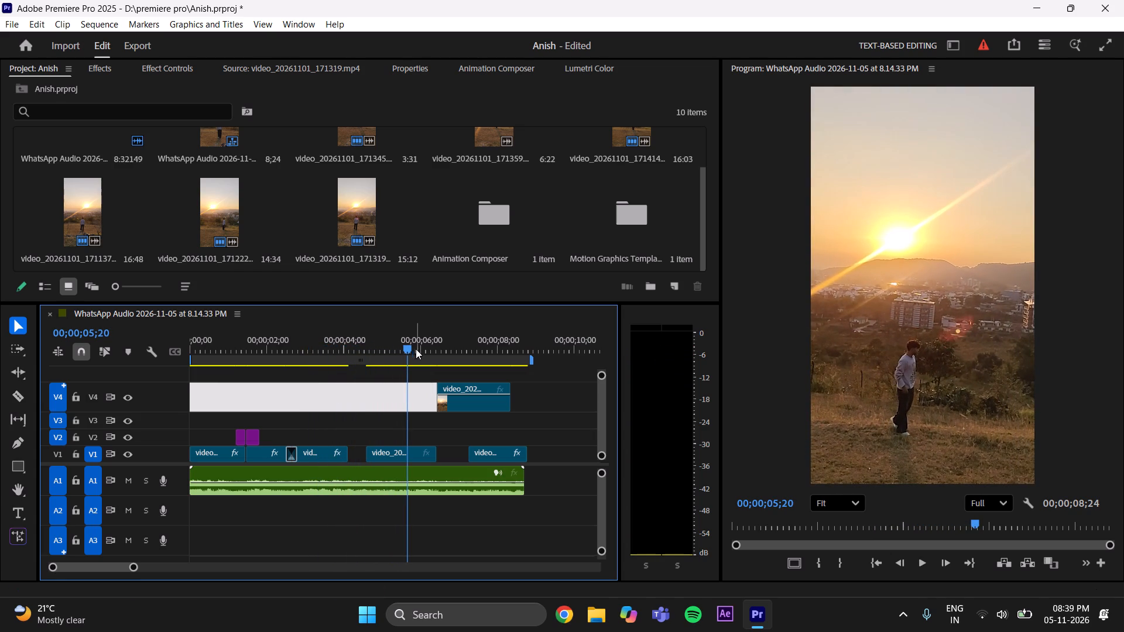
left_click_drag(412, 344, 478, 360)
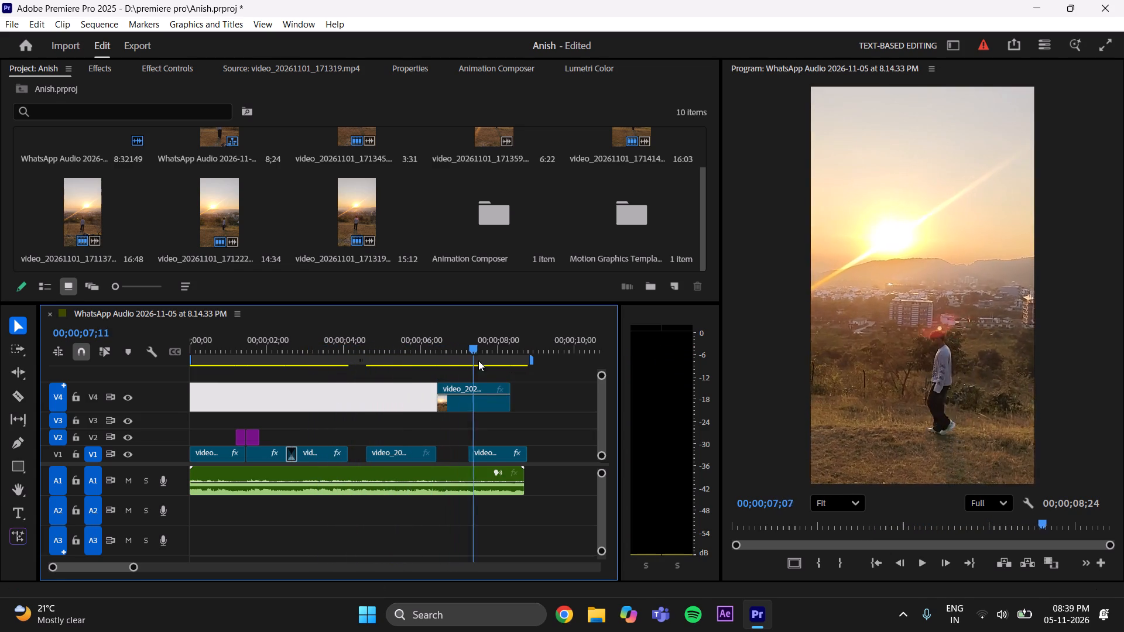
left_click_drag(478, 360, 523, 372)
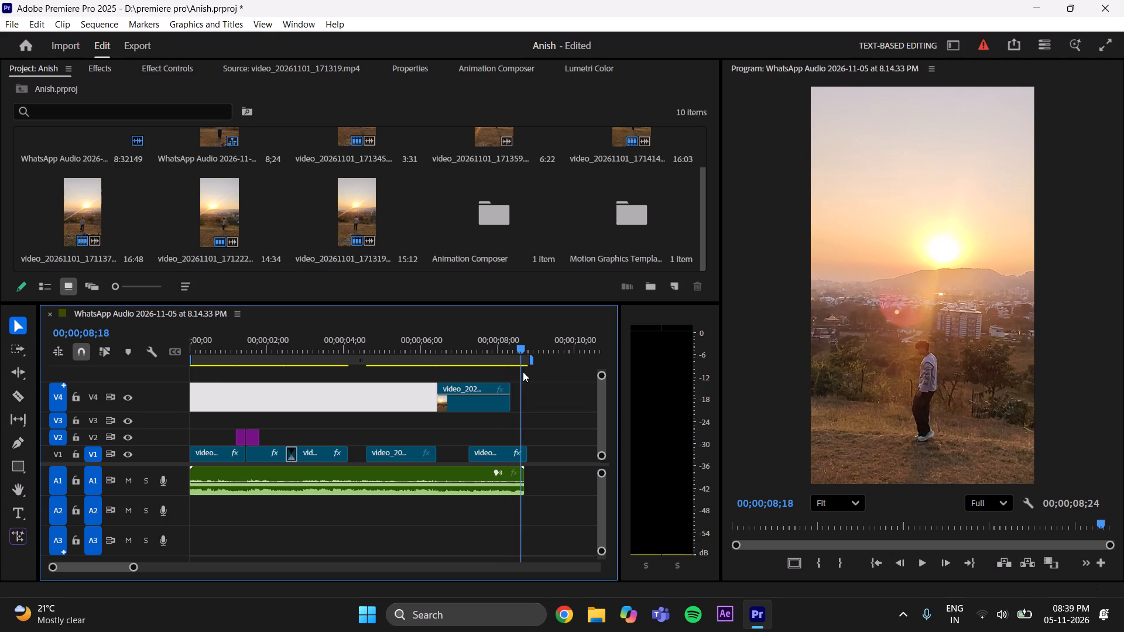
left_click_drag(523, 372, 437, 412)
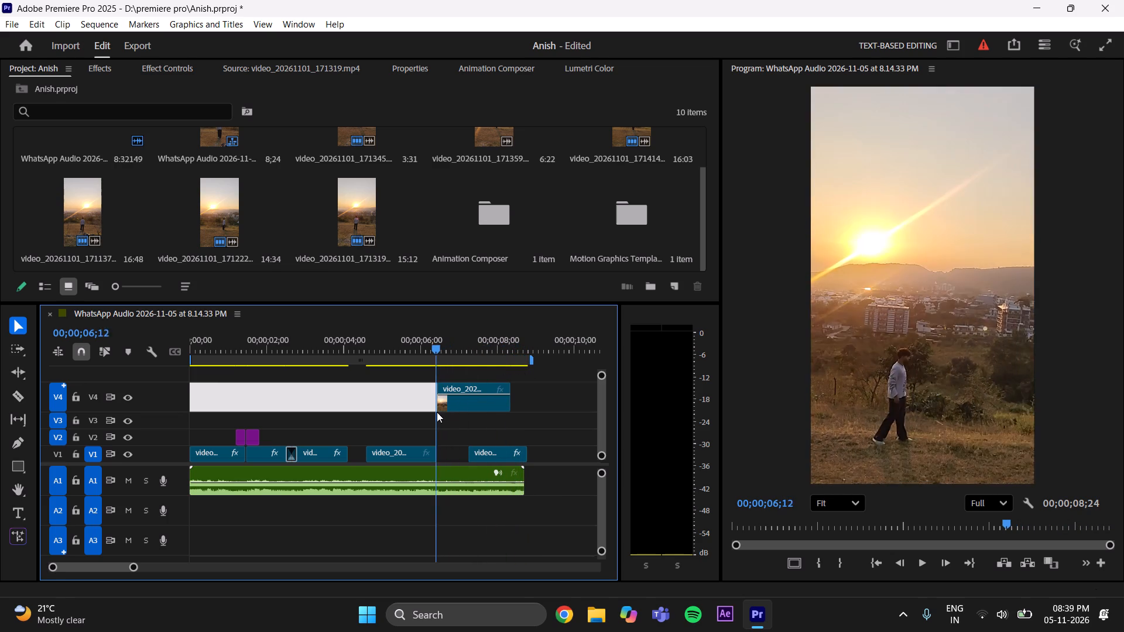
left_click_drag(437, 412, 374, 433)
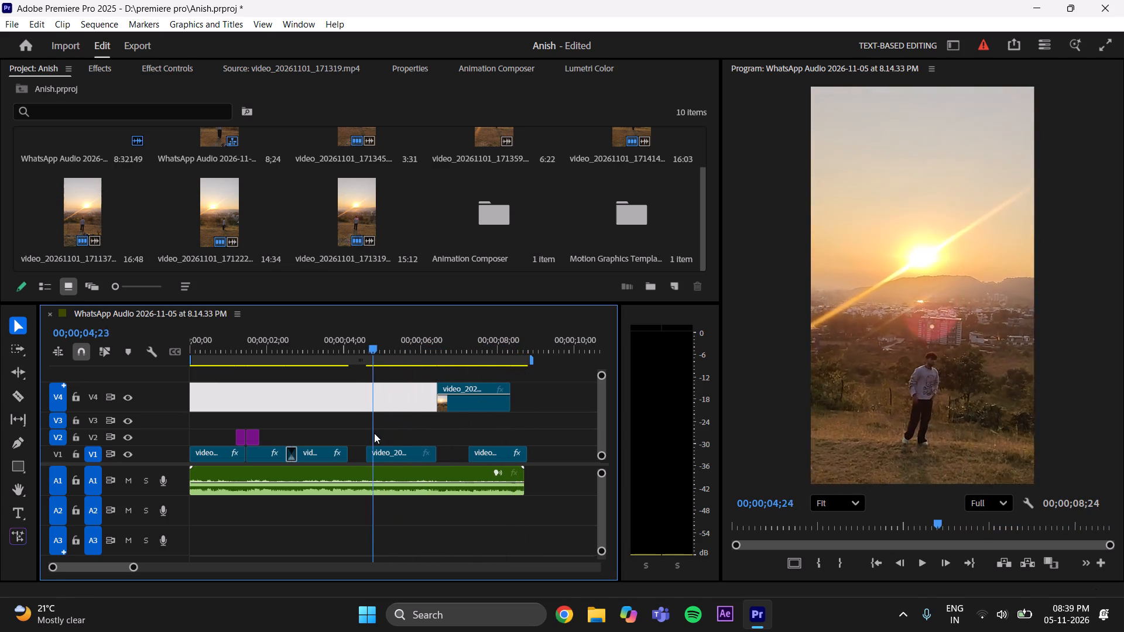
left_click_drag(374, 433, 347, 436)
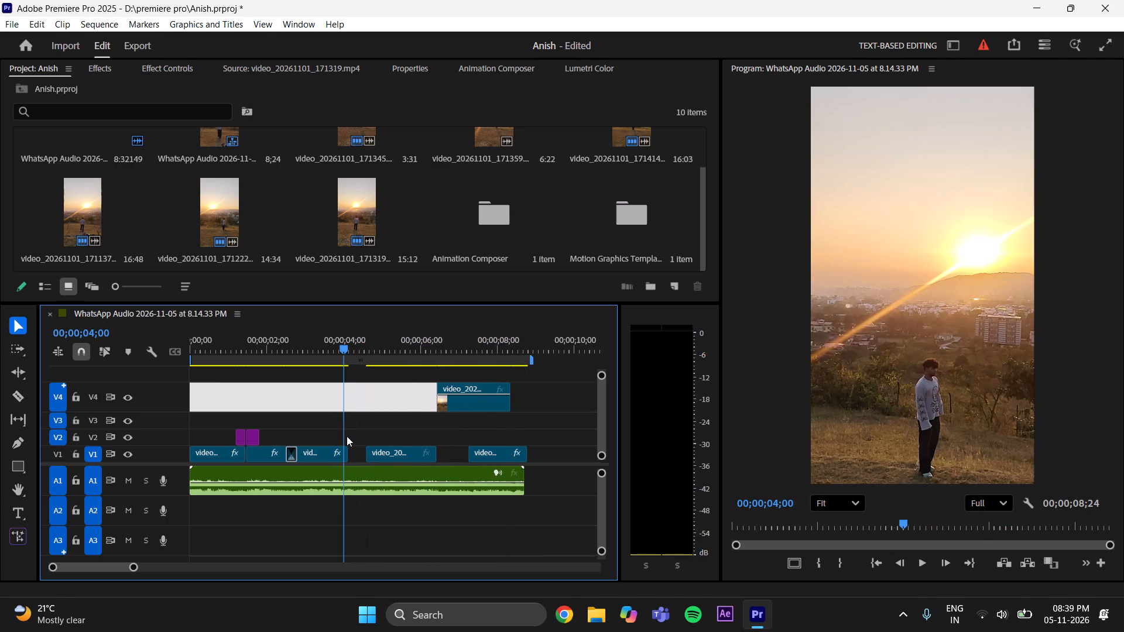
left_click_drag(347, 436, 361, 437)
Move the fourth V1 clip to V2 after the V4 clip's end, and place the V4 clip directly after the third V1 clip.
left_click_drag(382, 452, 525, 430)
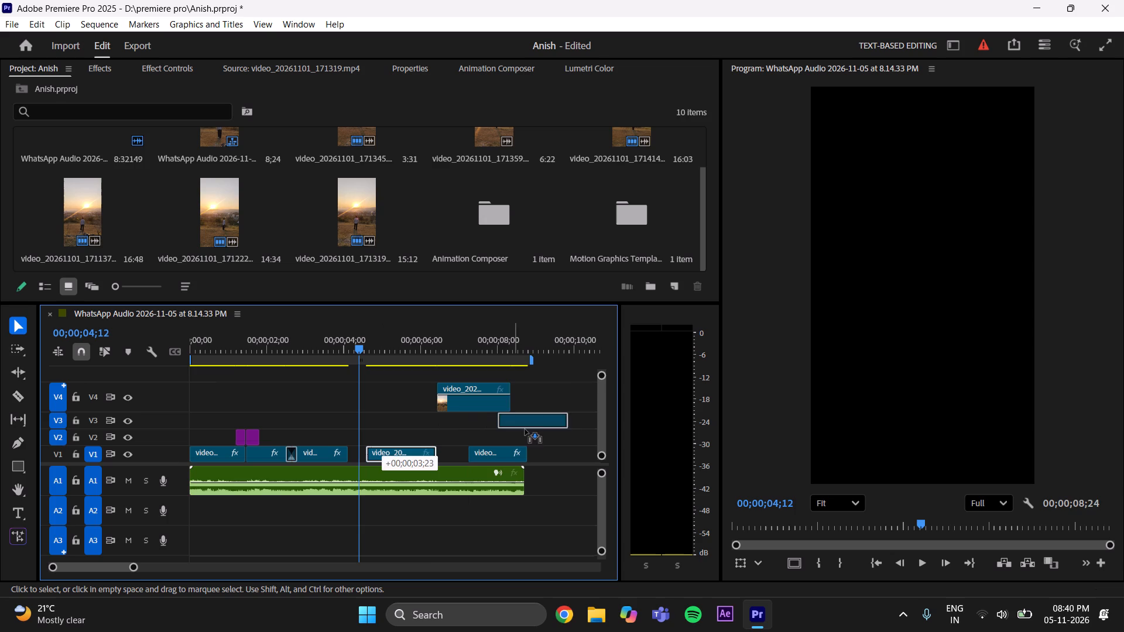
left_click_drag(525, 430, 526, 430)
left_click_drag(460, 400, 378, 455)
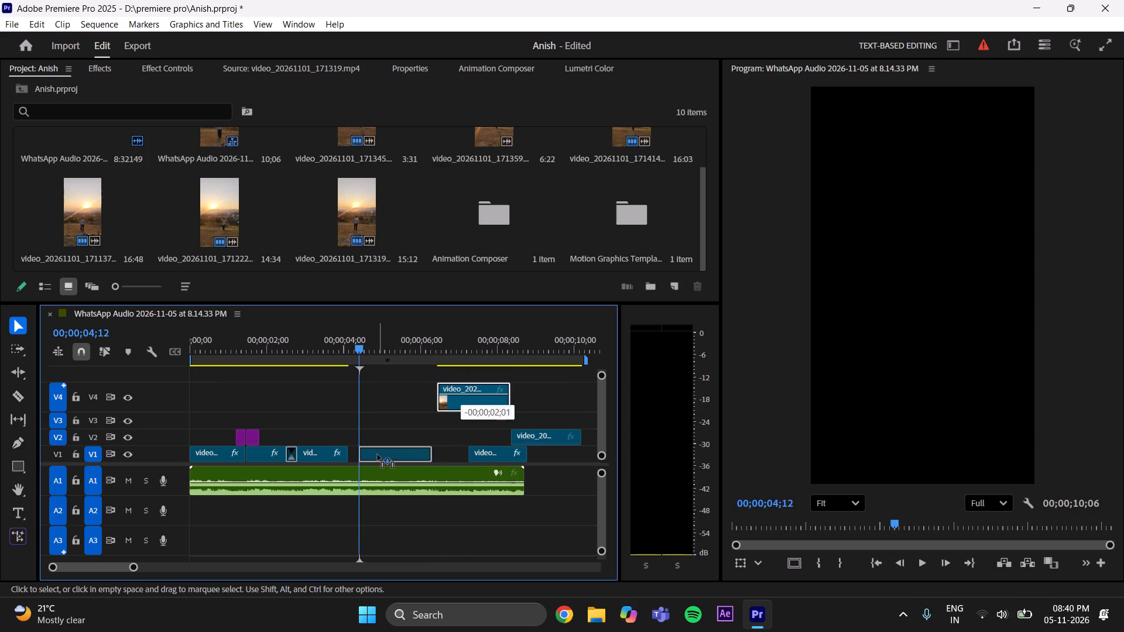
left_click_drag(378, 455, 374, 456)
left_click_drag(360, 351, 325, 372)
key("space")
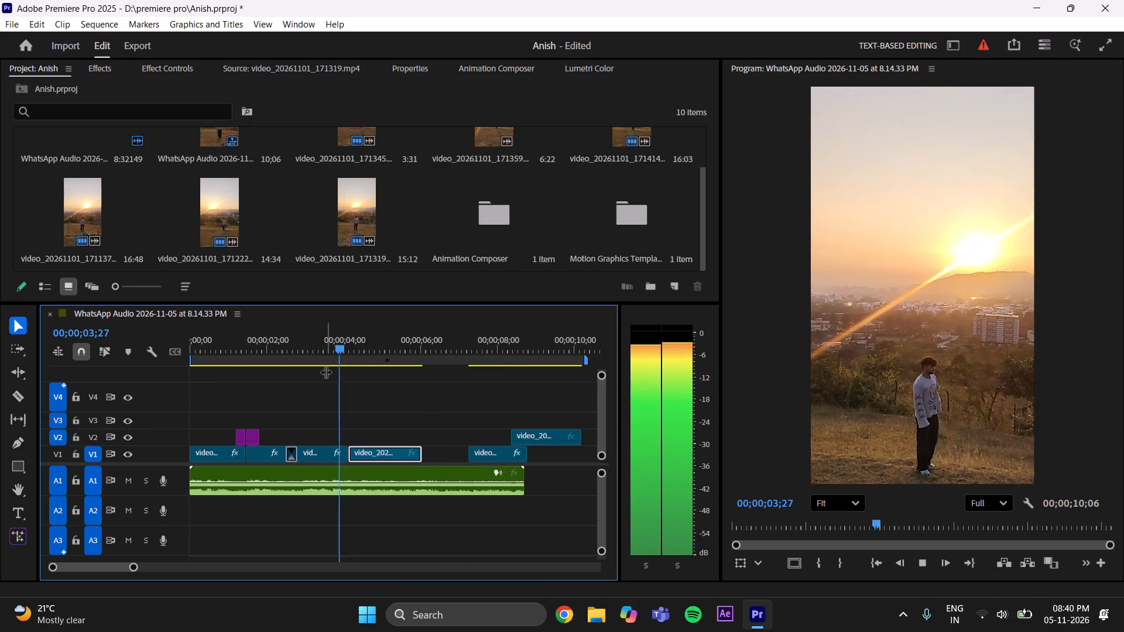
key("space")
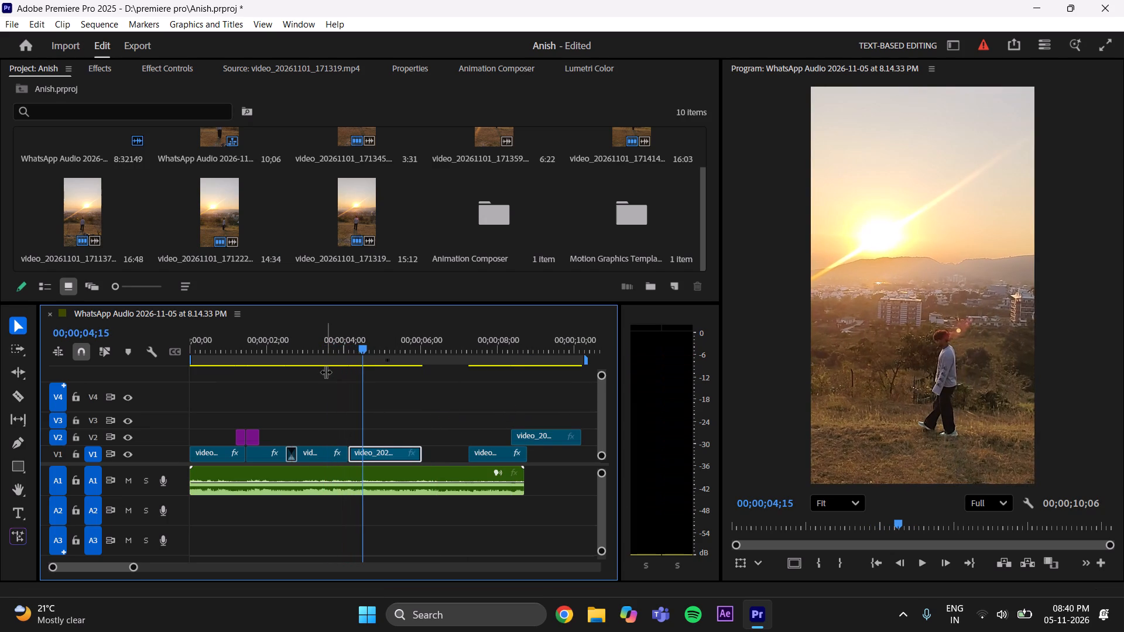
Play the fourth V1 clip to find its cut point and trim its end to 00;00;05;20.
key("space")
key("space")
key("space")
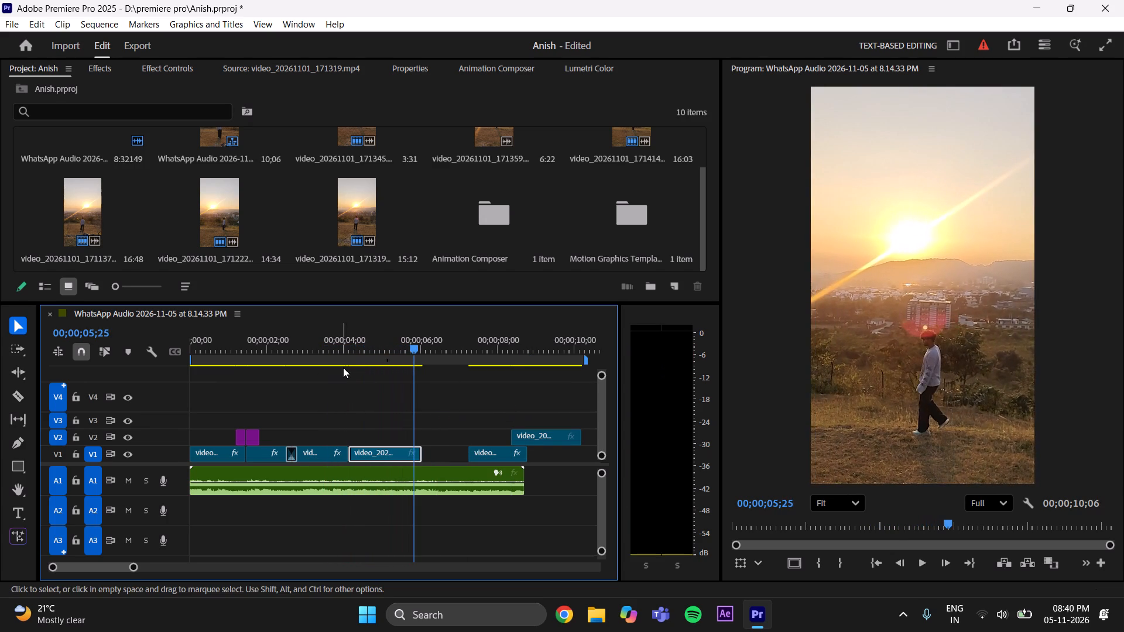
key("space")
left_click_drag(422, 345, 348, 383)
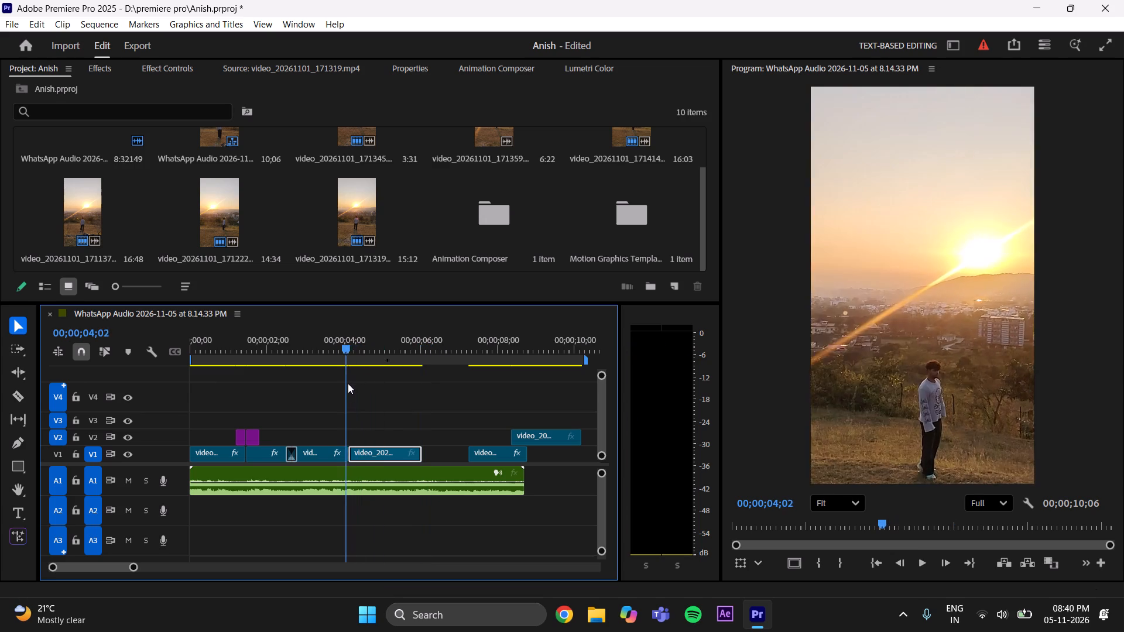
left_click_drag(348, 383, 347, 383)
key("space")
key("space")
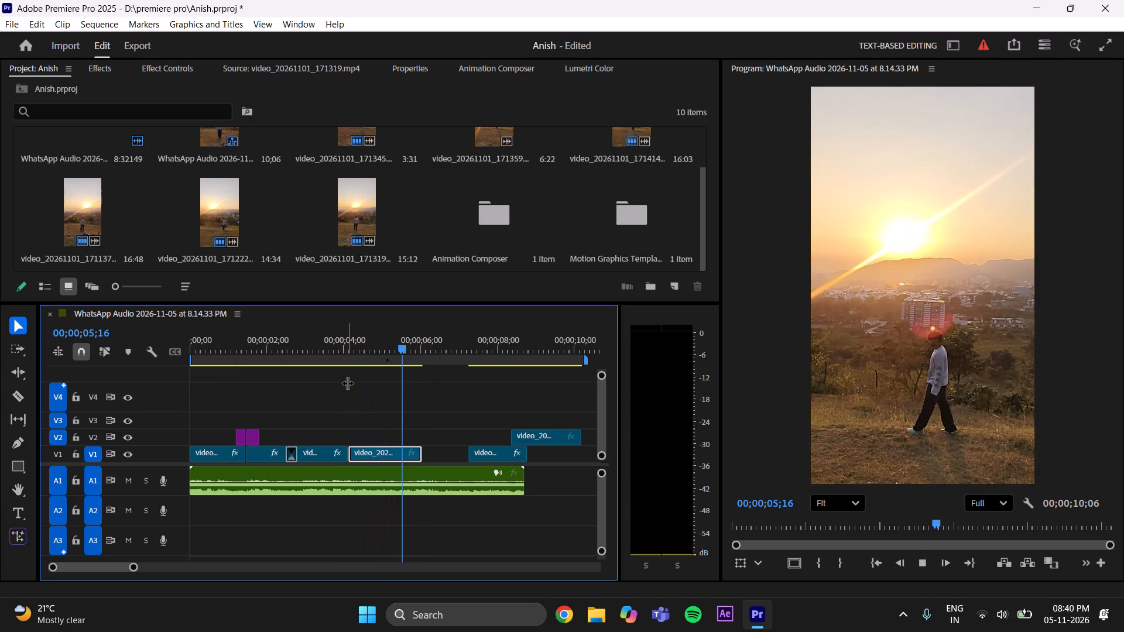
key("space")
key("space")
left_click_drag(409, 339, 340, 372)
key("space")
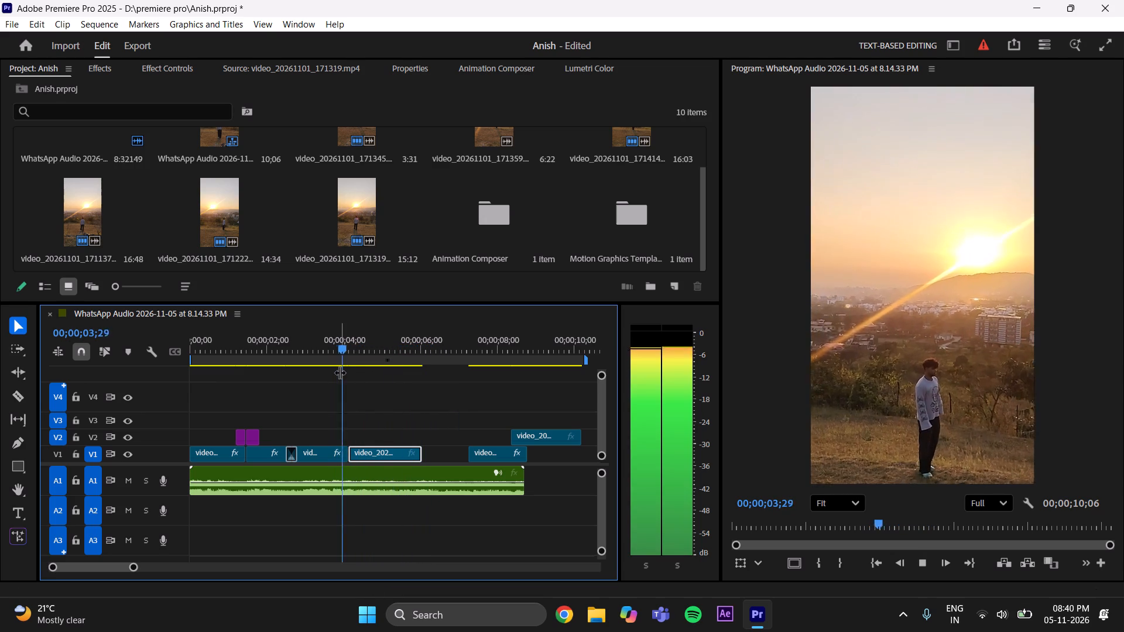
key("space")
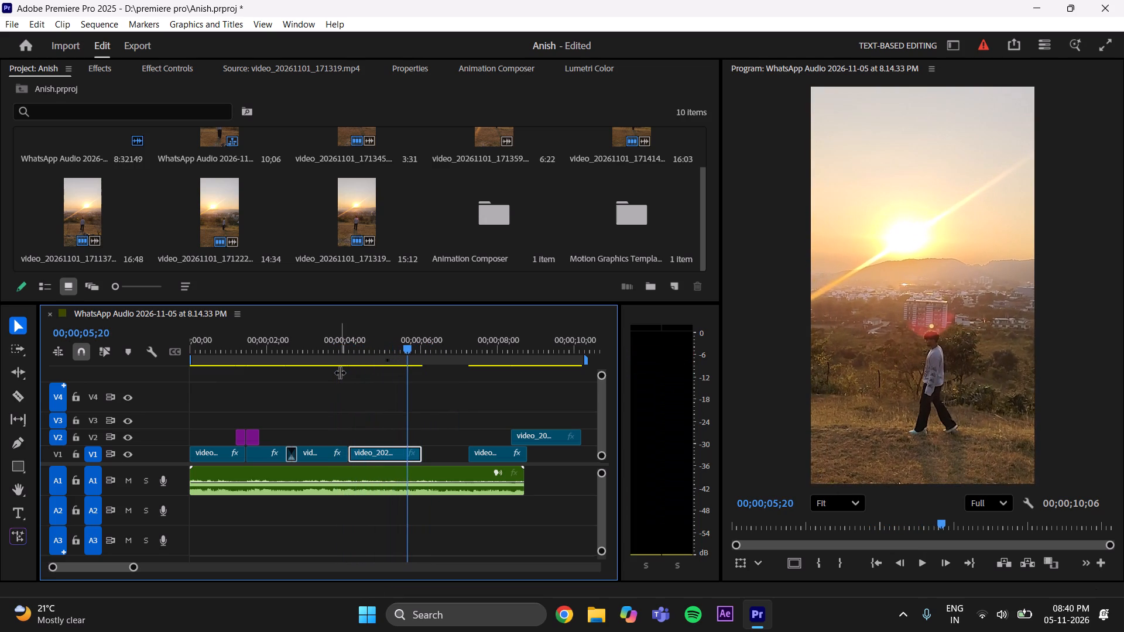
left_click_drag(425, 456, 411, 461)
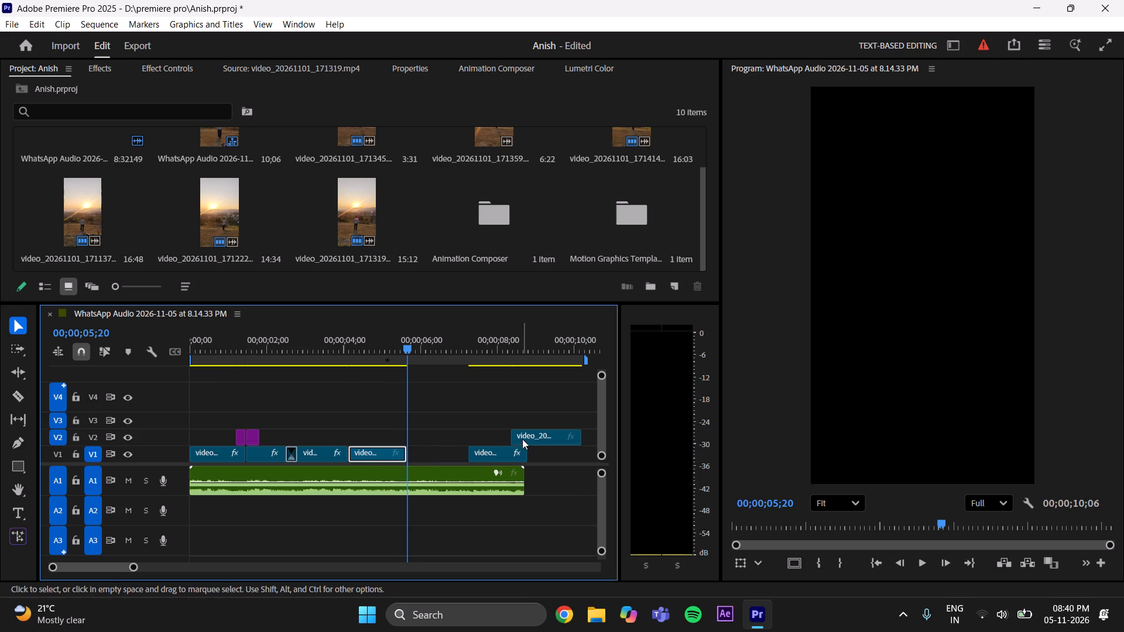
Move the V2 video clip back to start at 00;00;05;20, where the fourth V1 clip ends, and play across the cut.
left_click_drag(526, 436, 423, 442)
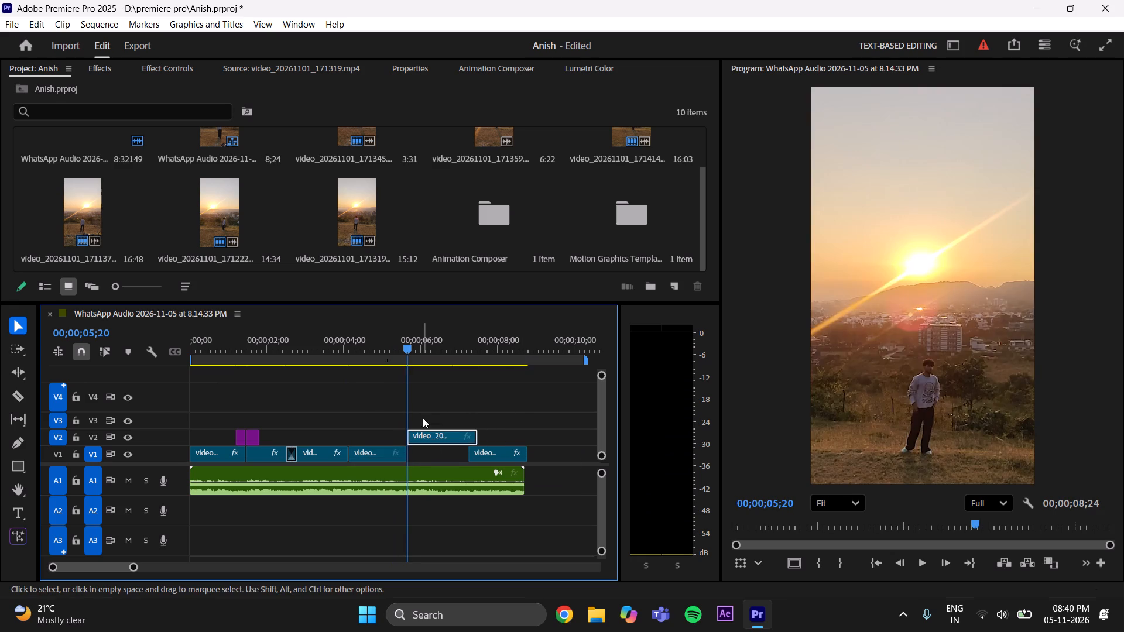
left_click_drag(407, 346, 389, 355)
key("space")
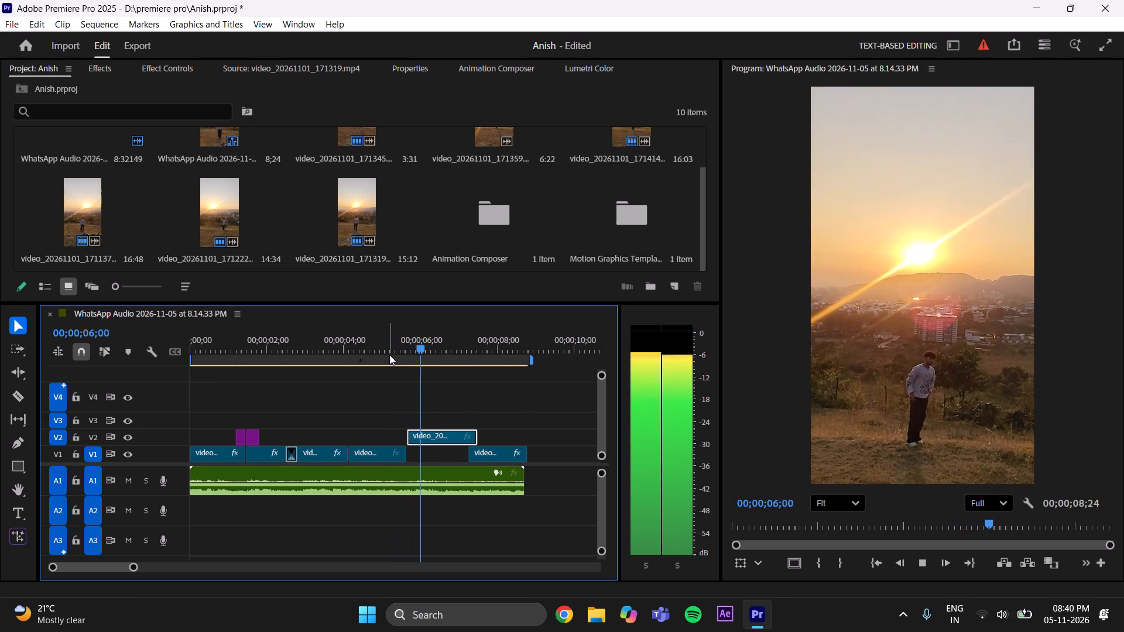
key("space")
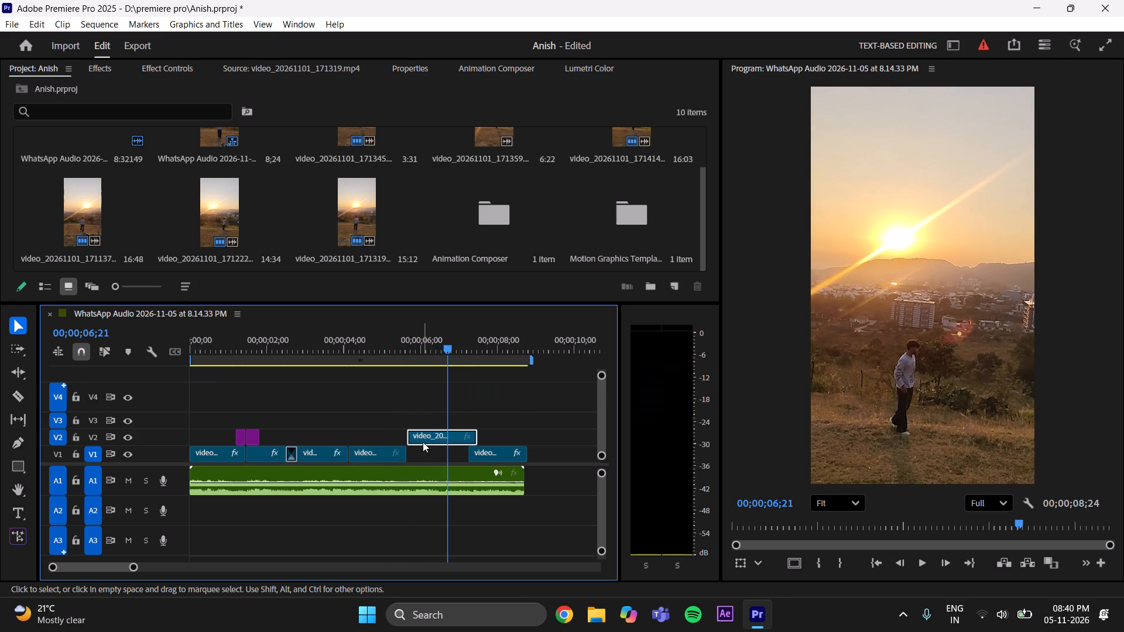
Set the speed of the fourth V1 clip to 70%.
left_click_drag(431, 358, 342, 382)
key("space")
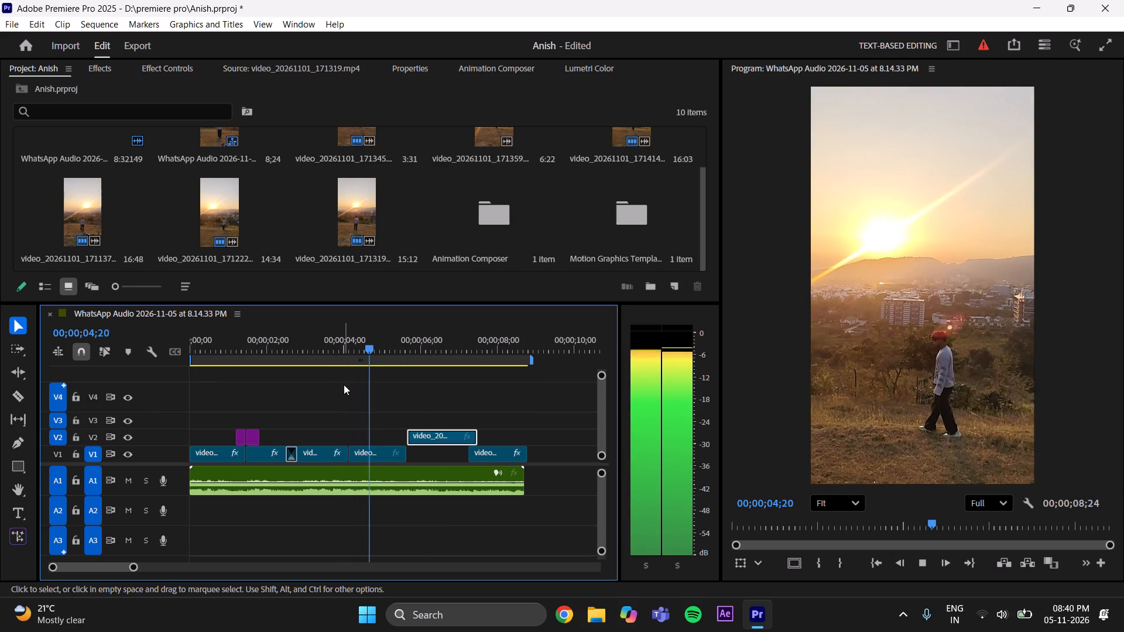
key("space")
left_click(365, 456)
right_click(363, 455)
left_click(398, 428)
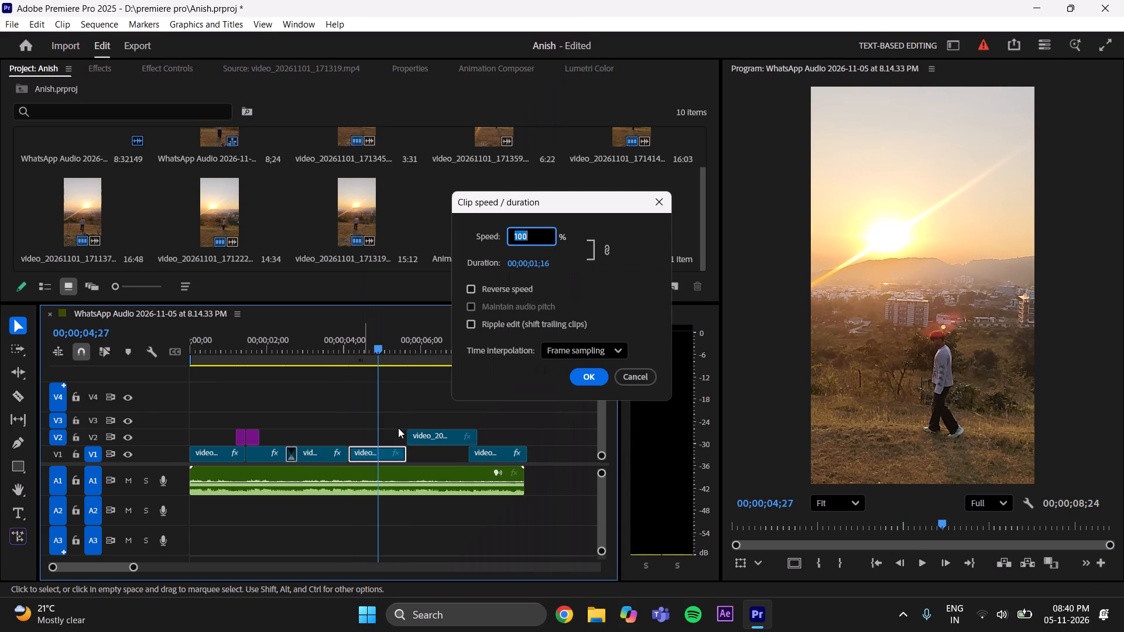
key("BackSpace")
type("70")
key("Return")
Trim the slowed fourth V1 clip's start to 00;00;04;23, slide it back against the third clip, and play the result.
left_click_drag(379, 338, 338, 367)
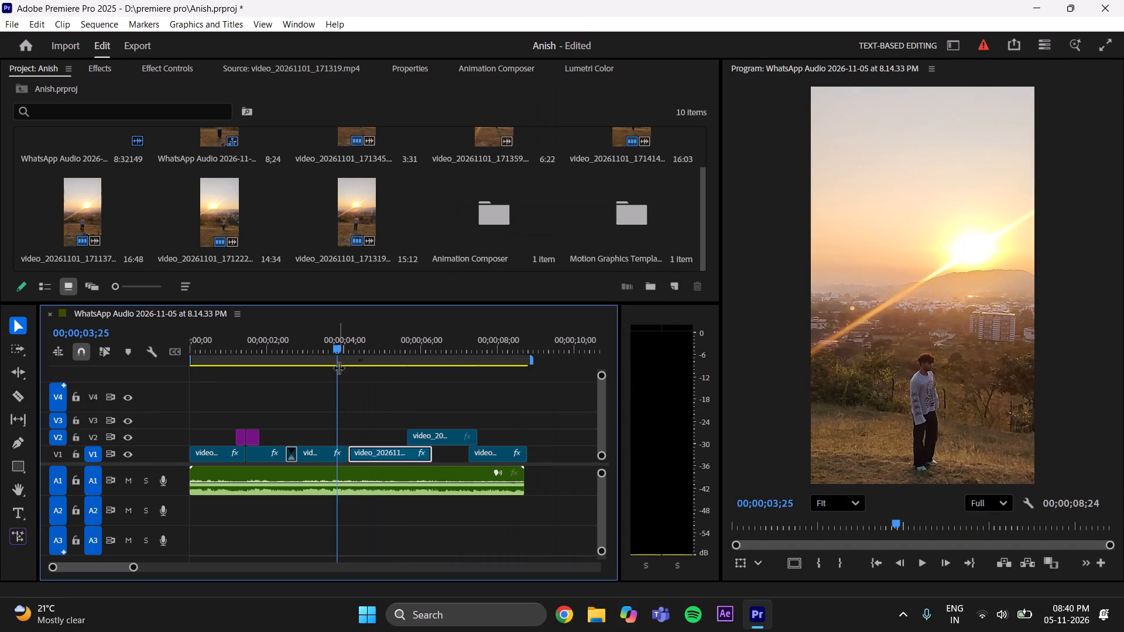
key("space")
key("space")
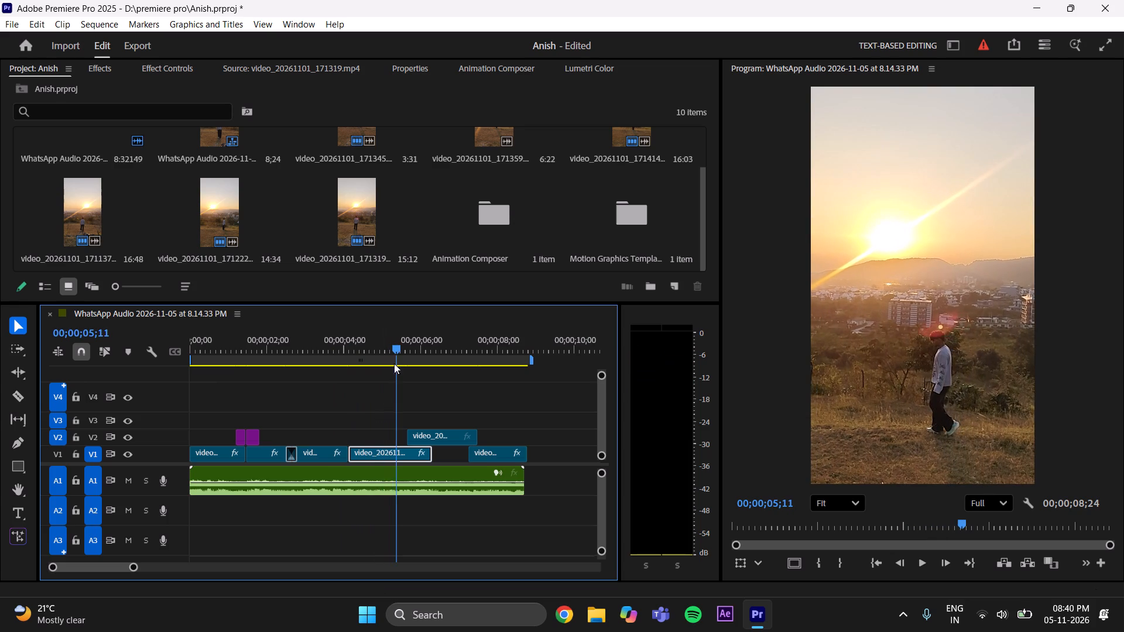
left_click_drag(394, 348, 337, 382)
key("space")
key("space")
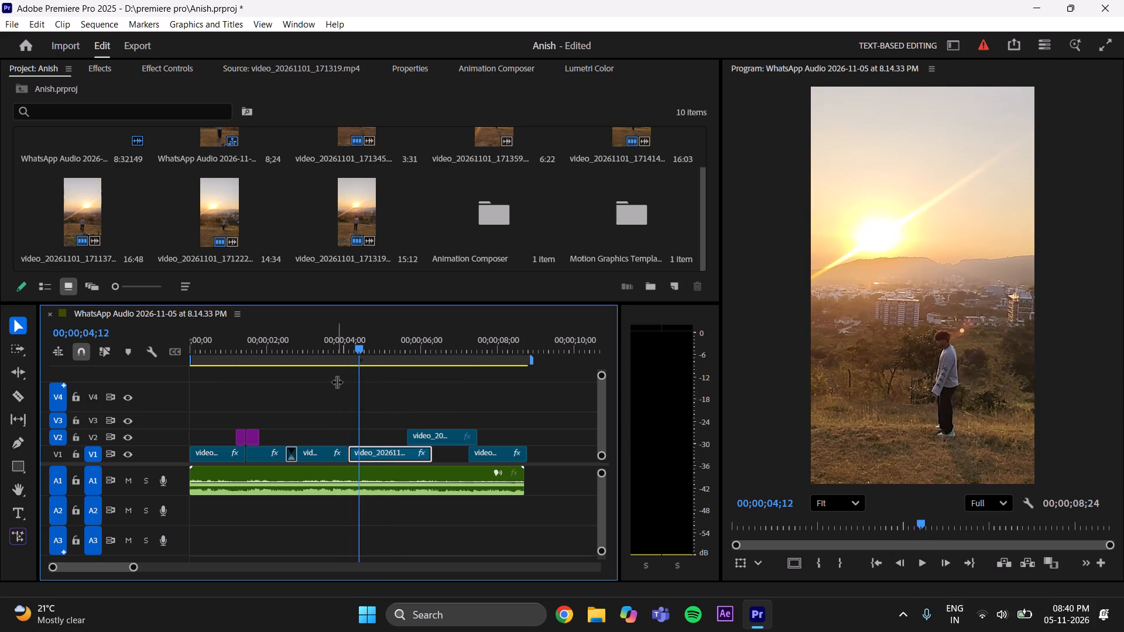
key("space")
key("space")
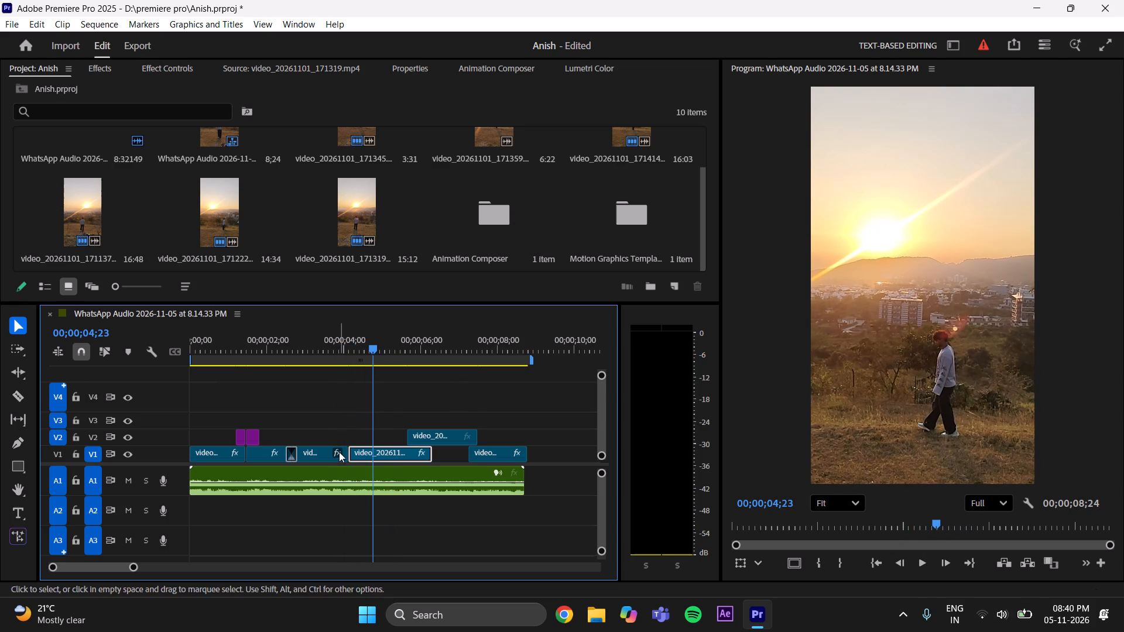
left_click_drag(351, 452, 371, 458)
left_click_drag(390, 454, 375, 456)
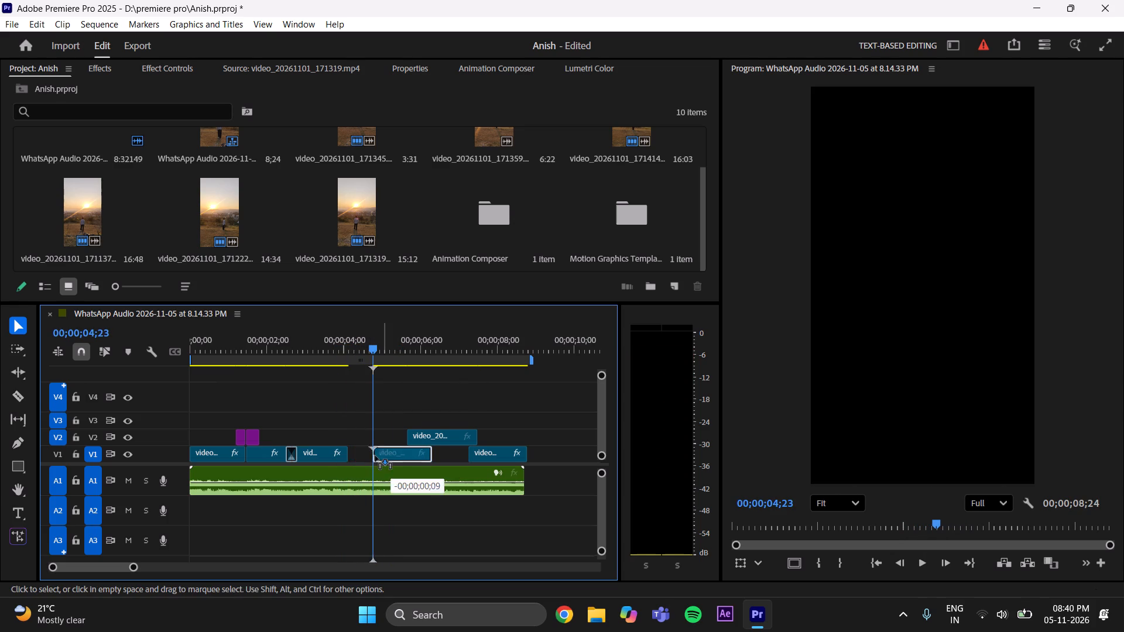
left_click_drag(375, 456, 366, 456)
left_click(403, 421)
left_click_drag(374, 336, 335, 357)
key("space")
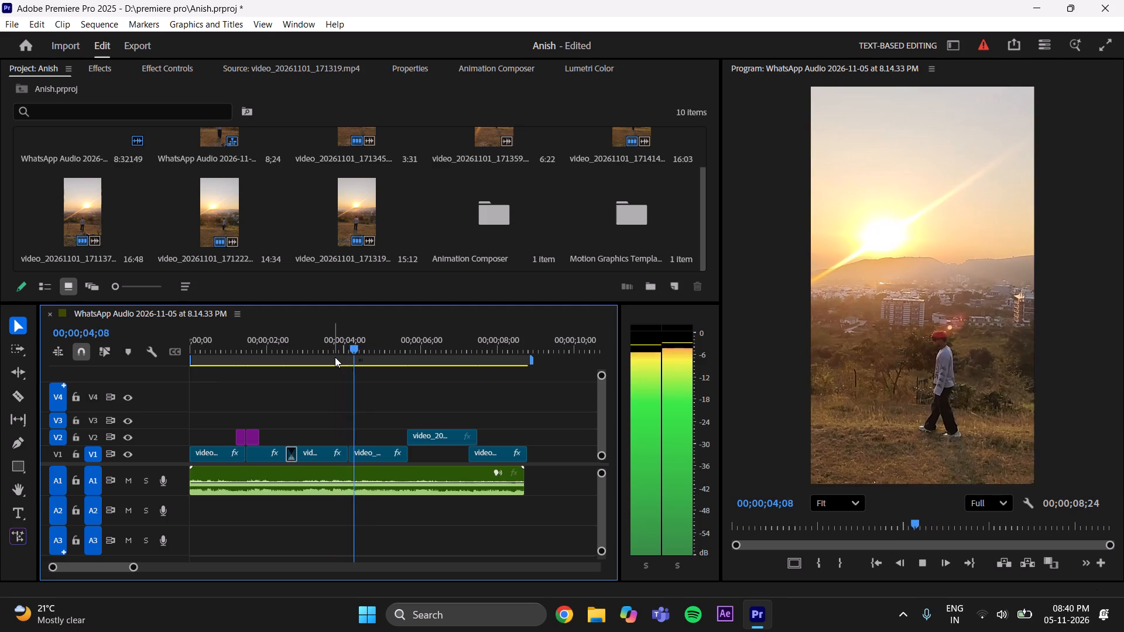
key("space")
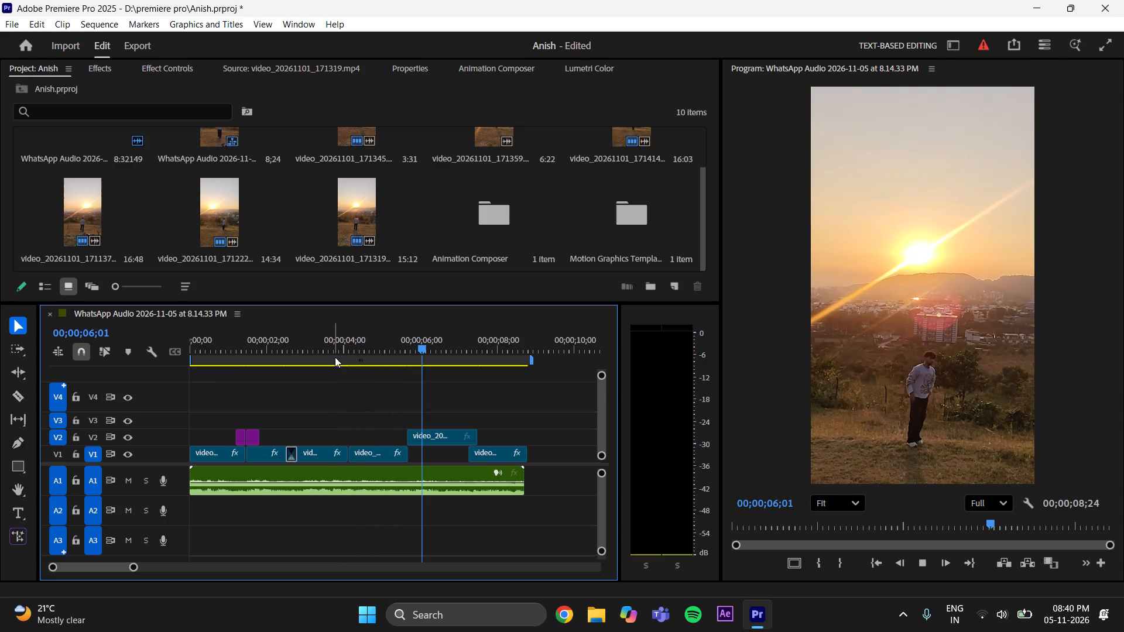
Trim the V2 video clip's start to 00;00;06;12 and place it on V1 directly after the fourth clip.
left_click_drag(419, 339, 397, 358)
key("space")
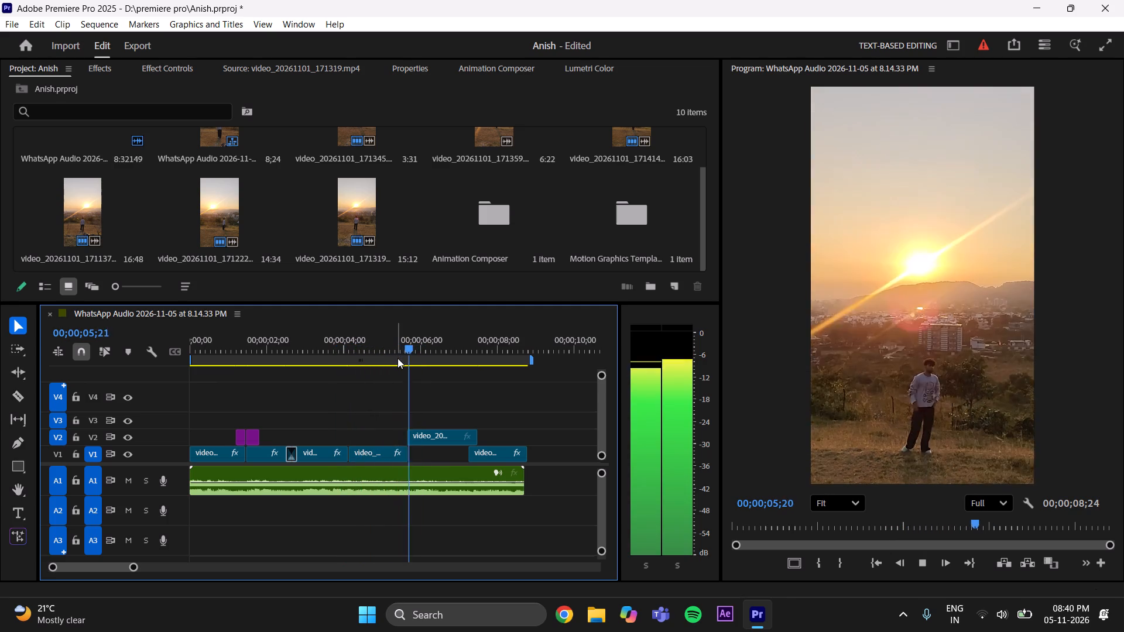
key("space")
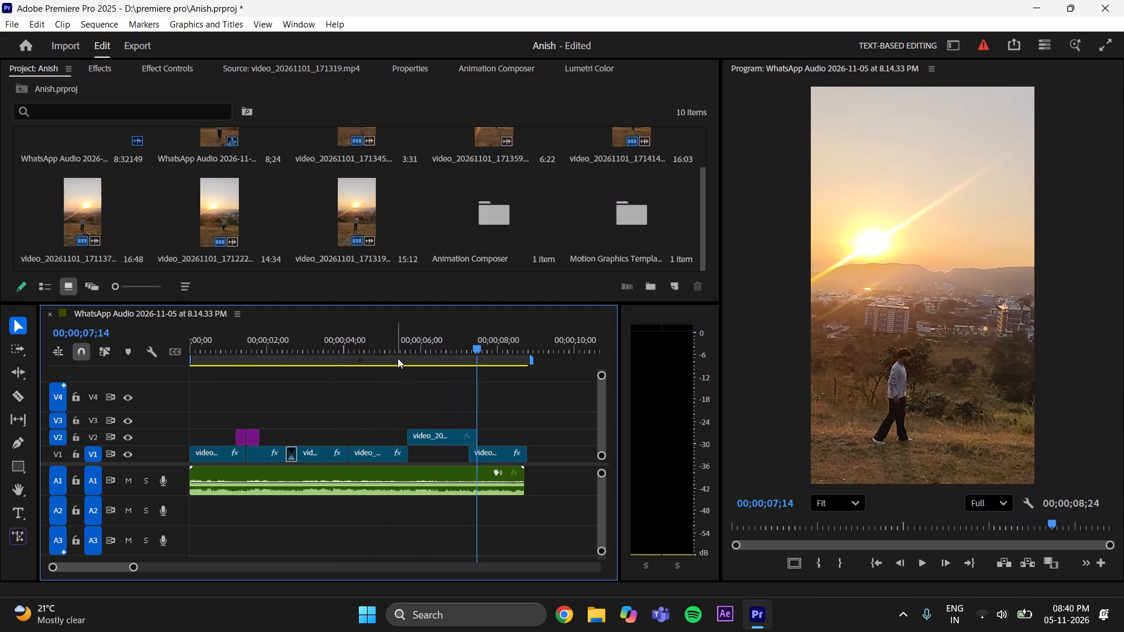
left_click_drag(478, 346, 429, 379)
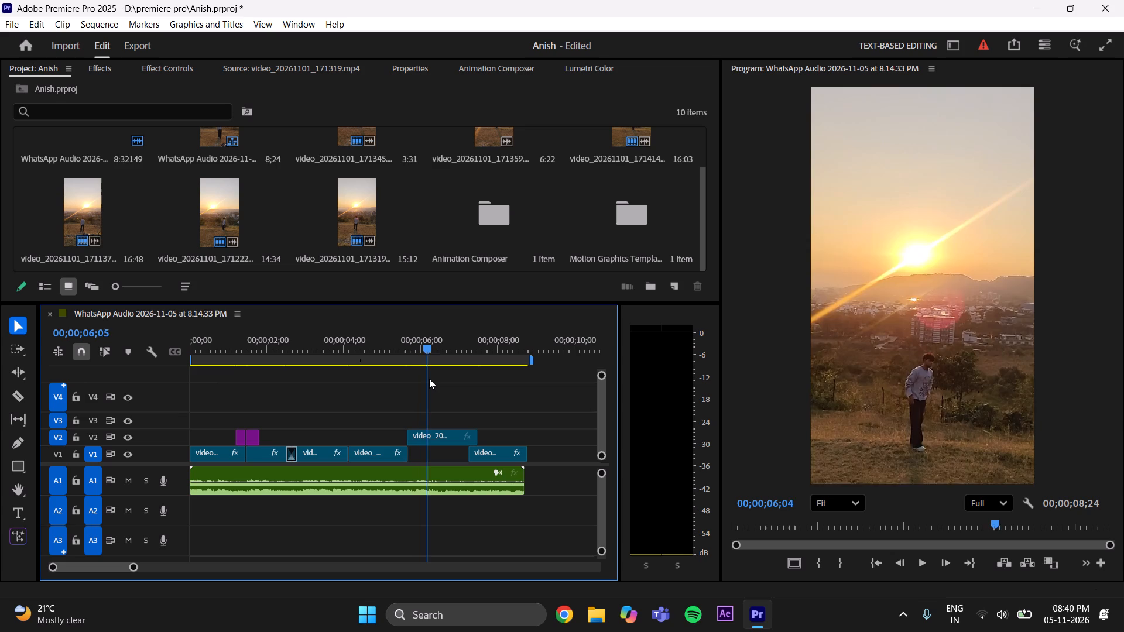
left_click_drag(429, 379, 438, 379)
left_click_drag(412, 440, 427, 441)
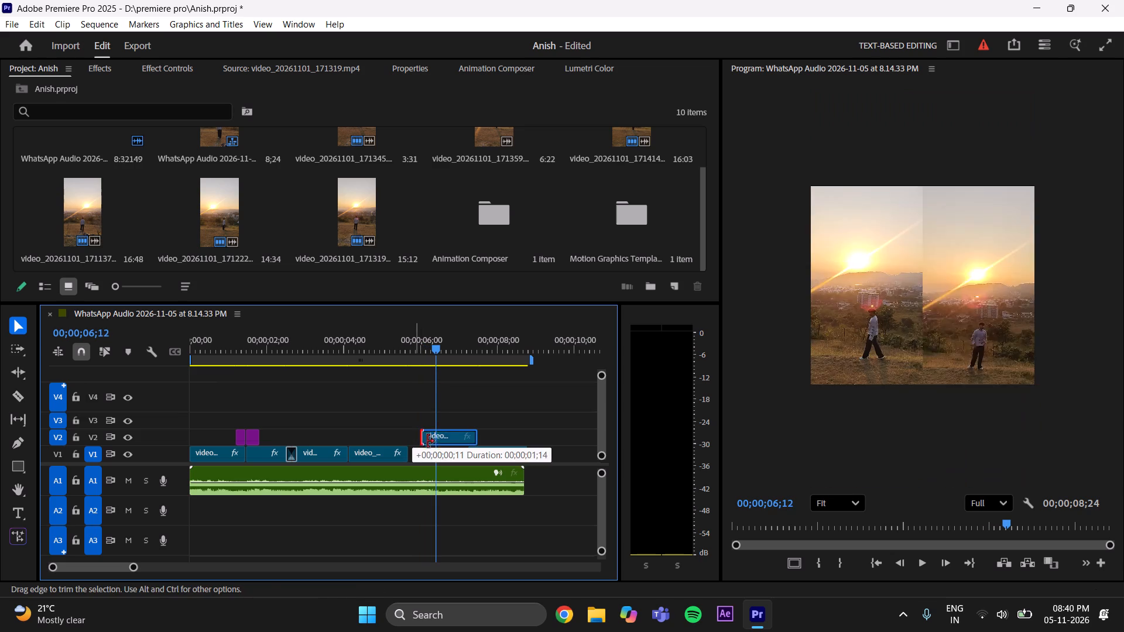
left_click_drag(427, 441, 437, 443)
left_click_drag(455, 437, 432, 442)
left_click_drag(419, 439, 420, 446)
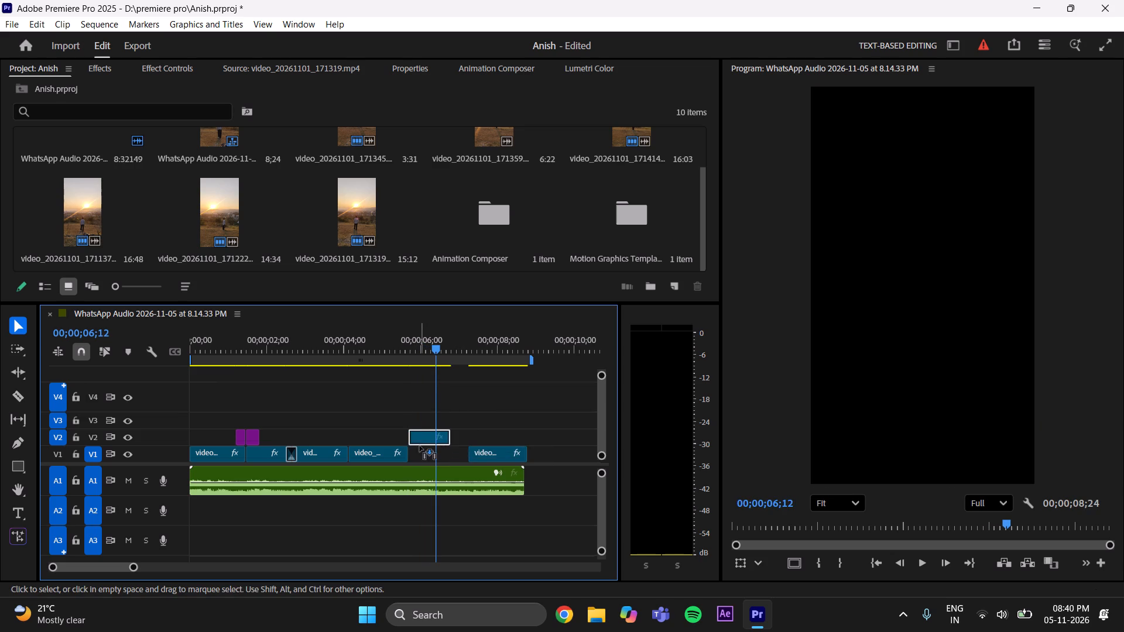
left_click_drag(420, 446, 420, 457)
Set the speed of the fifth V1 clip to 70% and play it through into the last clip.
right_click(420, 456)
left_click(460, 433)
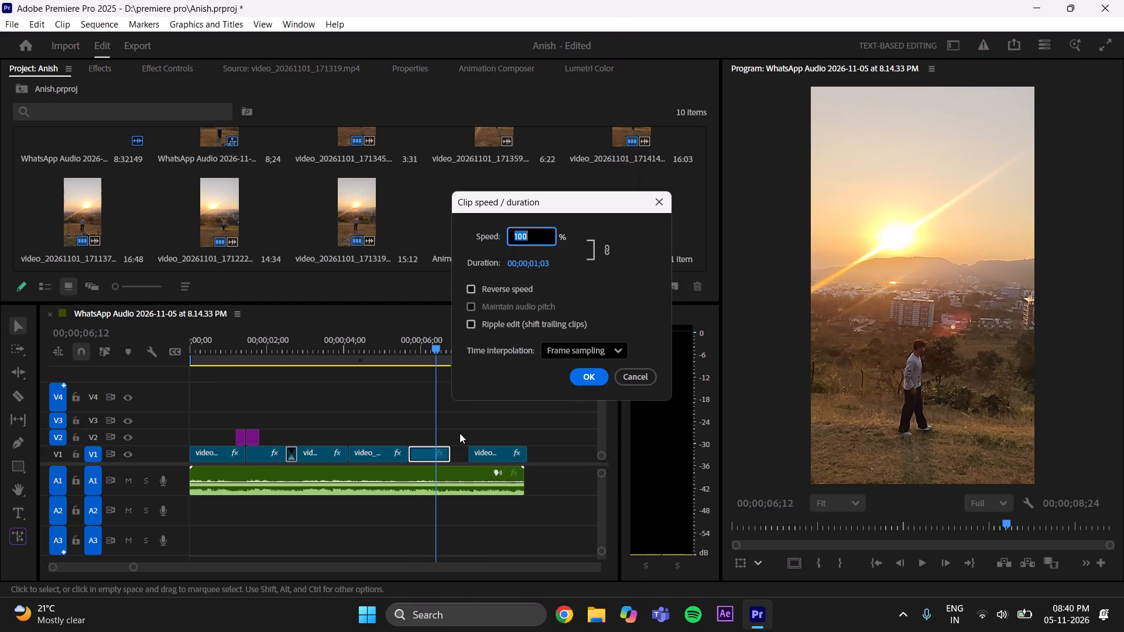
key("BackSpace")
type("70")
key("Return")
left_click_drag(440, 352, 403, 364)
key("space")
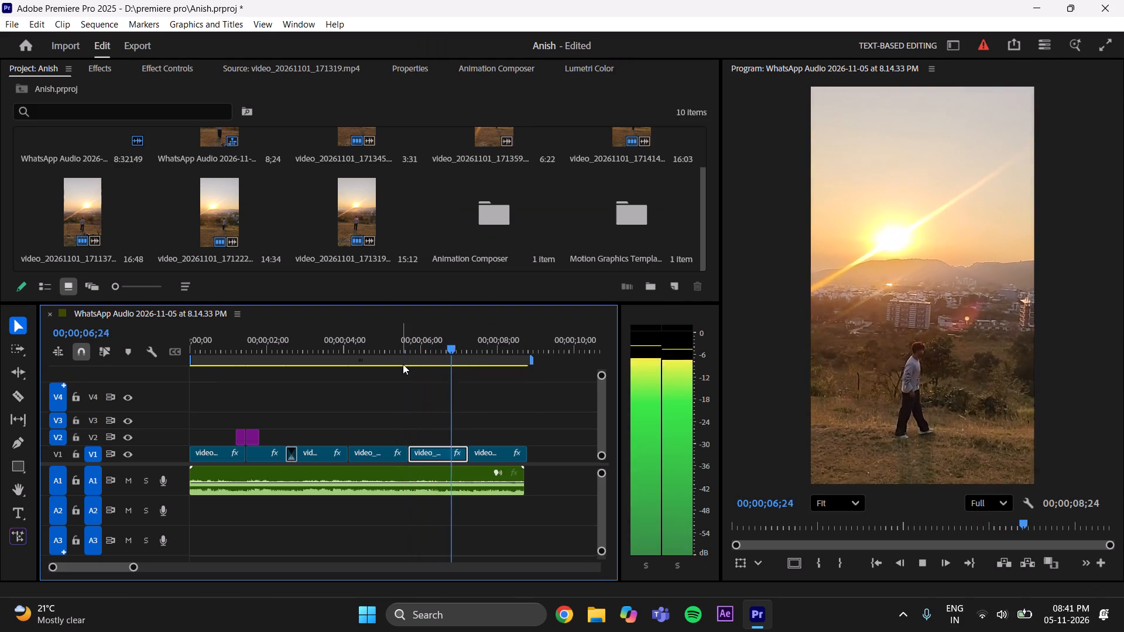
key("space")
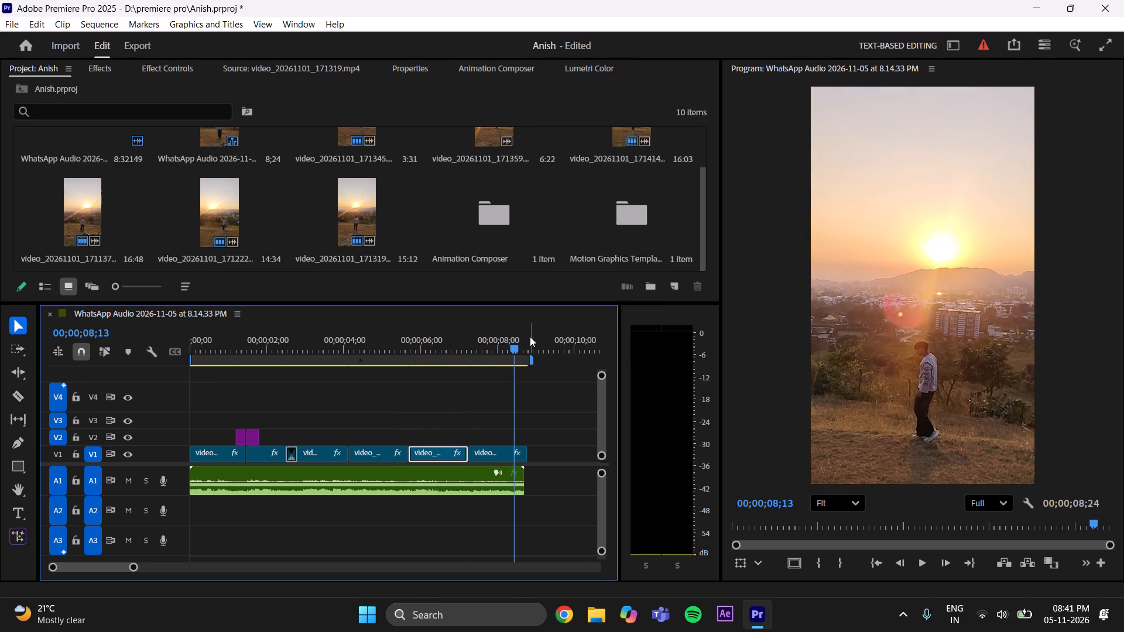
left_click_drag(524, 341, 404, 400)
key("space")
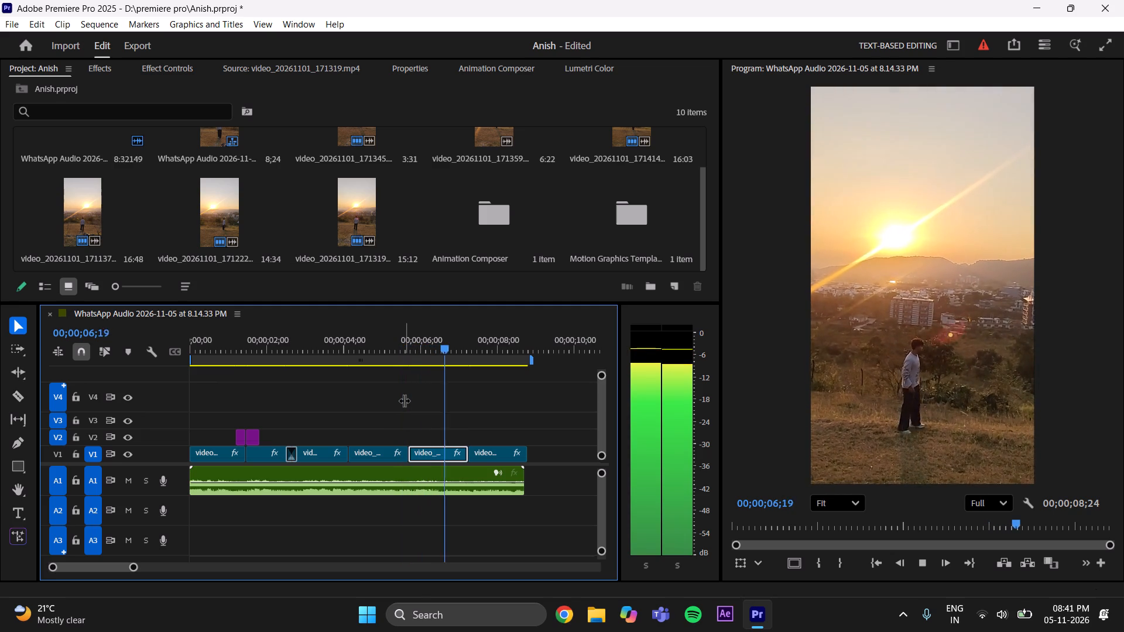
key("space")
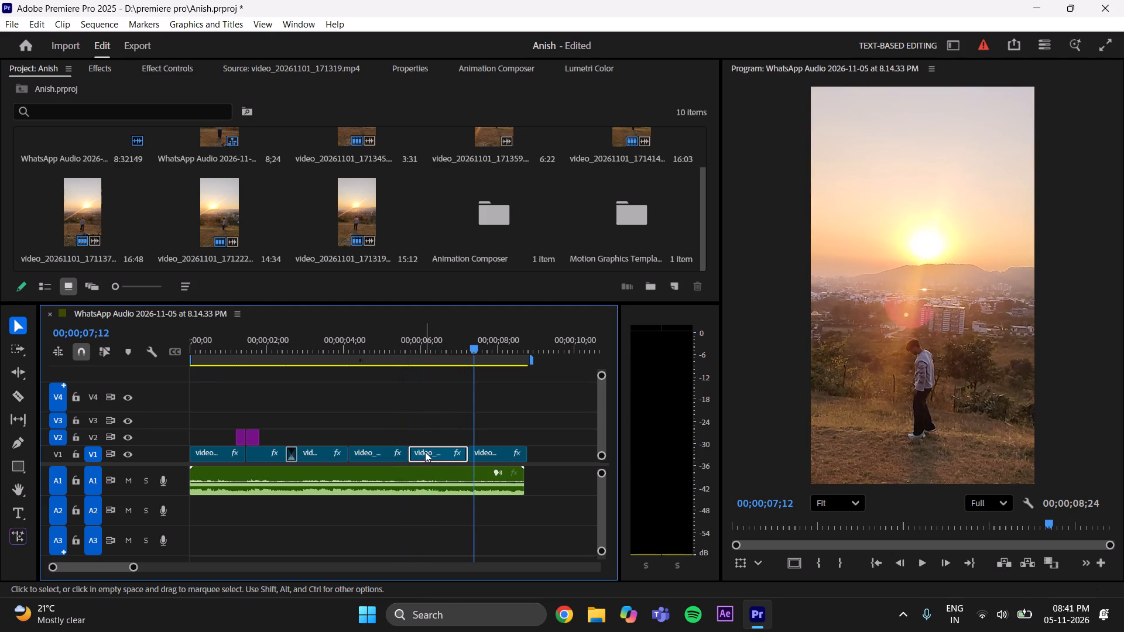
Deselect the clip and save the project.
left_click(431, 434)
key("ctrl+s")
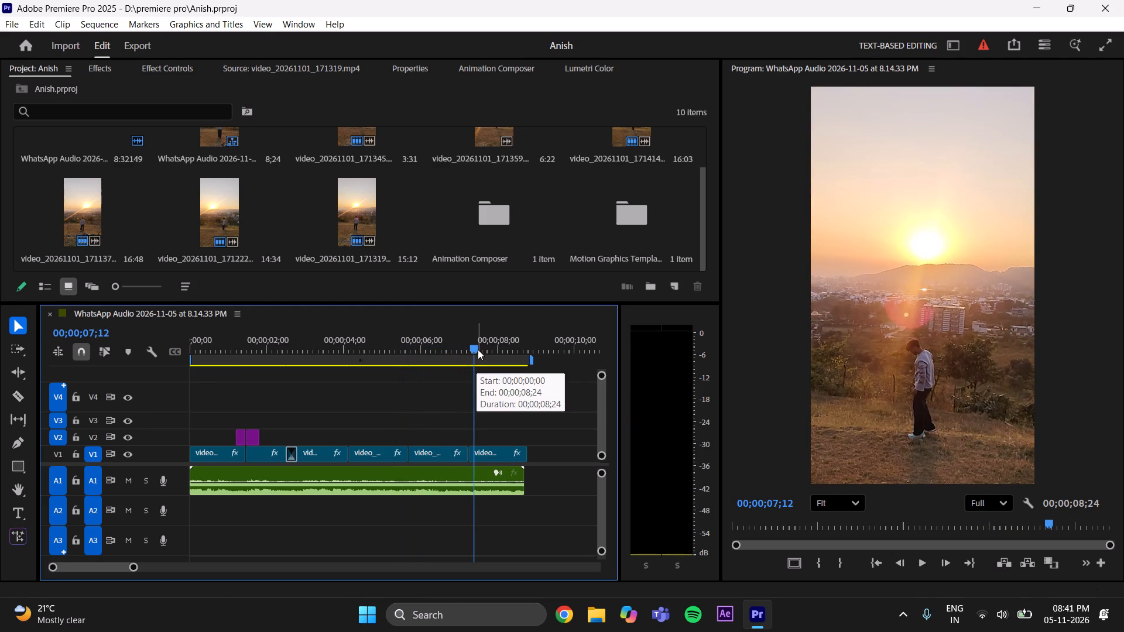
Play the sequence from the start through the fourth V1 clip to review the cuts and transitions.
left_click_drag(478, 349, 178, 438)
key("space")
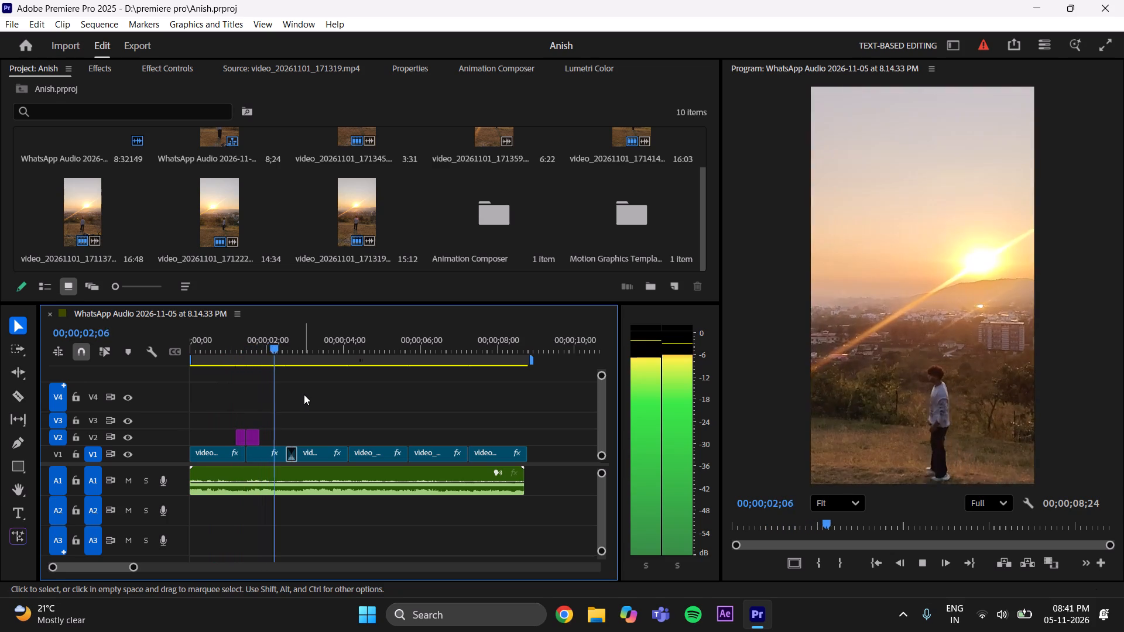
key("space")
key("space")
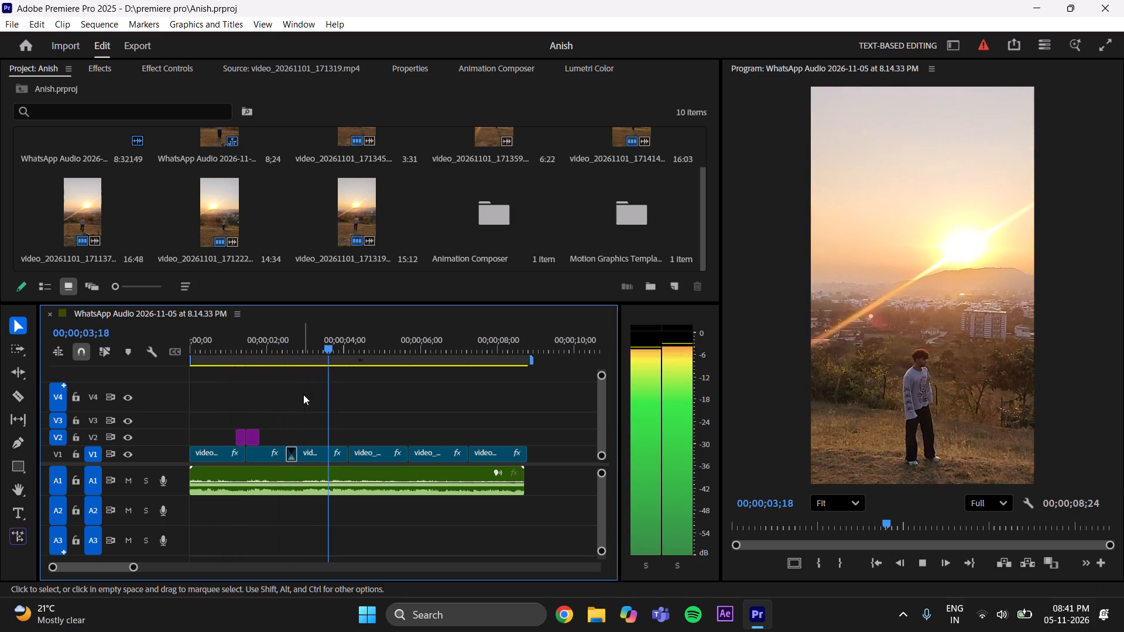
key("space")
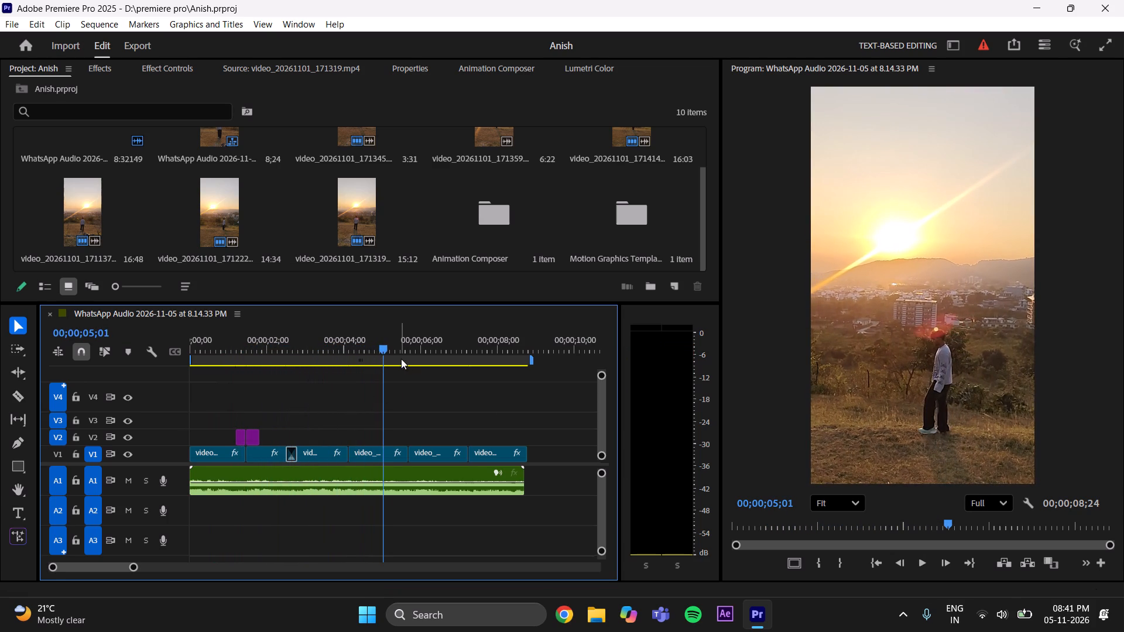
Add the Generated Light Leak 2 transition from the Animation Composer Light Leaks at 00;00;03;29 in the sequence.
left_click_drag(383, 365, 337, 396)
left_click_drag(387, 341, 344, 365)
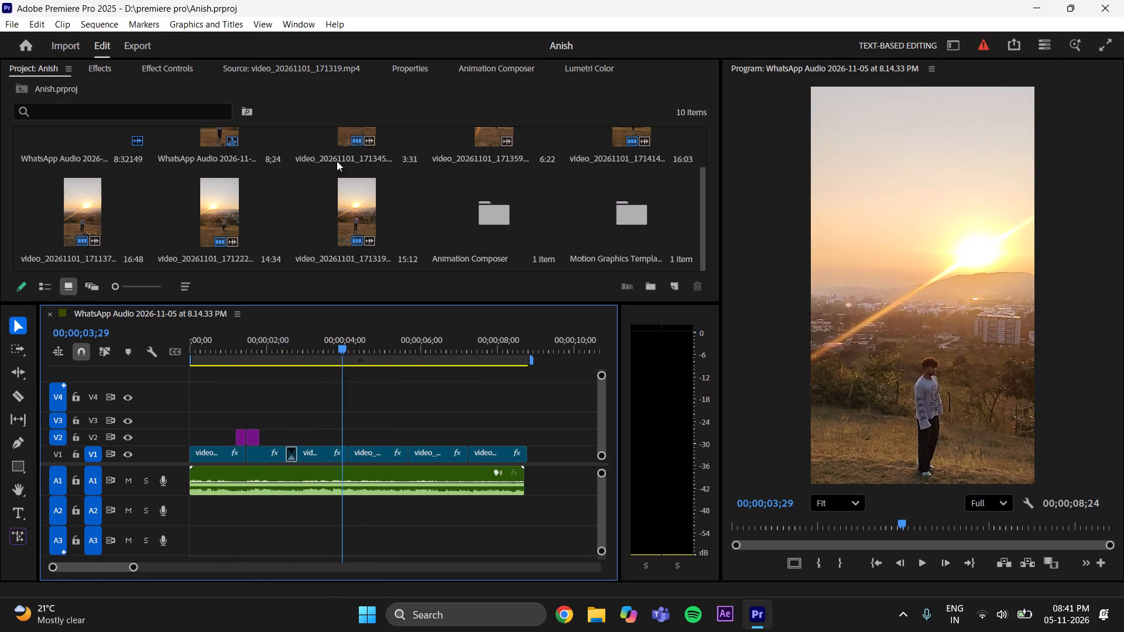
left_click(464, 64)
scroll(341, 182, "up", 6)
scroll(341, 182, "down", 4)
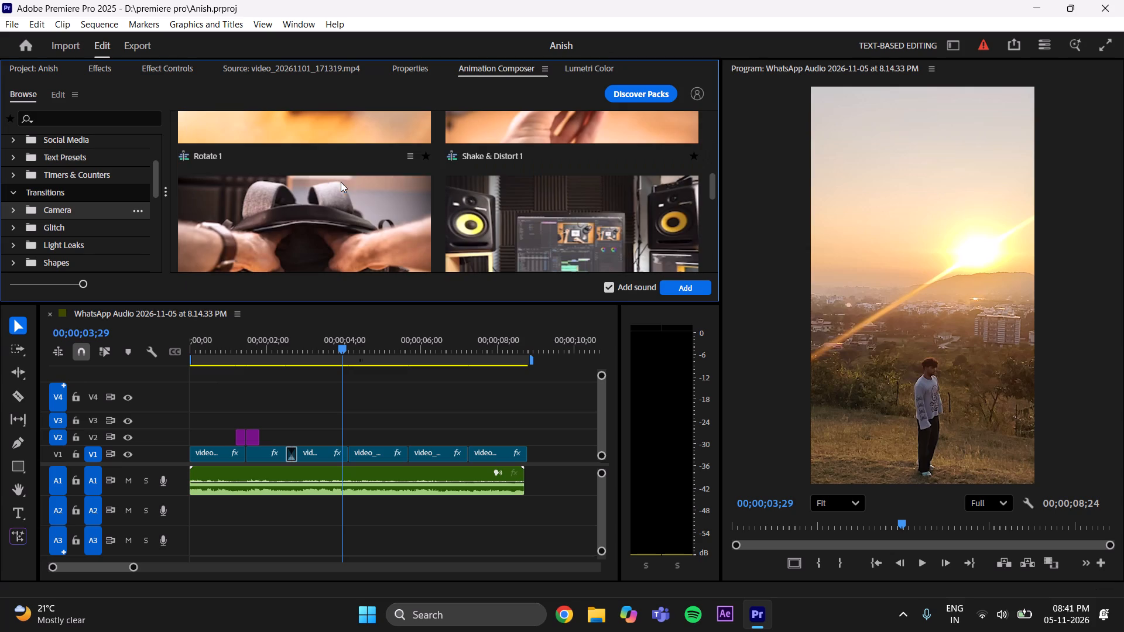
left_click(71, 163)
left_click(71, 172)
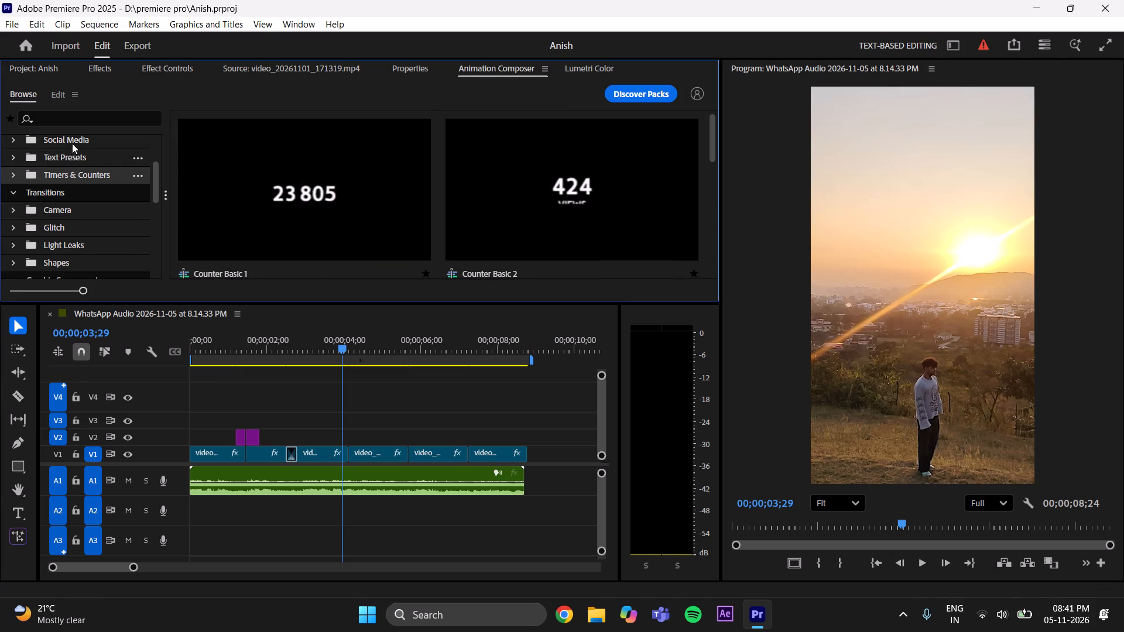
left_click(76, 215)
left_click(76, 224)
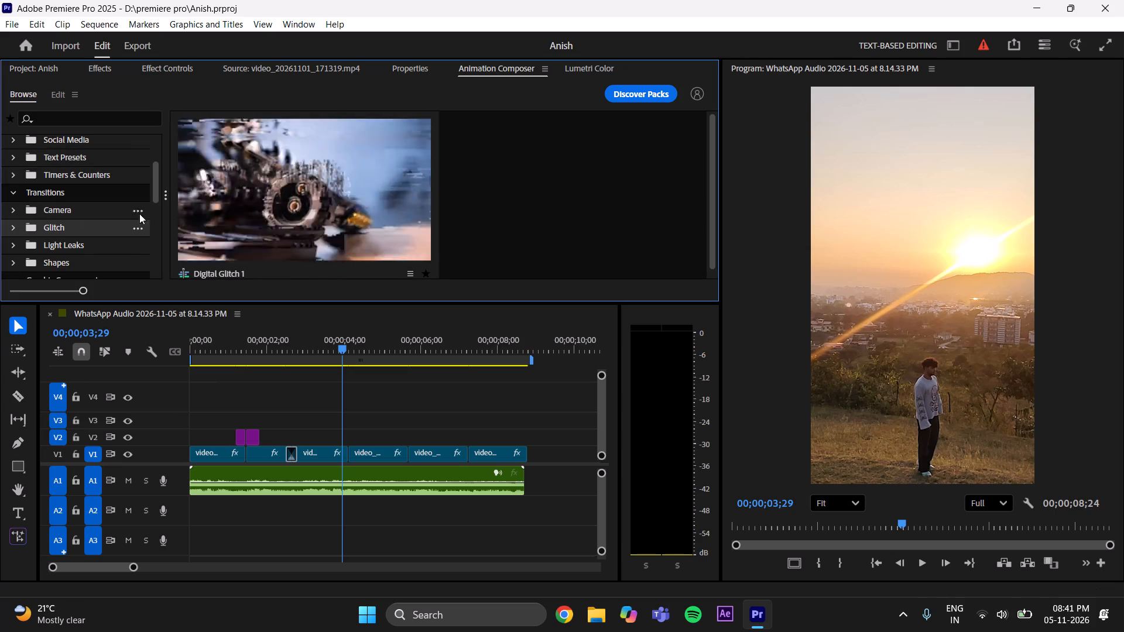
scroll(79, 201, "up", 2)
scroll(81, 203, "down", 4)
scroll(81, 207, "up", 3)
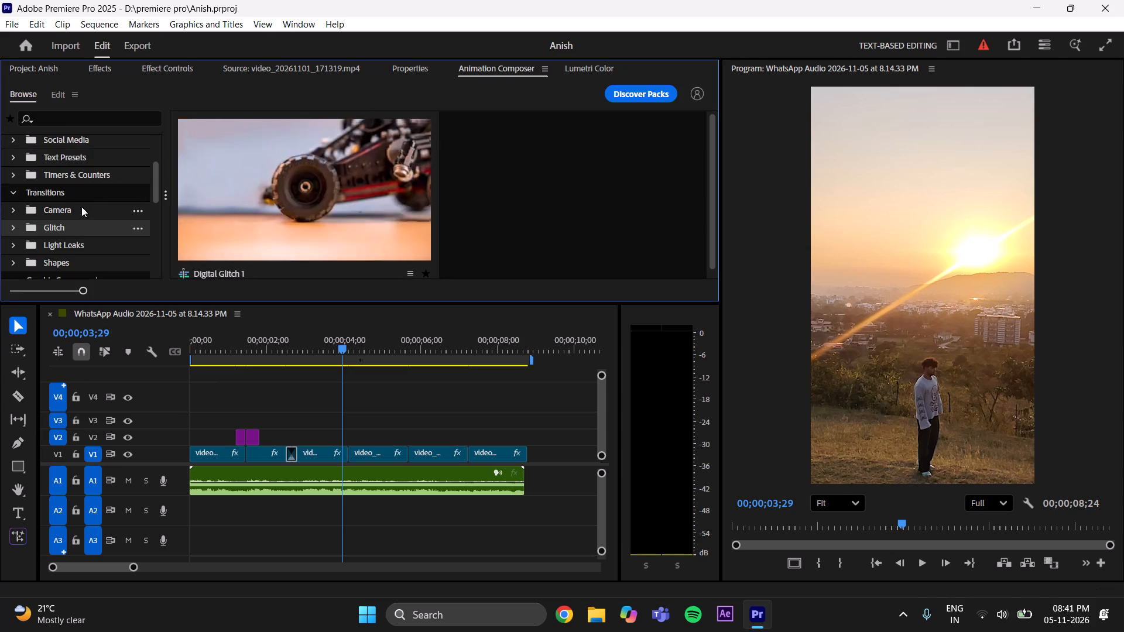
left_click(83, 244)
left_click(438, 211)
left_click(526, 224)
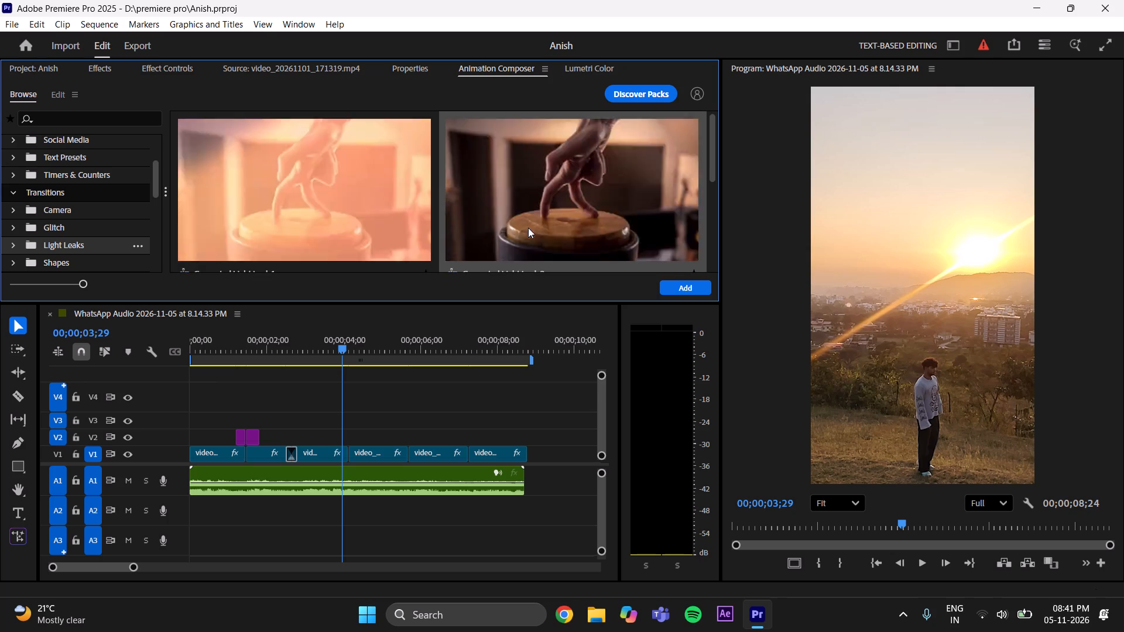
left_click(674, 293)
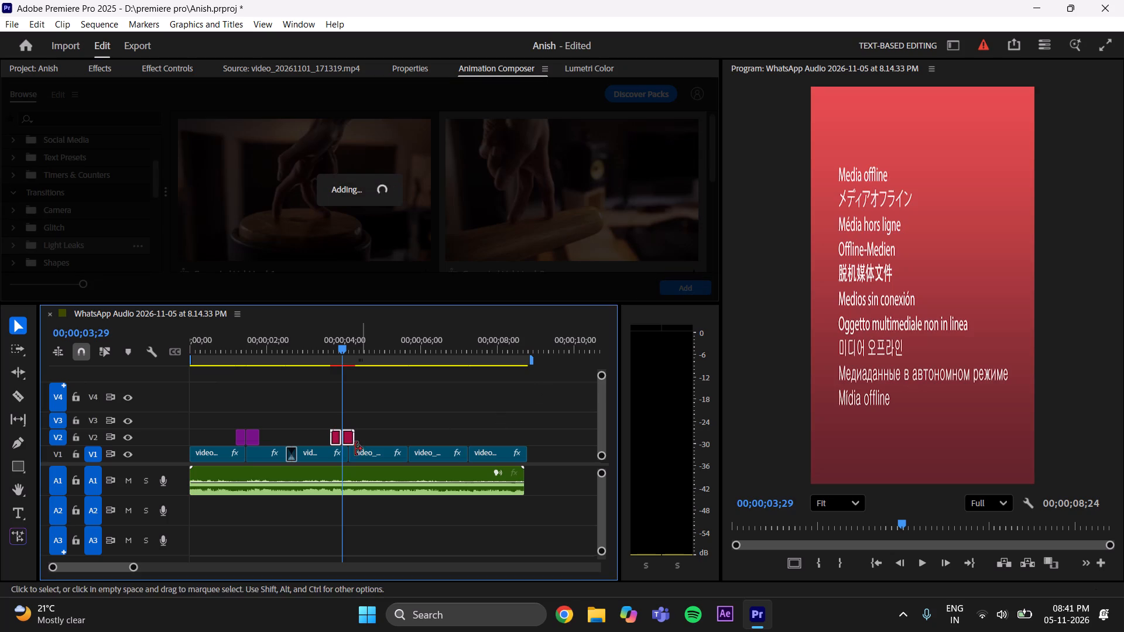
Shift the light leak on V2 so it is centred over the cut between the third and fourth V1 clips, and save.
left_click_drag(347, 439, 353, 441)
left_click(396, 422)
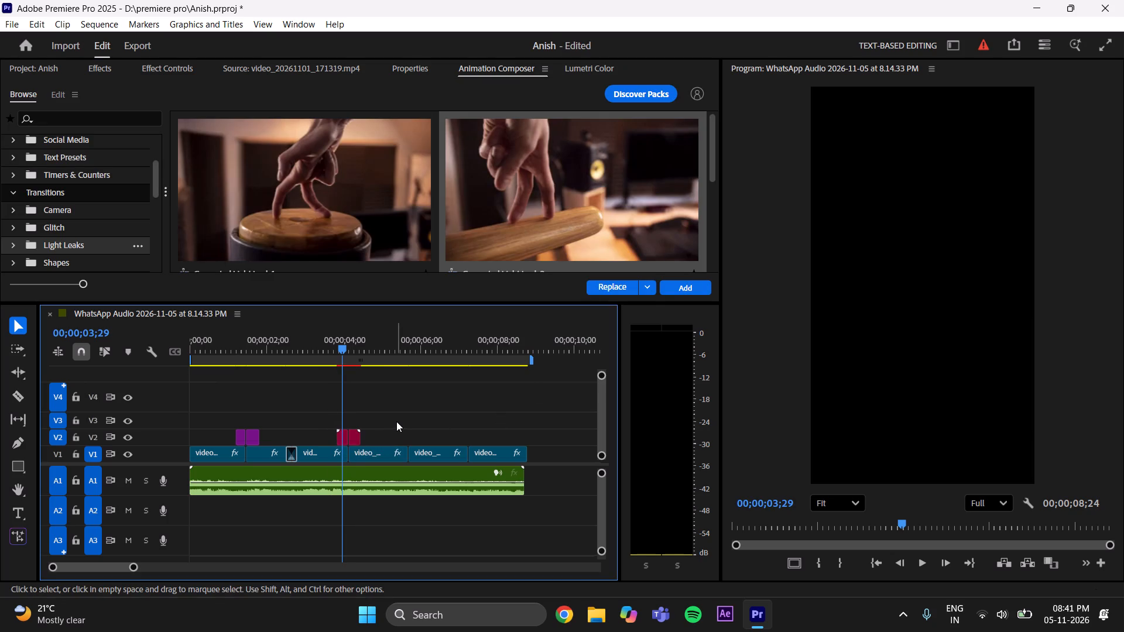
key("ctrl+s")
Play the sequence from just before the light leak to the end, then return to the start and save.
left_click_drag(340, 336, 334, 344)
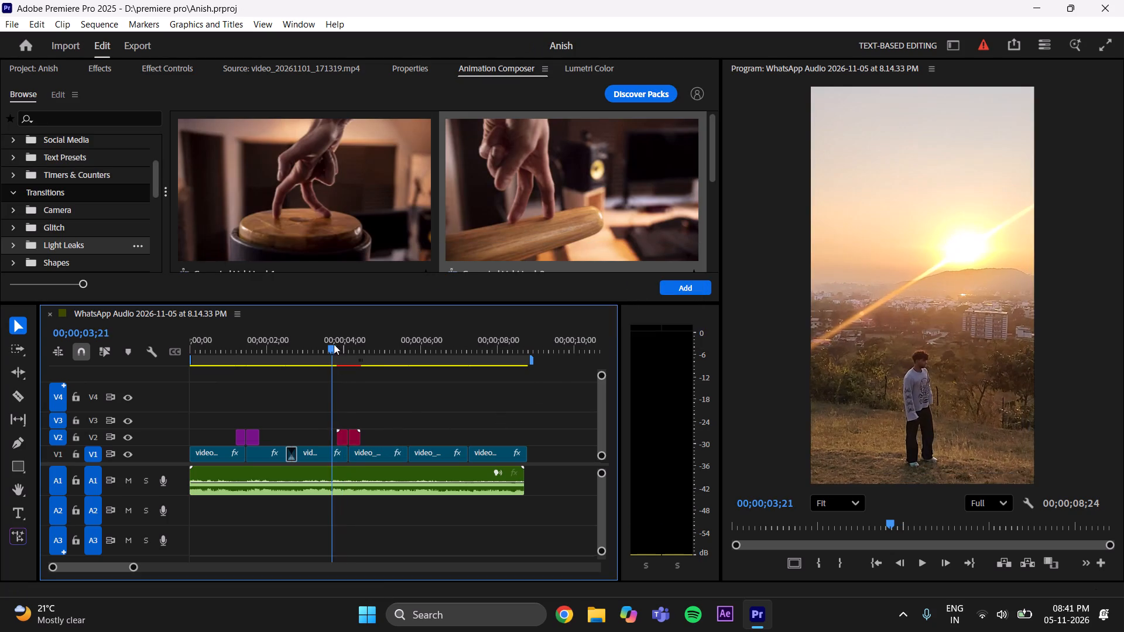
left_click_drag(334, 344, 330, 349)
key("space")
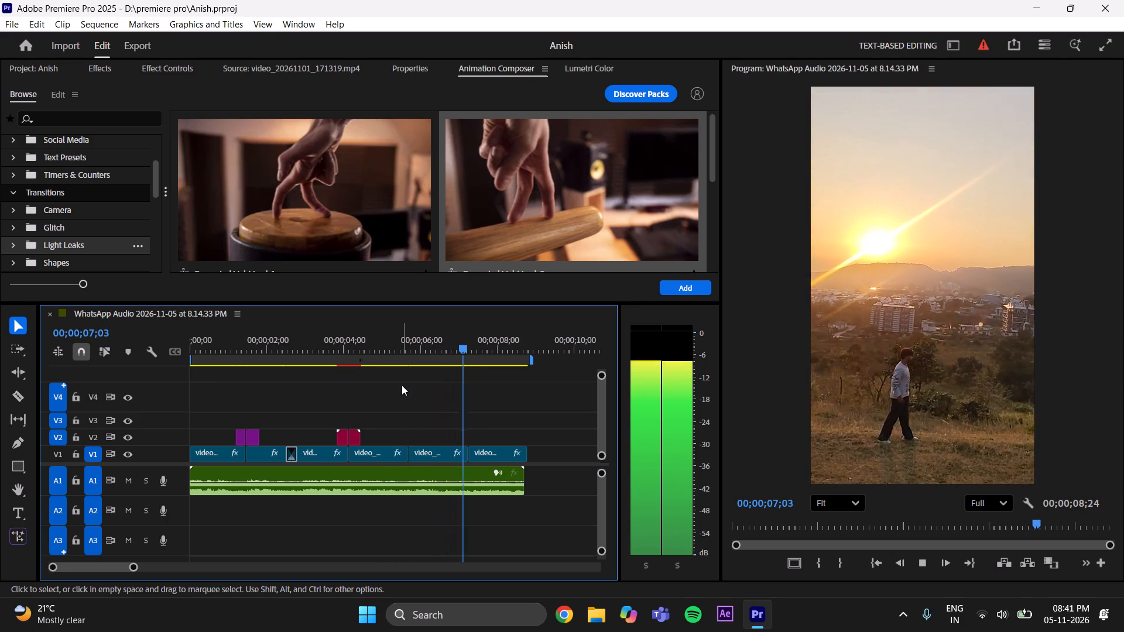
key("space")
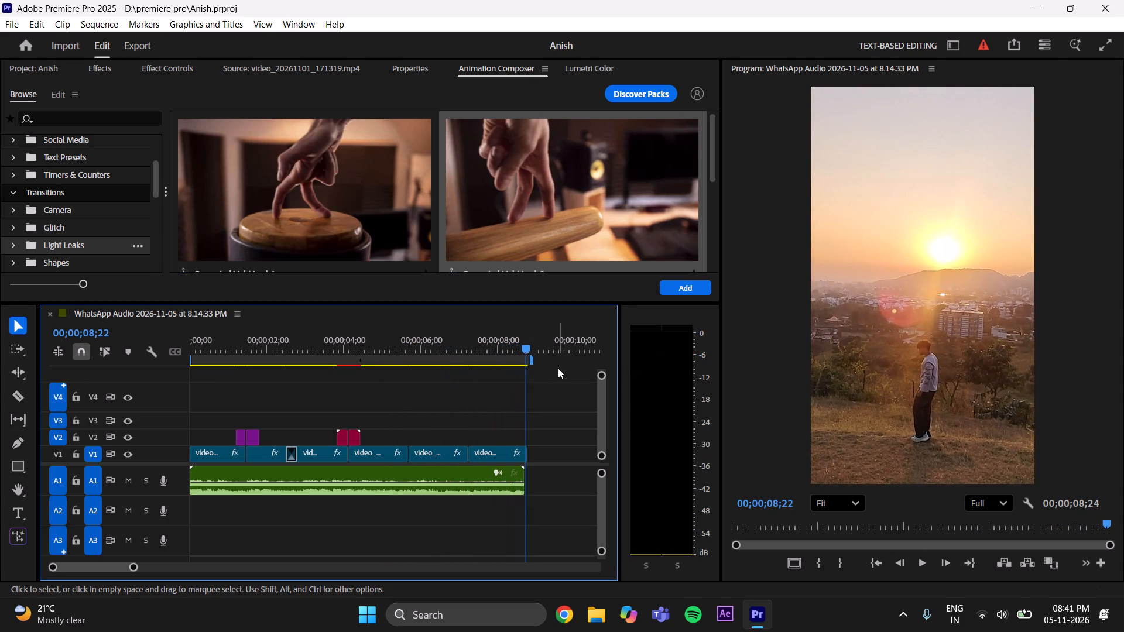
left_click_drag(523, 351, 116, 433)
key("ctrl+s")
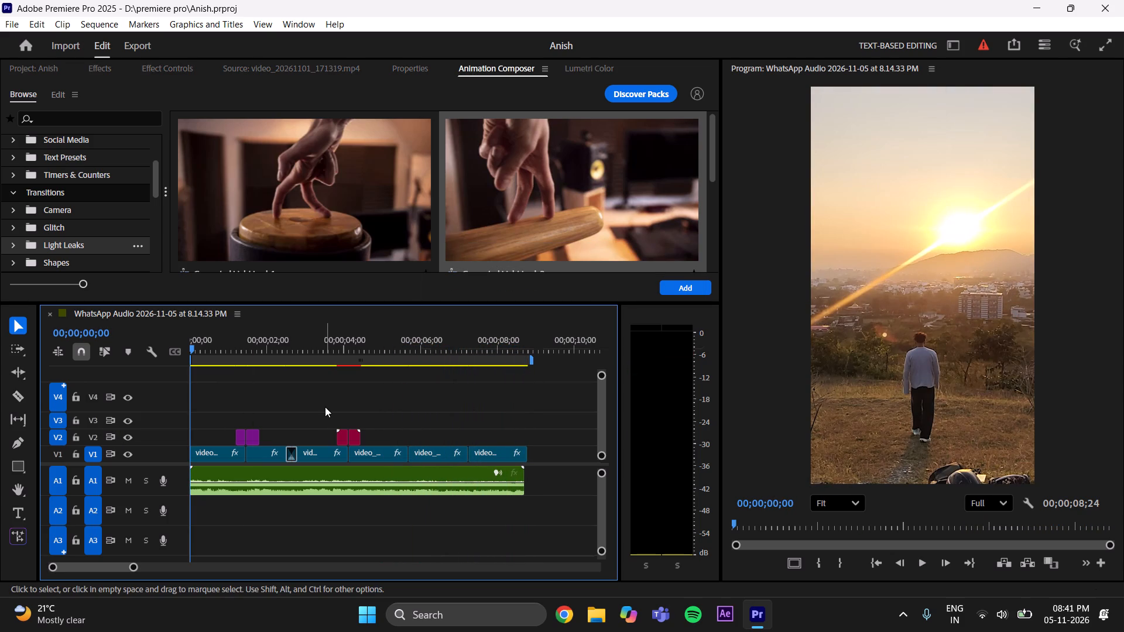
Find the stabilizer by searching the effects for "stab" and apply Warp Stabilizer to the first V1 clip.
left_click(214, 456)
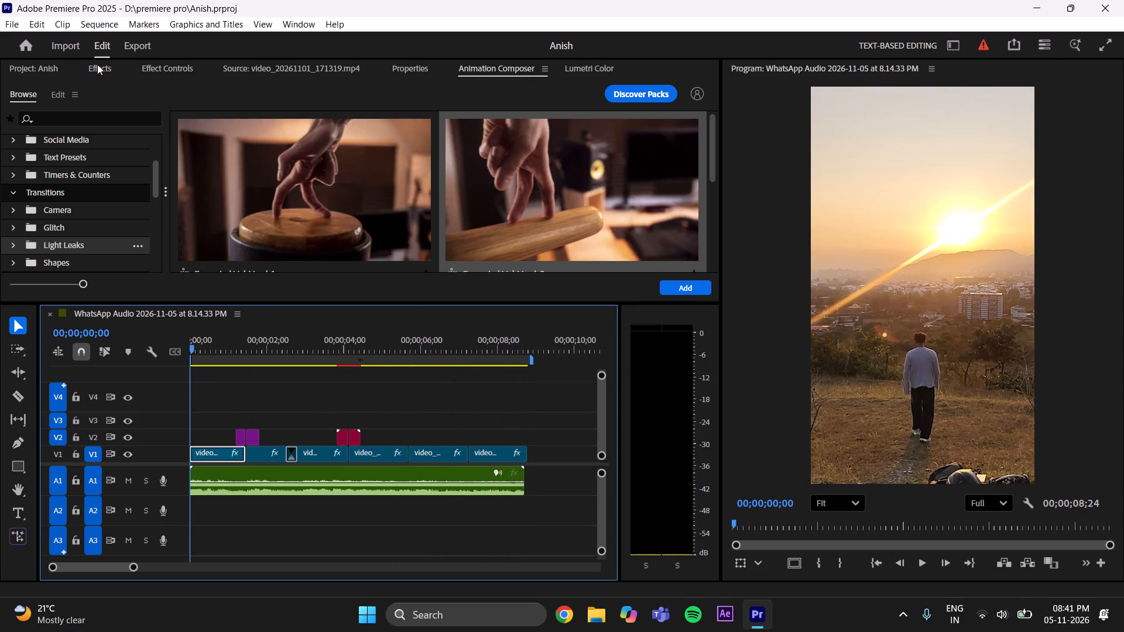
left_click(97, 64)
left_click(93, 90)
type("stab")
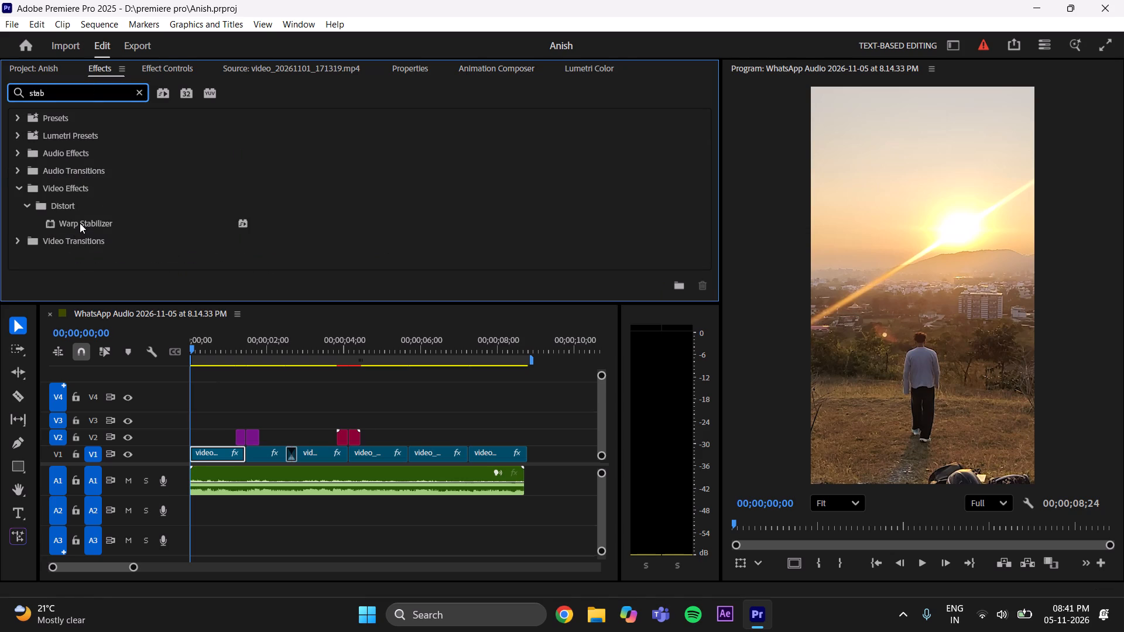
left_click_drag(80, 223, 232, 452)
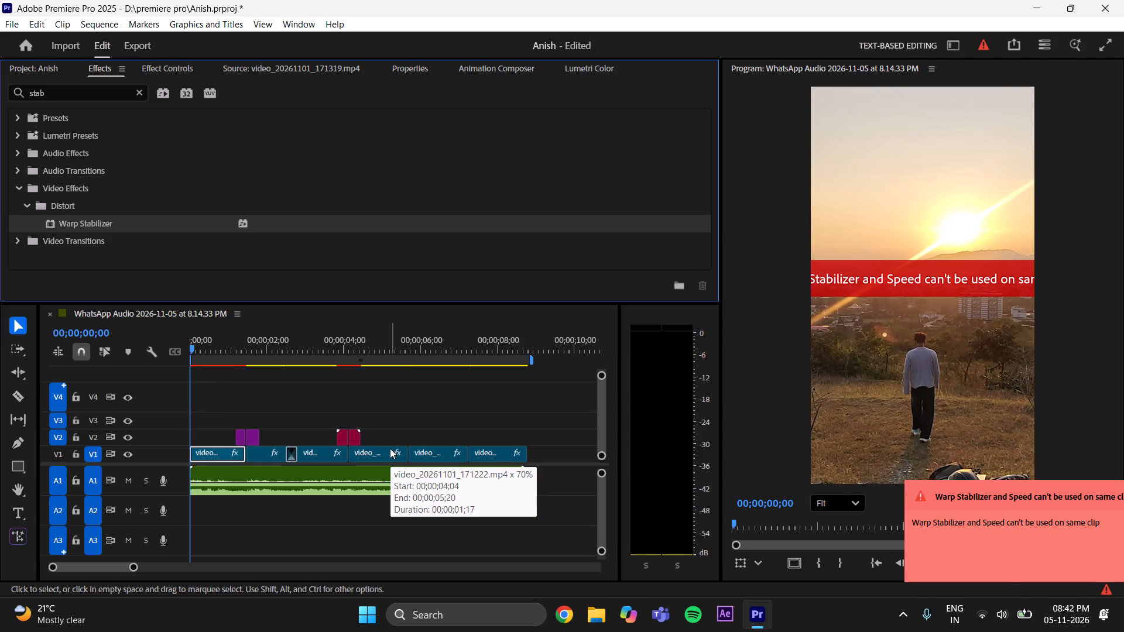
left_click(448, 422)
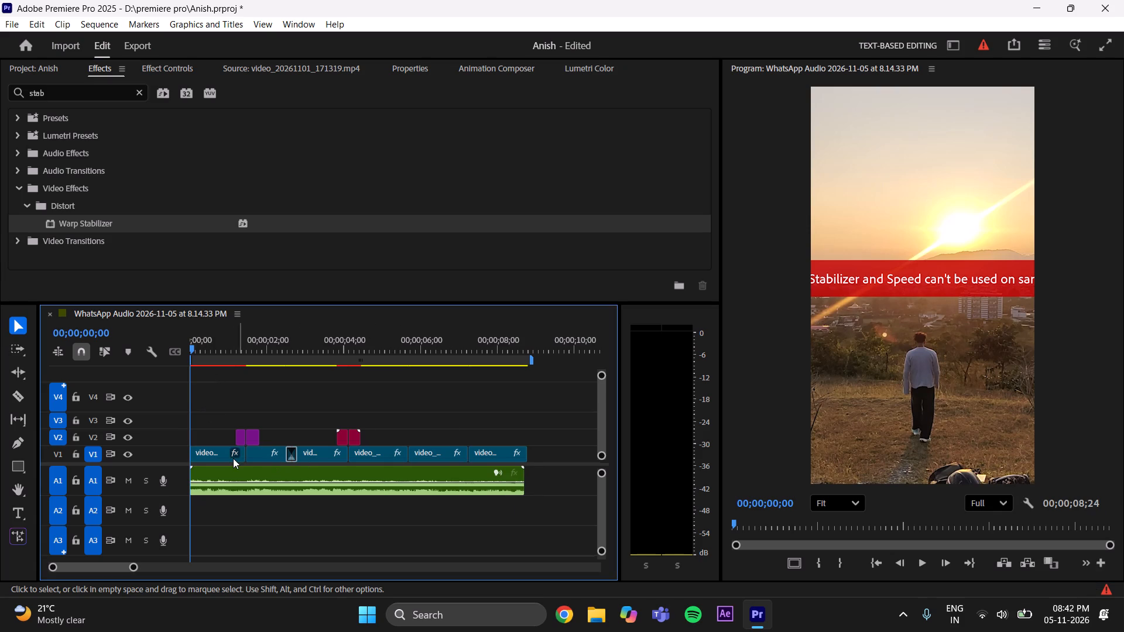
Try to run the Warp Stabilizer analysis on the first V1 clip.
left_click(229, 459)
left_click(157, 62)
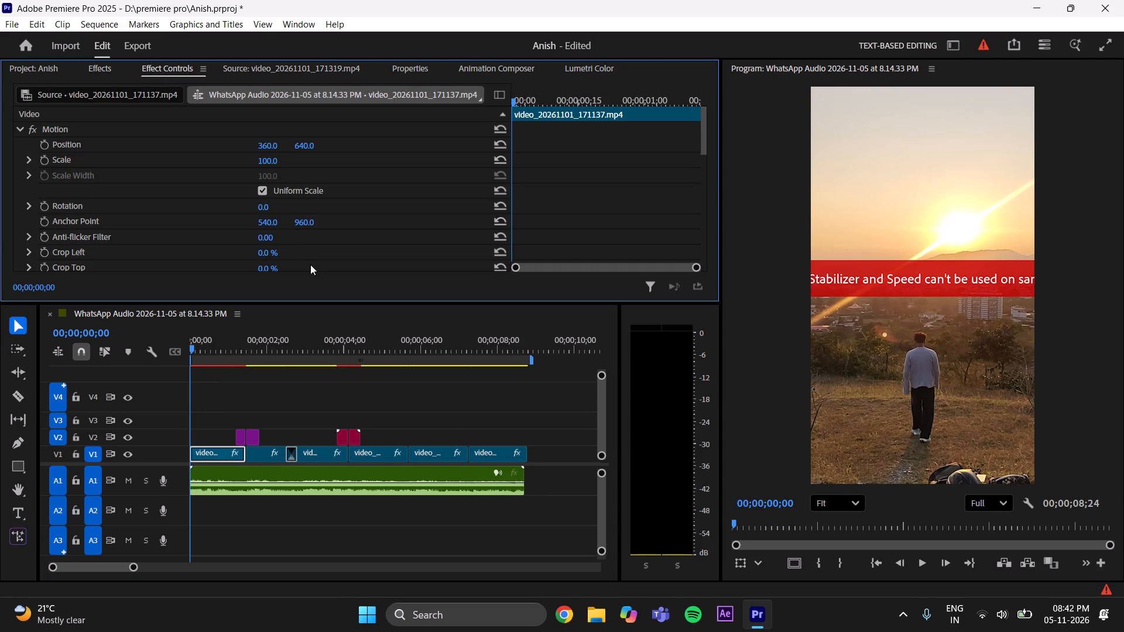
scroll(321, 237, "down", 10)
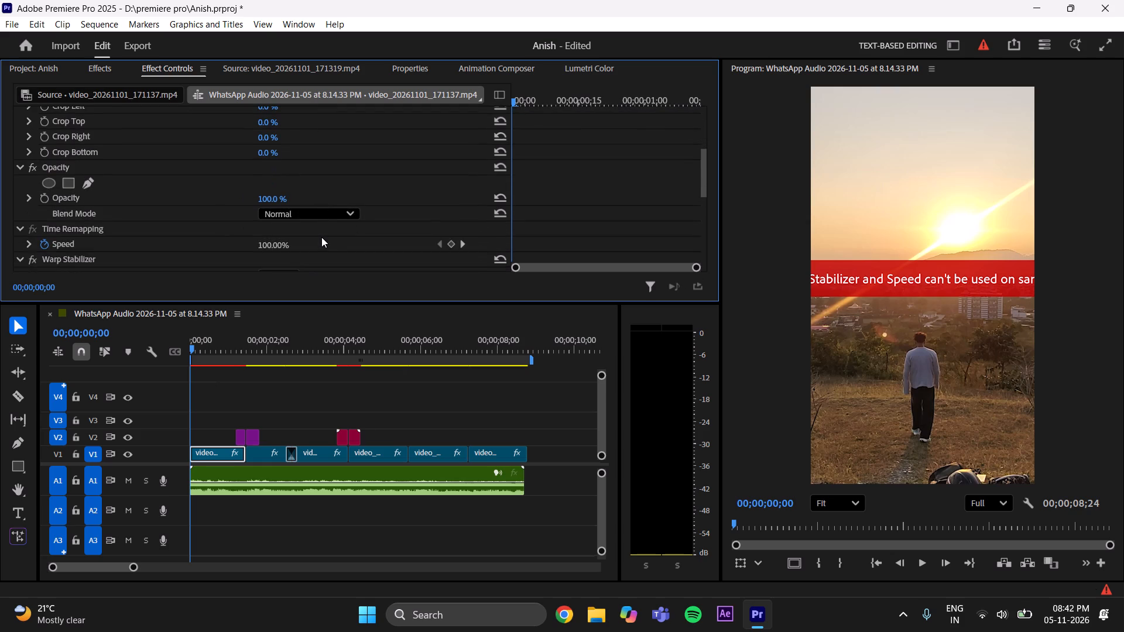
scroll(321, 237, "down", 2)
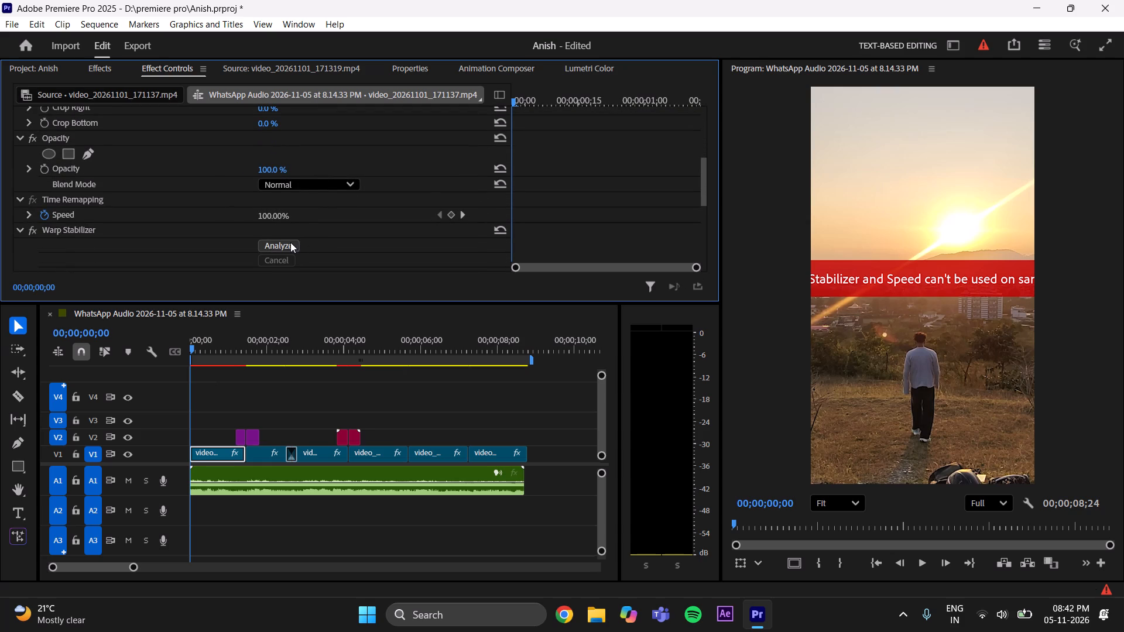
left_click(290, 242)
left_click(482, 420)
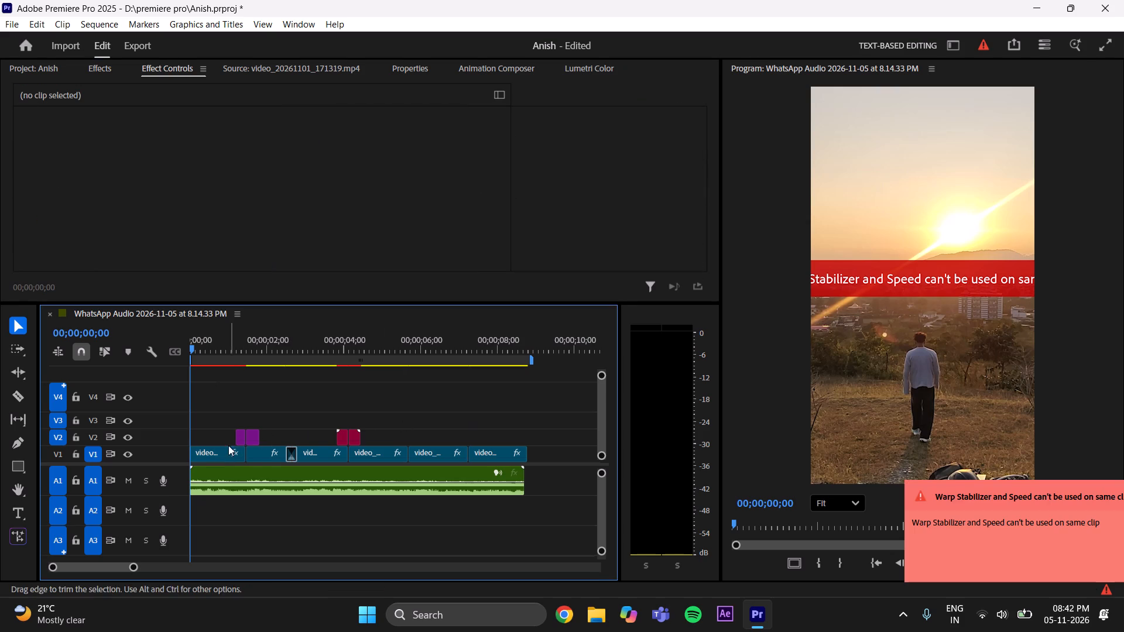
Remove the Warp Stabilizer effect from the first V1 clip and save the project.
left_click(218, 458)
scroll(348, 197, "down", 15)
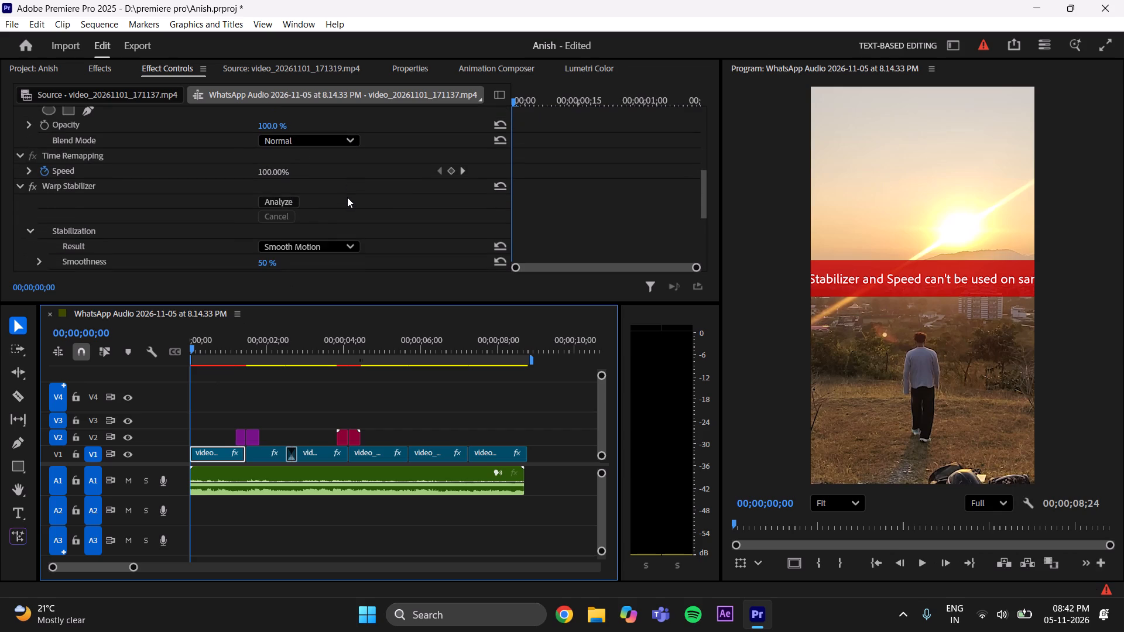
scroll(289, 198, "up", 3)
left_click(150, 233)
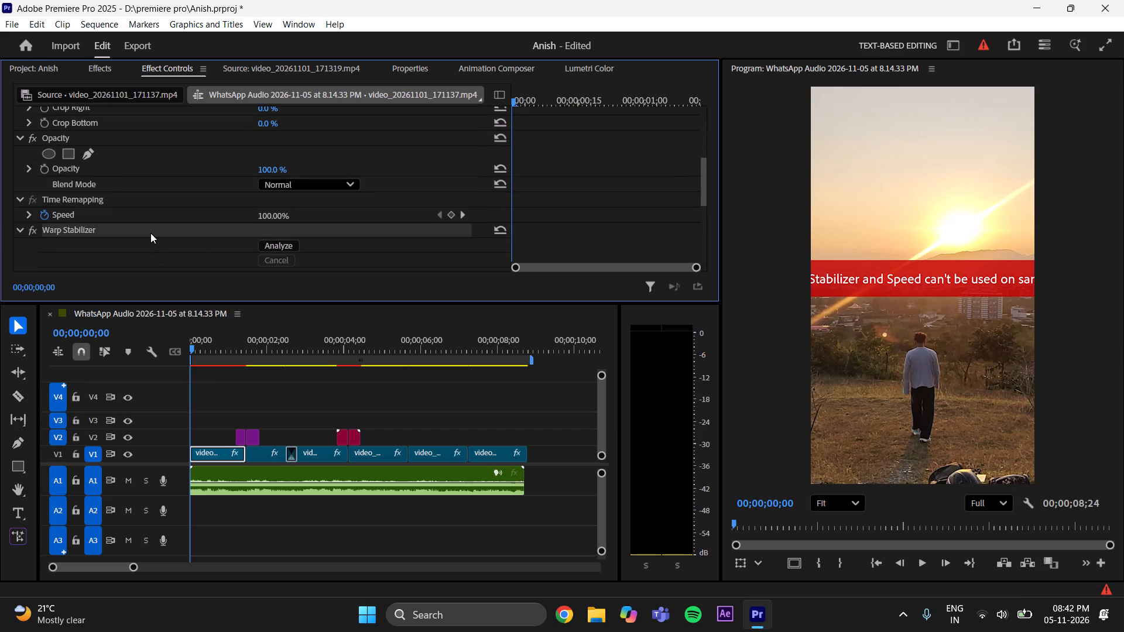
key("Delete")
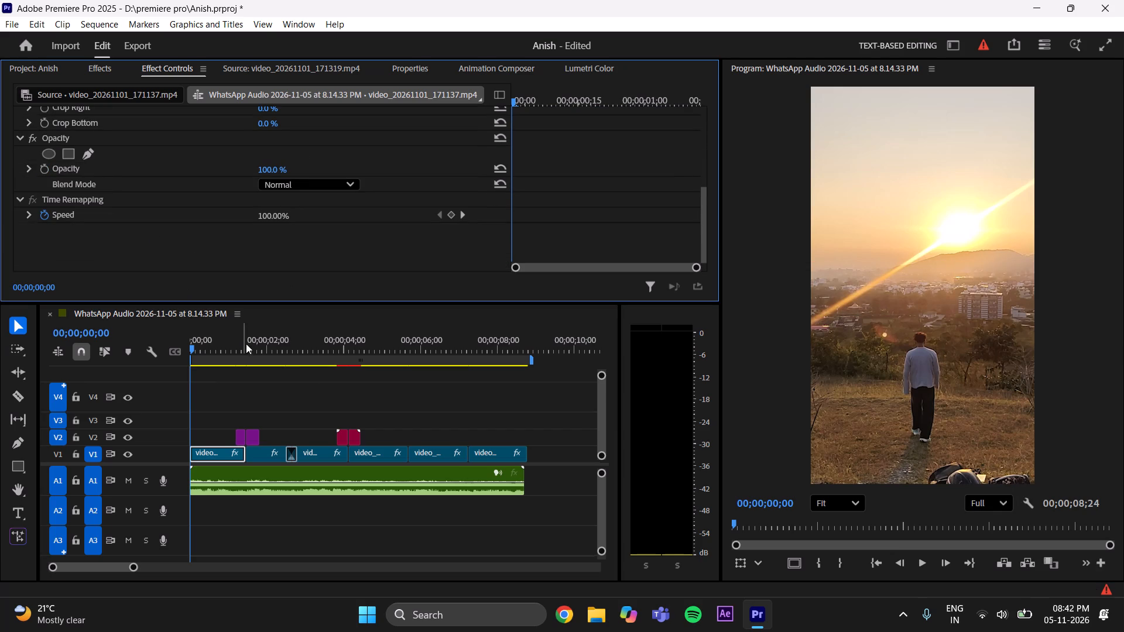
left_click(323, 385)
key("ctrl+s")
Move both transition pairs, the purple adjustment clips and the light leak, straight up from V2 to V3 and save.
left_click_drag(227, 394, 245, 421)
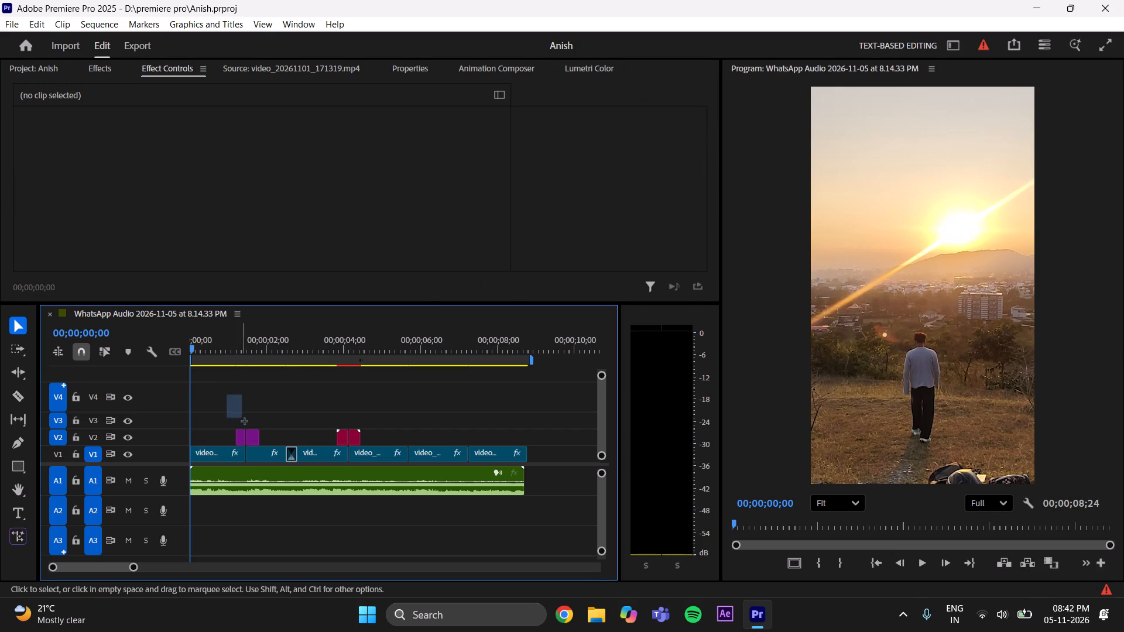
left_click_drag(245, 421, 264, 436)
left_click_drag(251, 438, 251, 432)
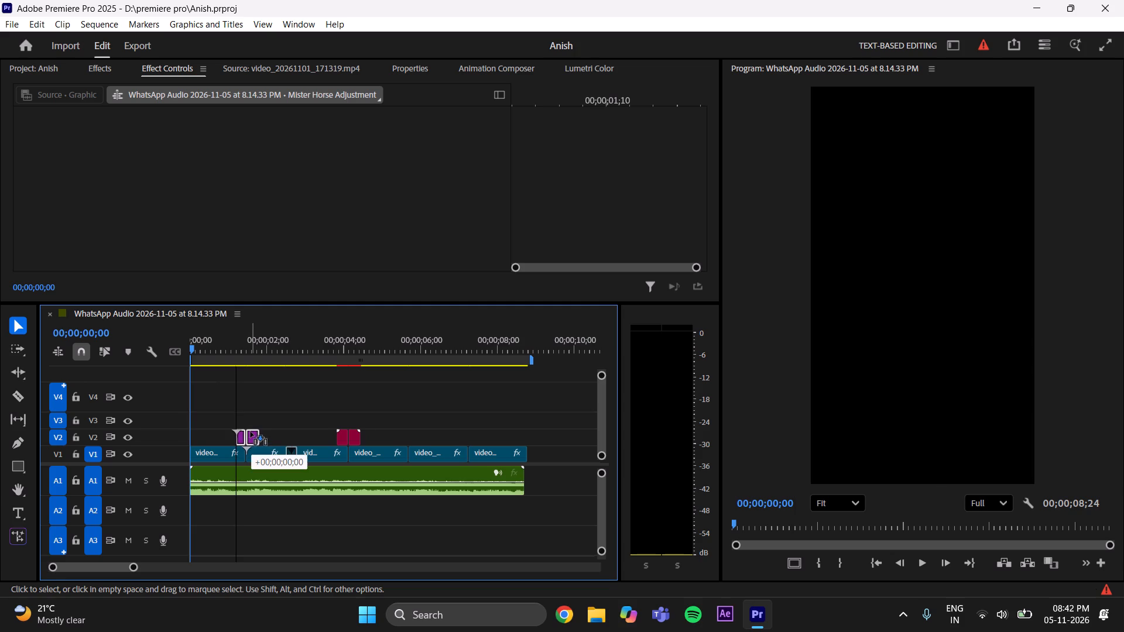
left_click_drag(251, 432, 251, 427)
left_click_drag(330, 408, 368, 435)
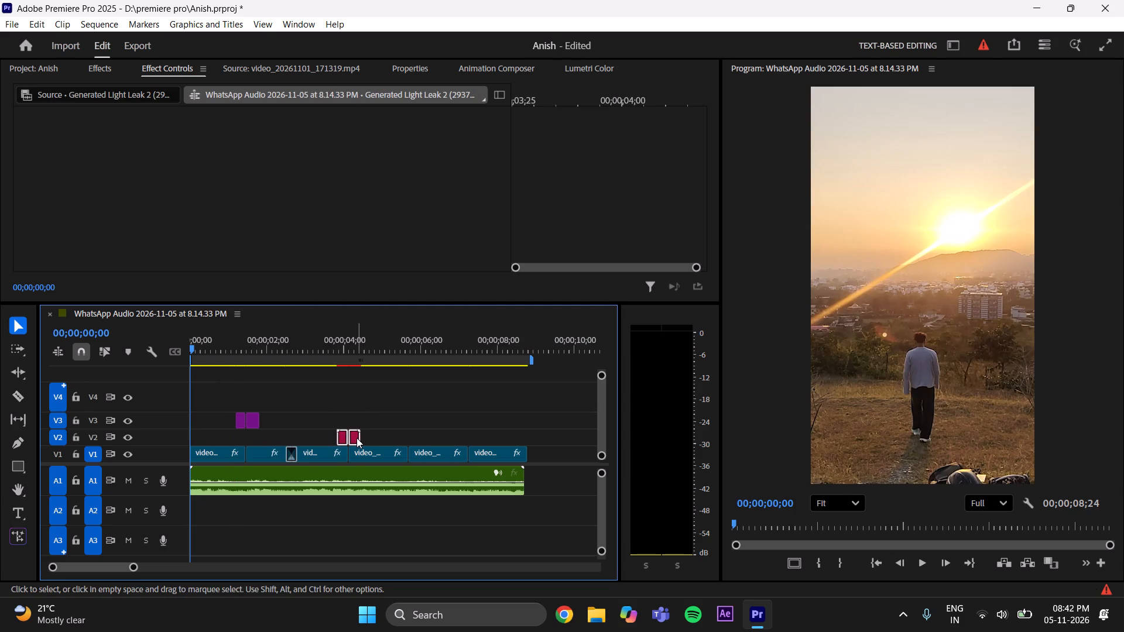
left_click_drag(357, 438, 357, 428)
left_click(405, 417)
key("ctrl+s")
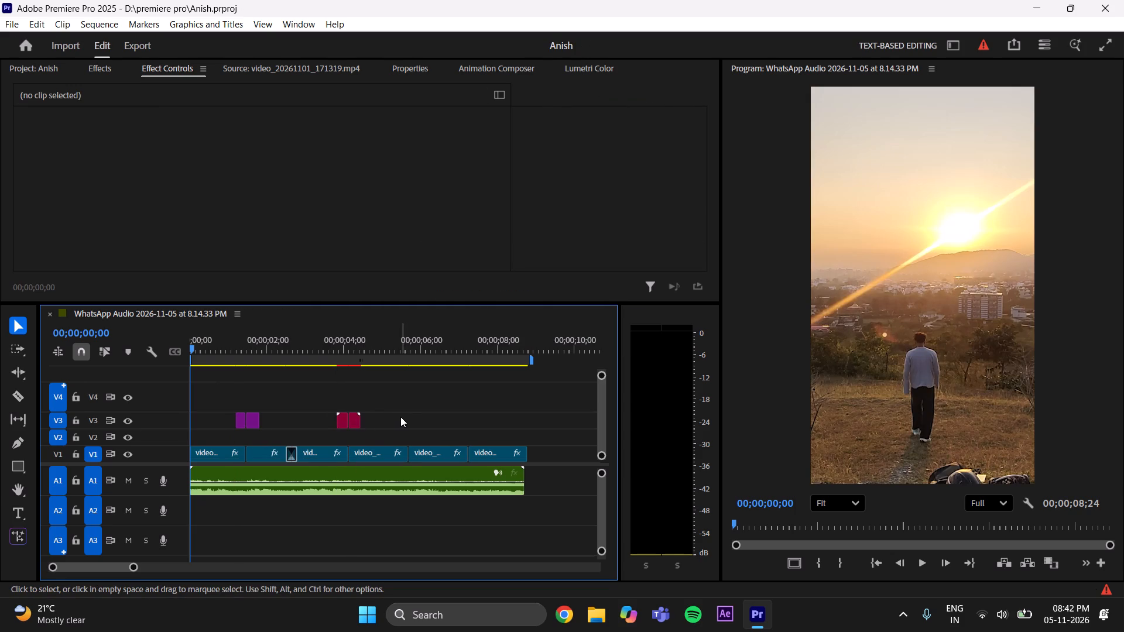
Create a new adjustment layer at 720 × 1280, 29.97 fps Drop-Frame, with square pixels.
left_click(471, 73)
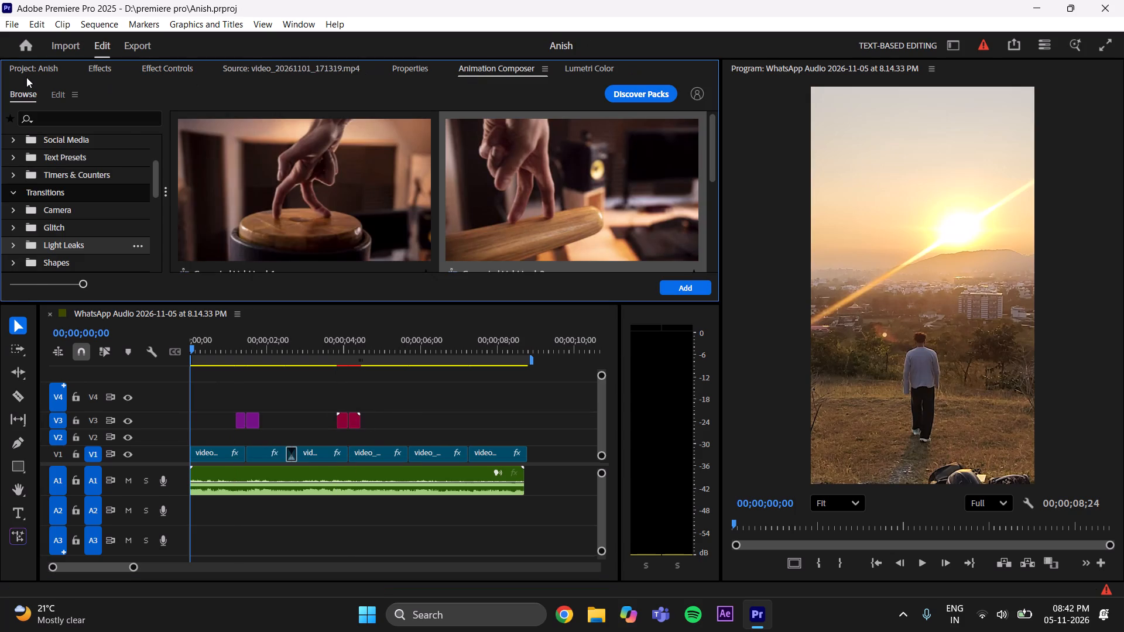
left_click(31, 68)
scroll(532, 233, "down", 5)
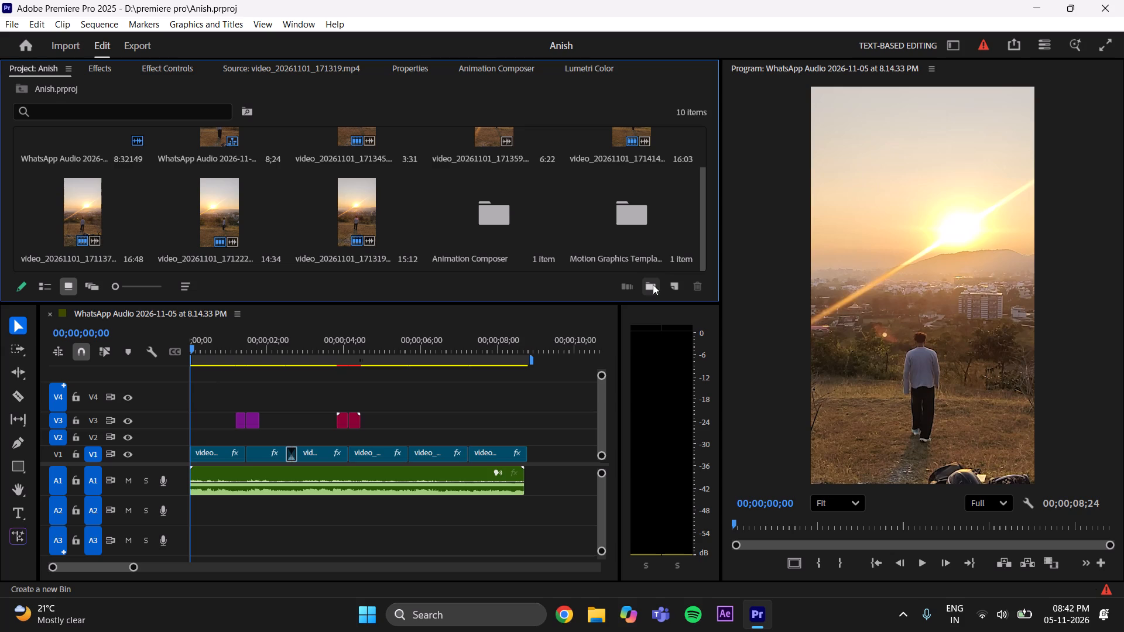
left_click(670, 286)
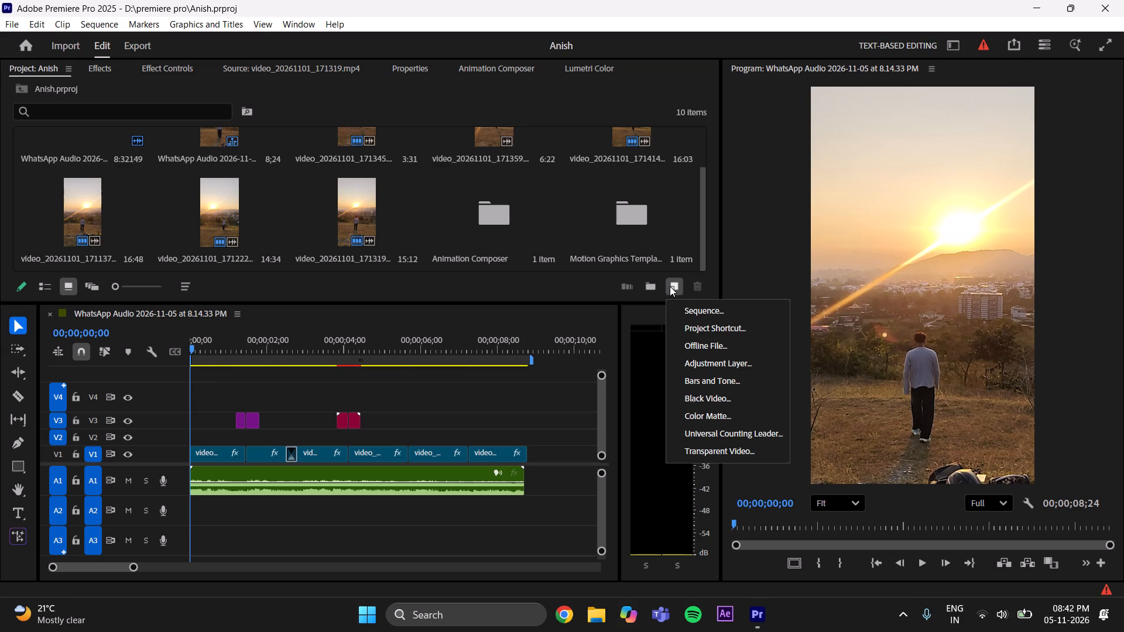
left_click(701, 365)
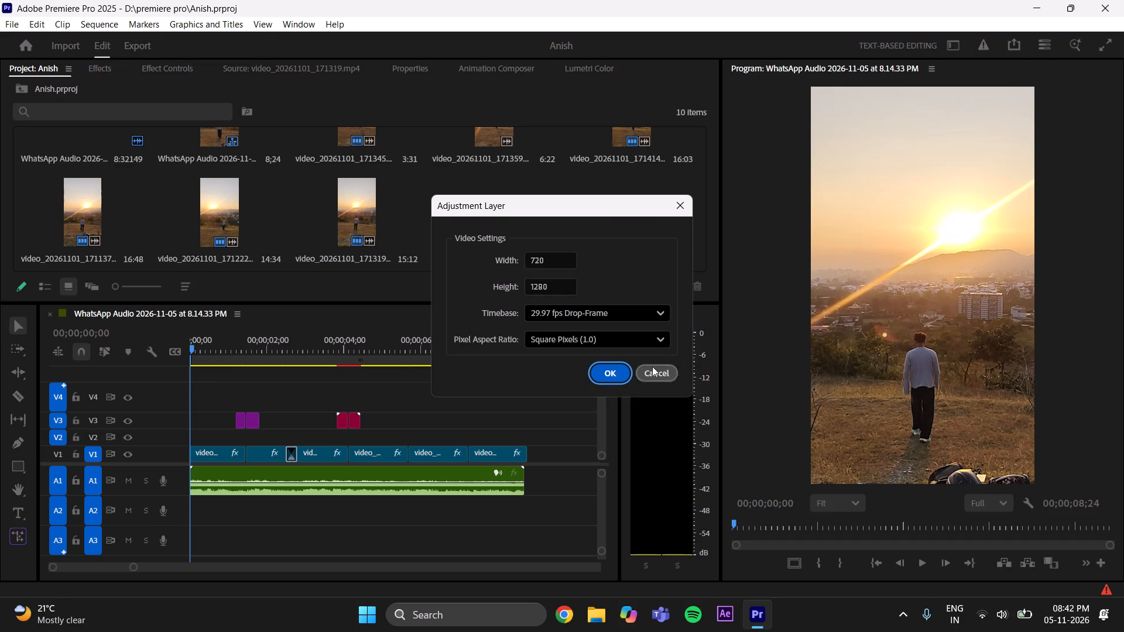
left_click(588, 370)
left_click(609, 370)
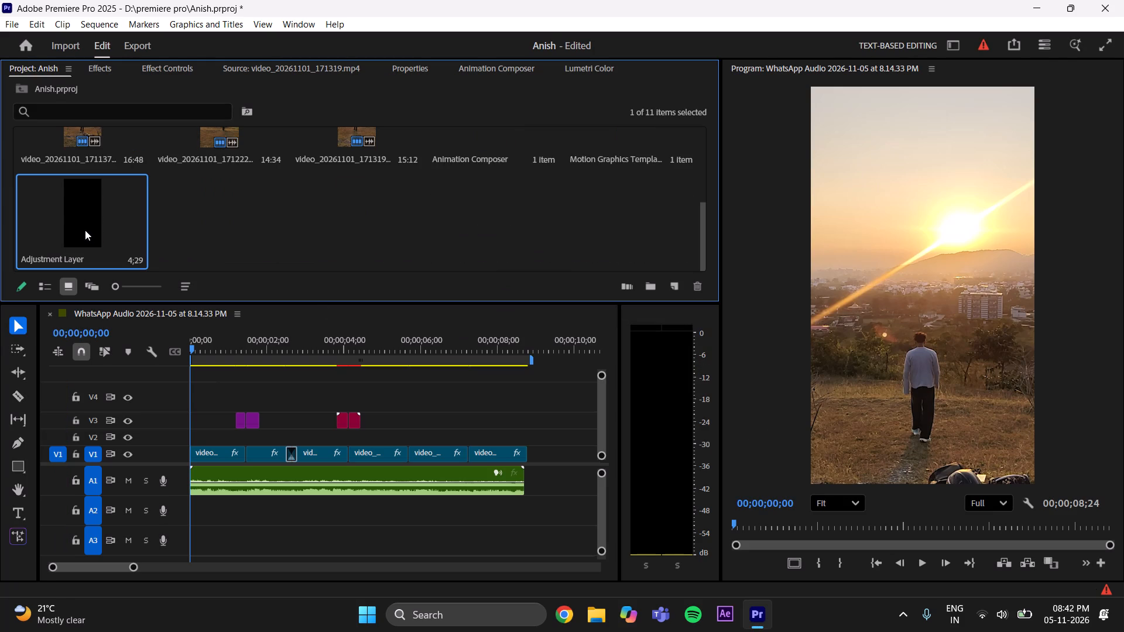
Place the adjustment layer on V2 at the sequence start and trim its end to match the first V1 clip.
left_click_drag(87, 230, 194, 439)
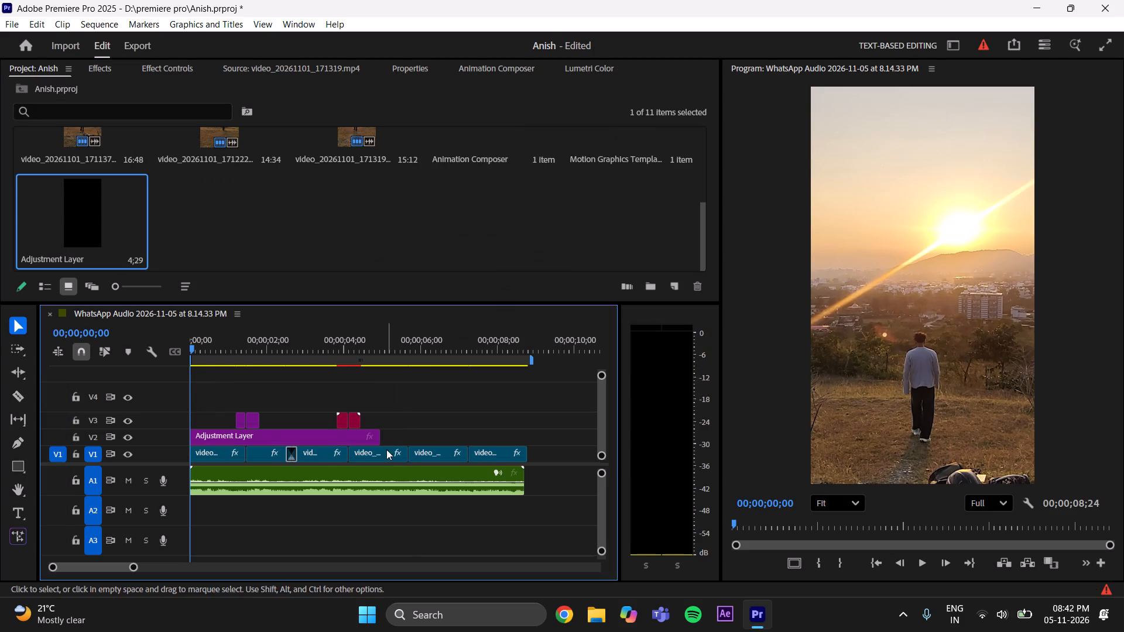
left_click_drag(382, 439, 245, 459)
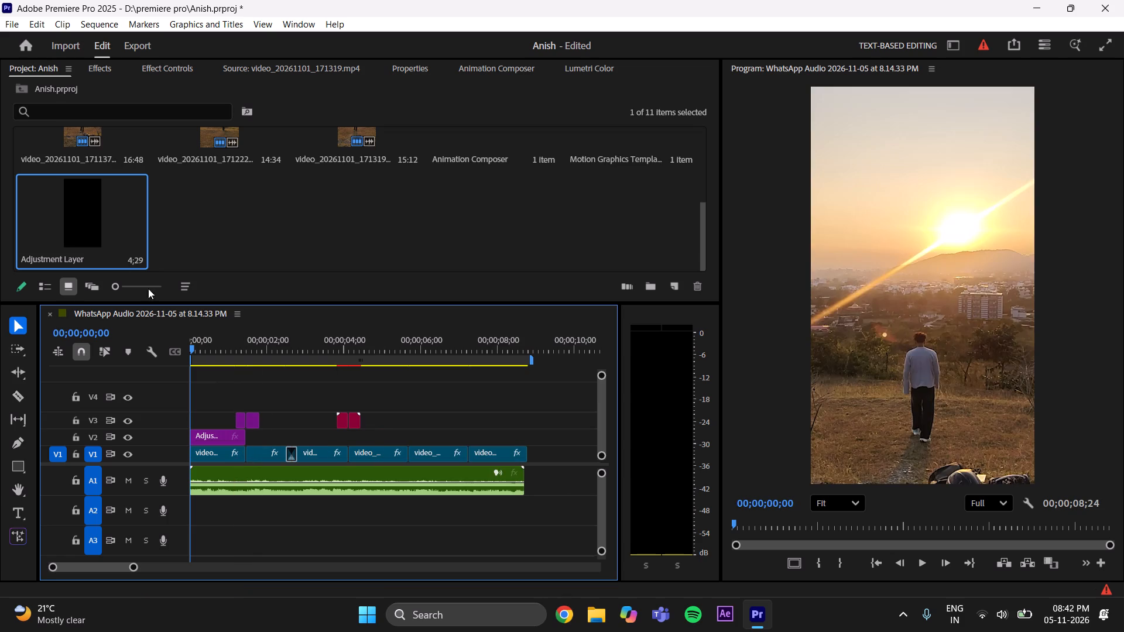
Add adjustment layers on V2 above the second and third V1 clips, trimming each to end at its clip's cut.
left_click_drag(88, 226, 252, 444)
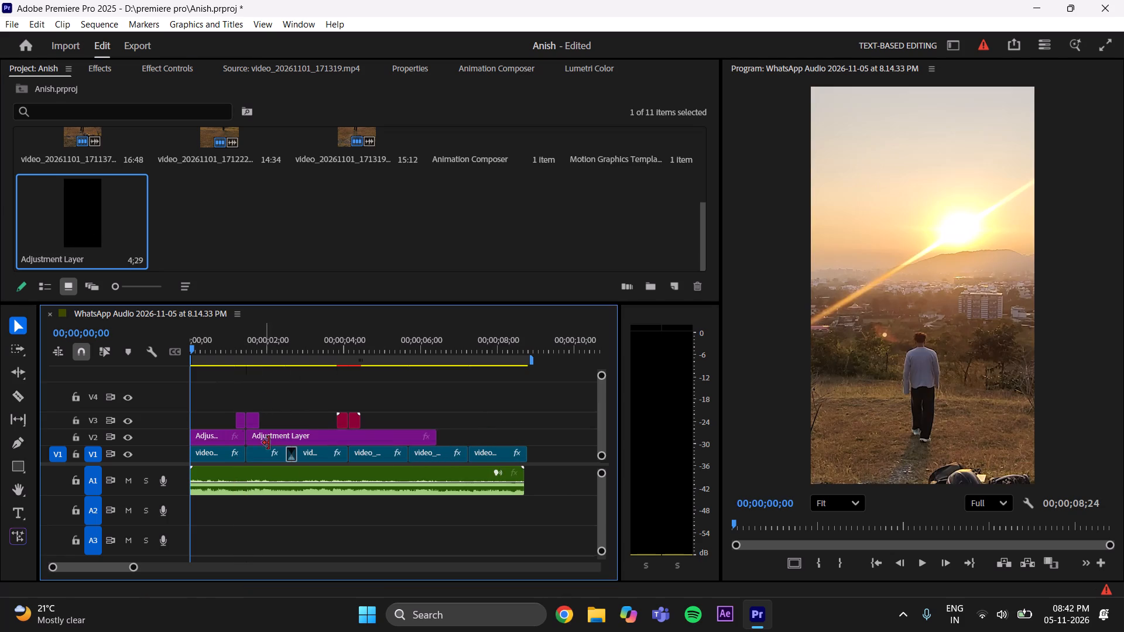
left_click_drag(439, 438, 298, 446)
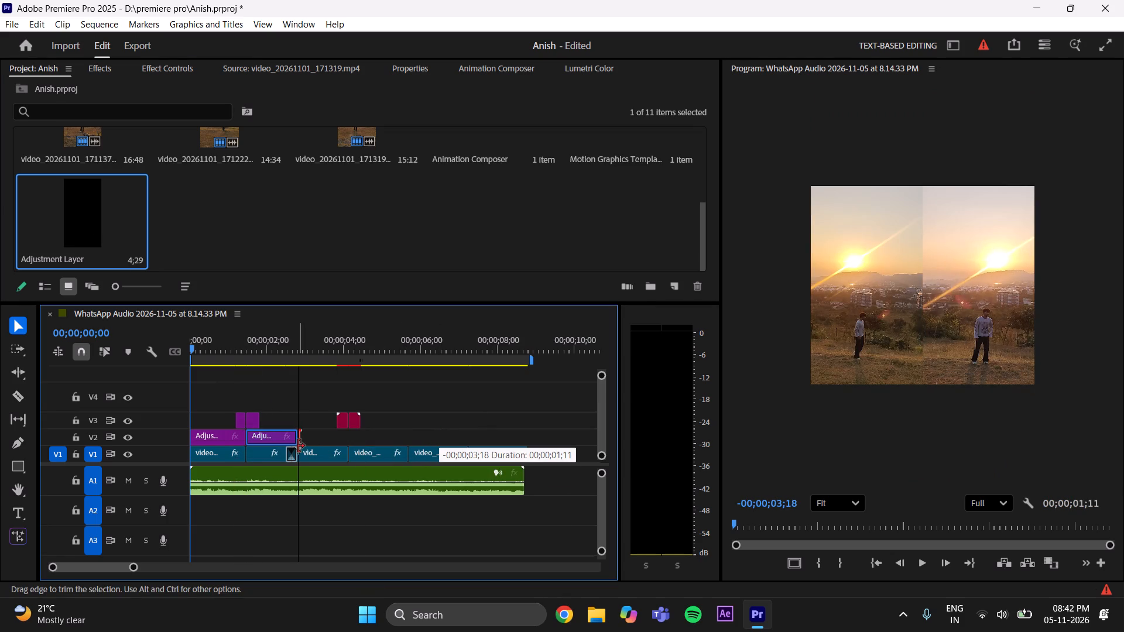
left_click_drag(298, 446, 297, 446)
left_click_drag(87, 228, 358, 445)
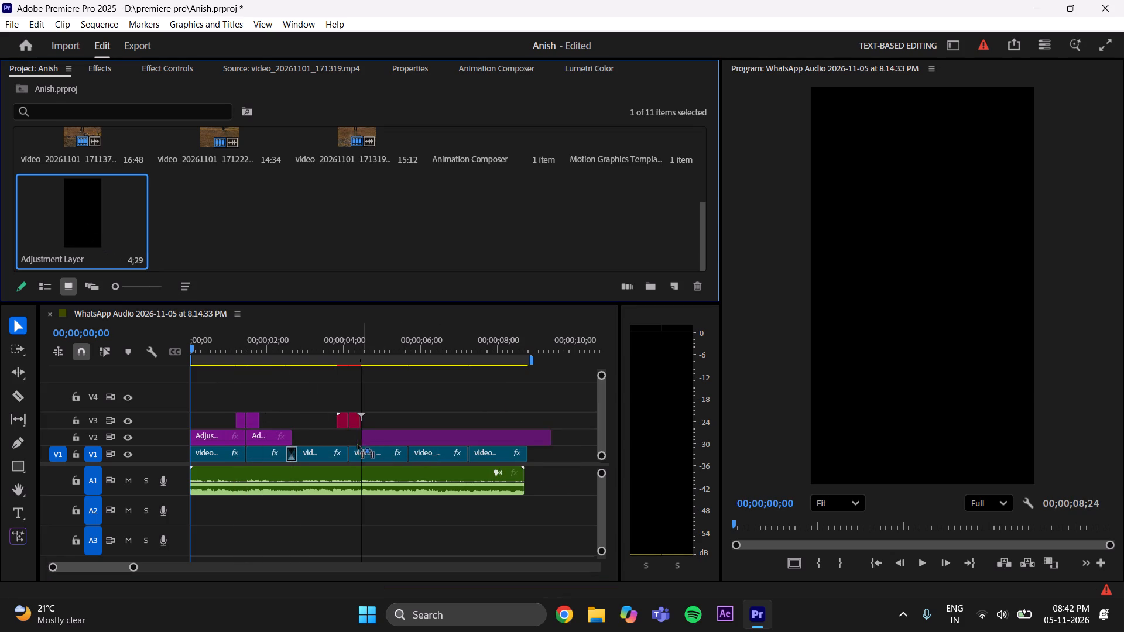
left_click_drag(358, 445, 292, 440)
left_click_drag(484, 434, 388, 455)
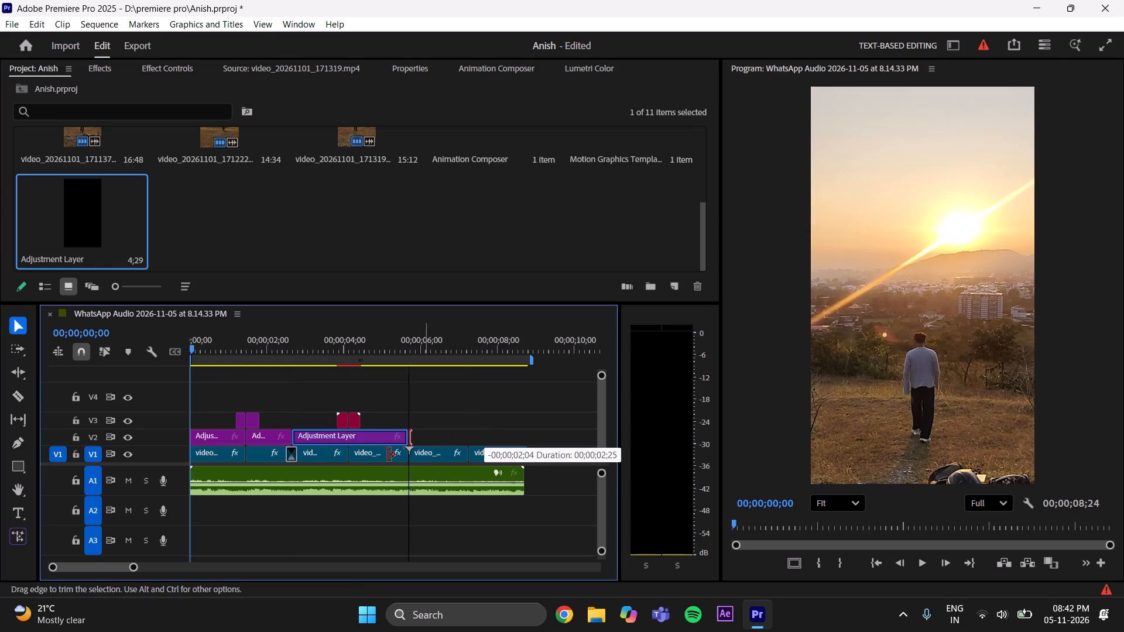
left_click_drag(388, 455, 350, 463)
Add an adjustment layer on V2 trimmed to the fourth V1 clip, and place another starting at the fifth clip.
left_click_drag(79, 224, 389, 441)
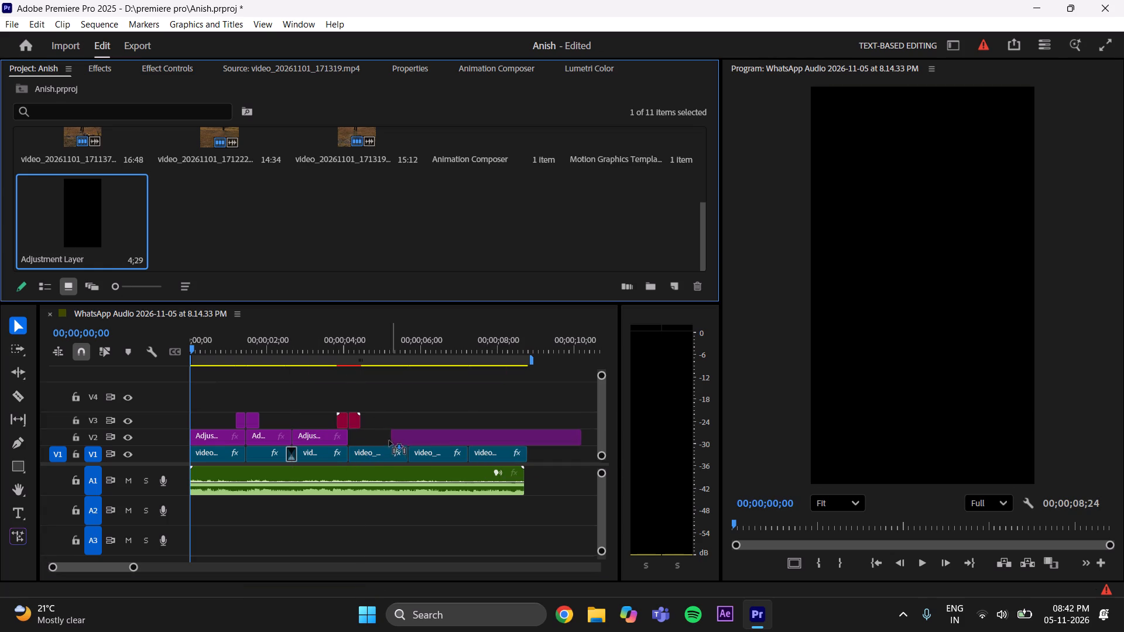
left_click_drag(389, 441, 349, 442)
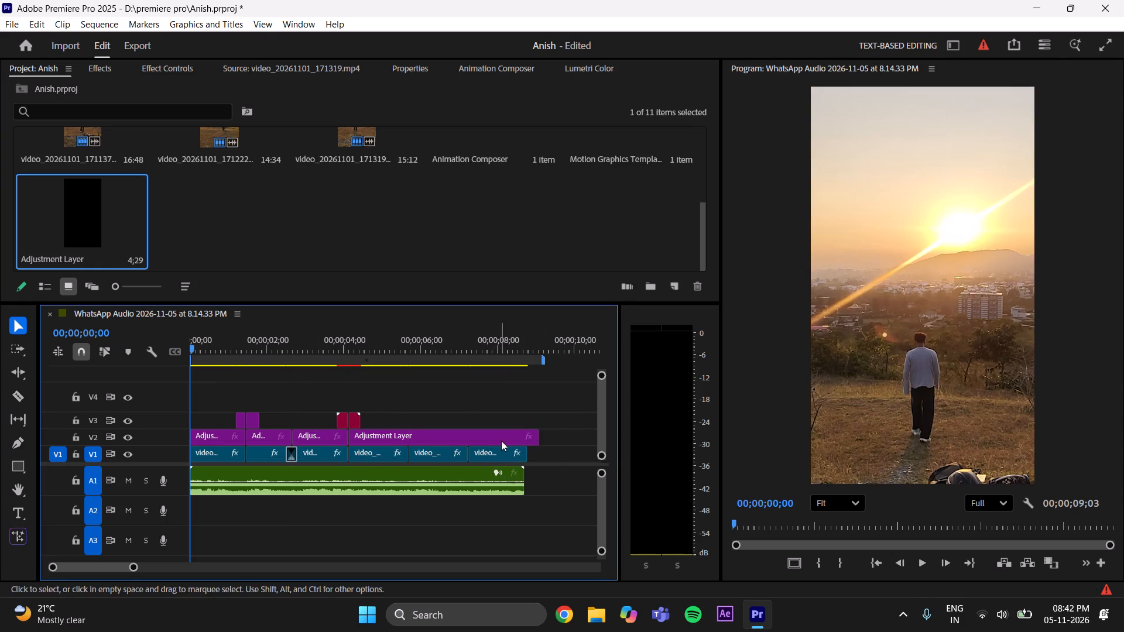
left_click_drag(539, 438, 407, 441)
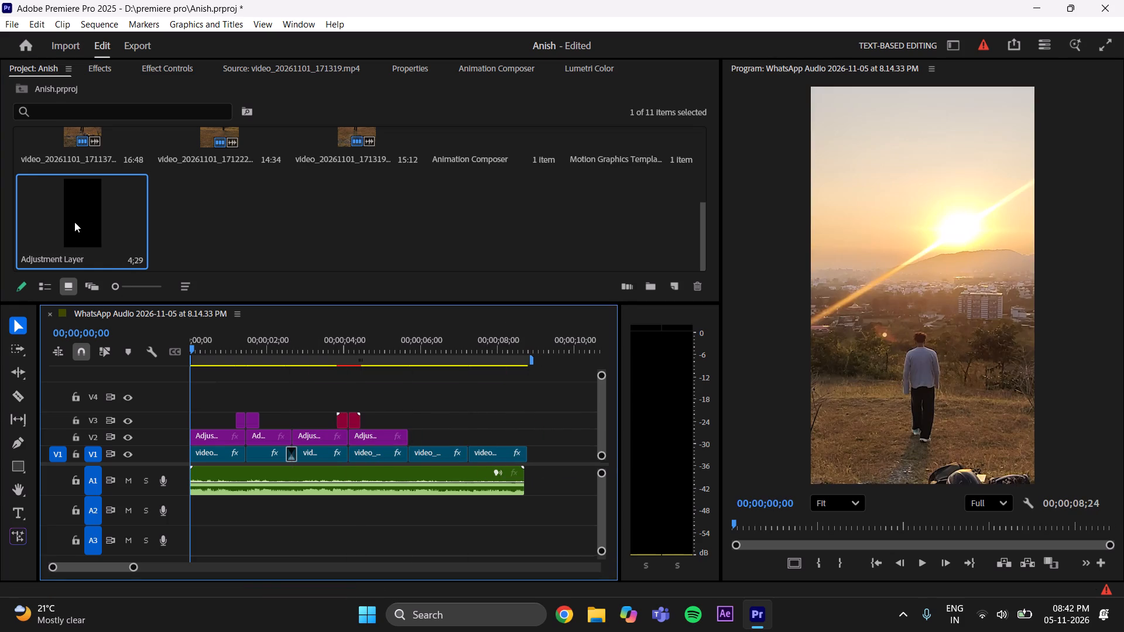
left_click_drag(75, 224, 409, 438)
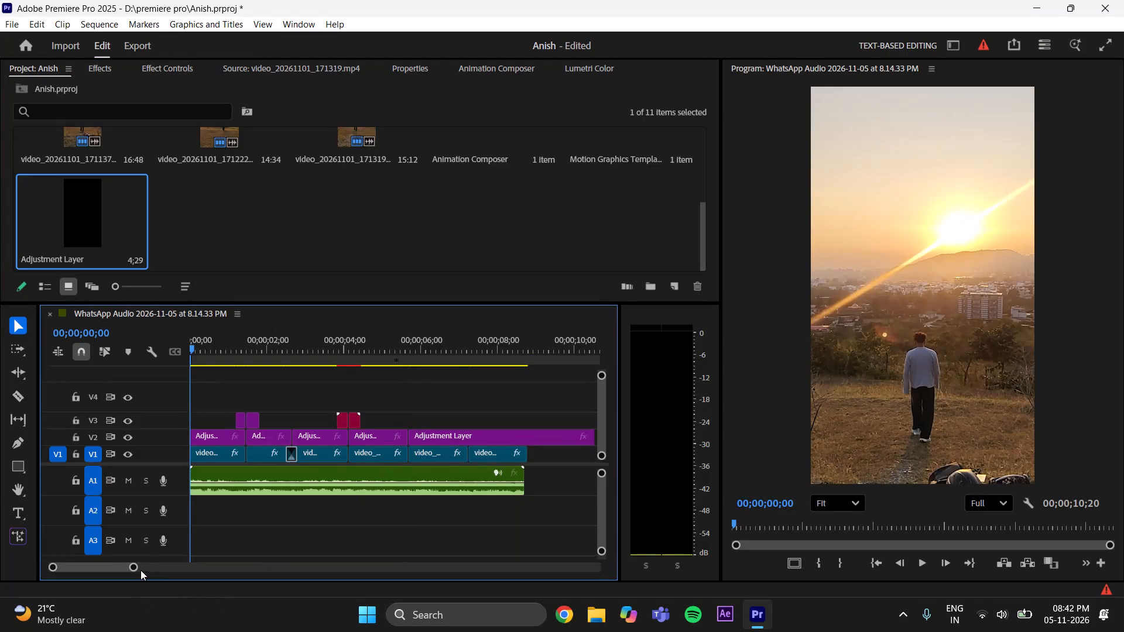
Trim the last adjustment layer on V2 to end at the fifth V1 clip's cut.
left_click_drag(137, 570, 146, 571)
left_click_drag(519, 437, 430, 442)
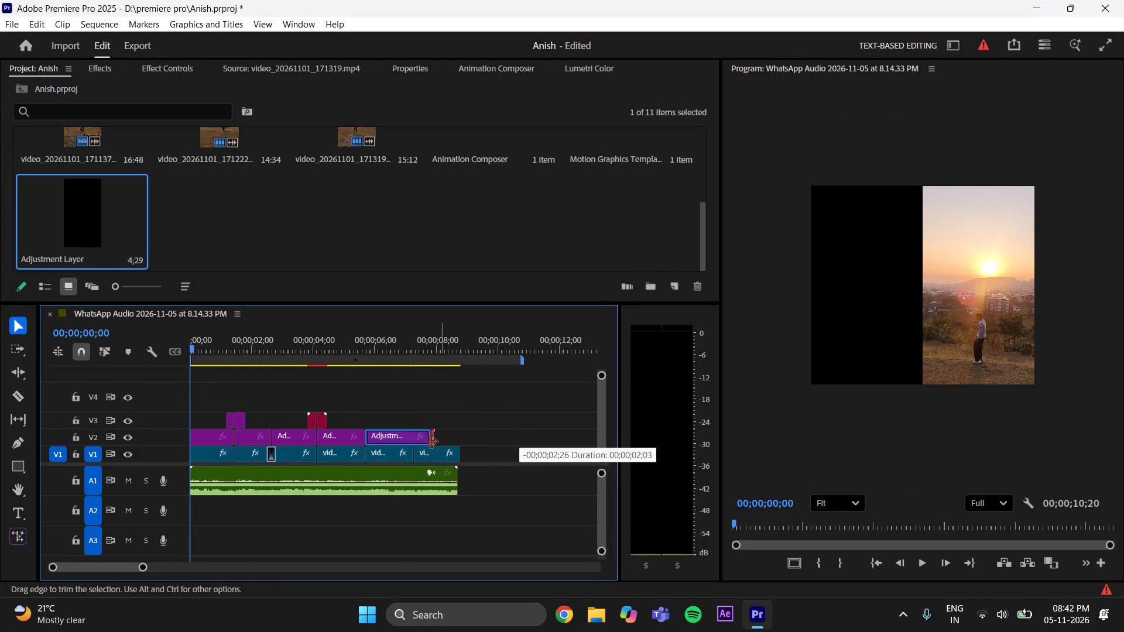
left_click_drag(430, 442, 414, 444)
Add an adjustment layer on V2 above the sixth V1 clip and trim its end to match that clip.
left_click_drag(85, 217, 420, 424)
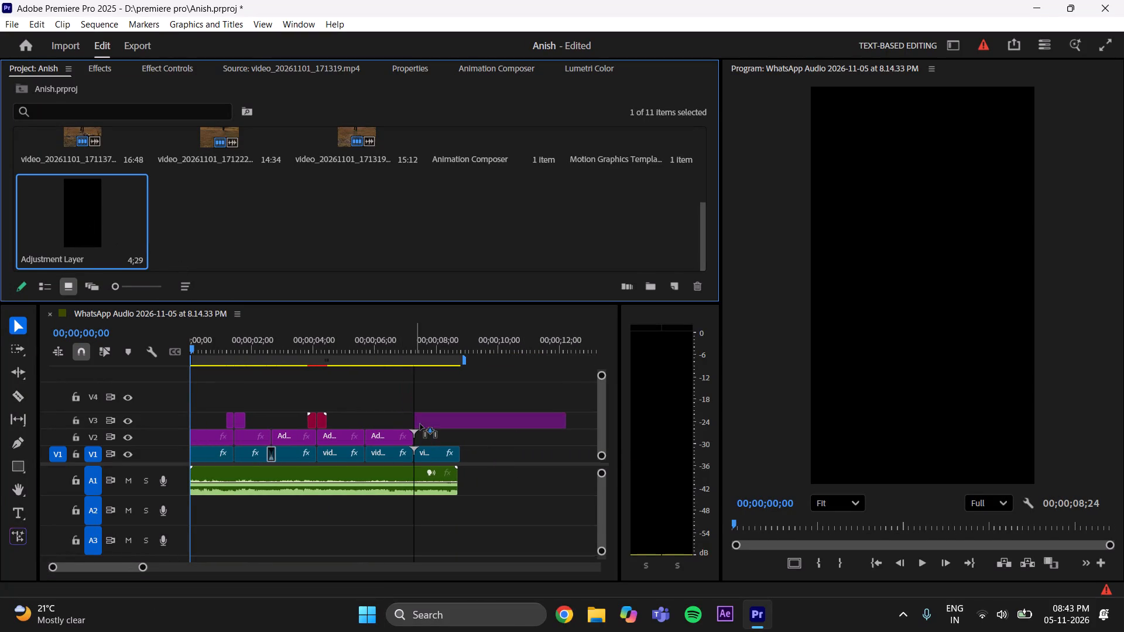
left_click_drag(420, 424, 419, 435)
left_click_drag(567, 436, 468, 444)
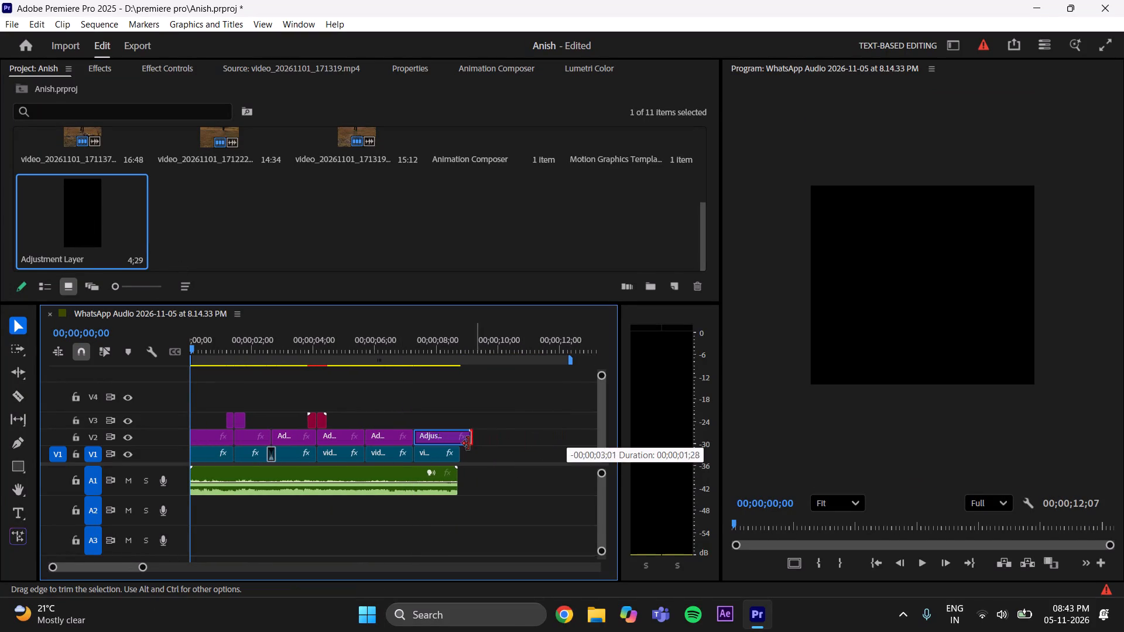
left_click_drag(468, 444, 458, 445)
left_click_drag(459, 437, 466, 439)
left_click(492, 451)
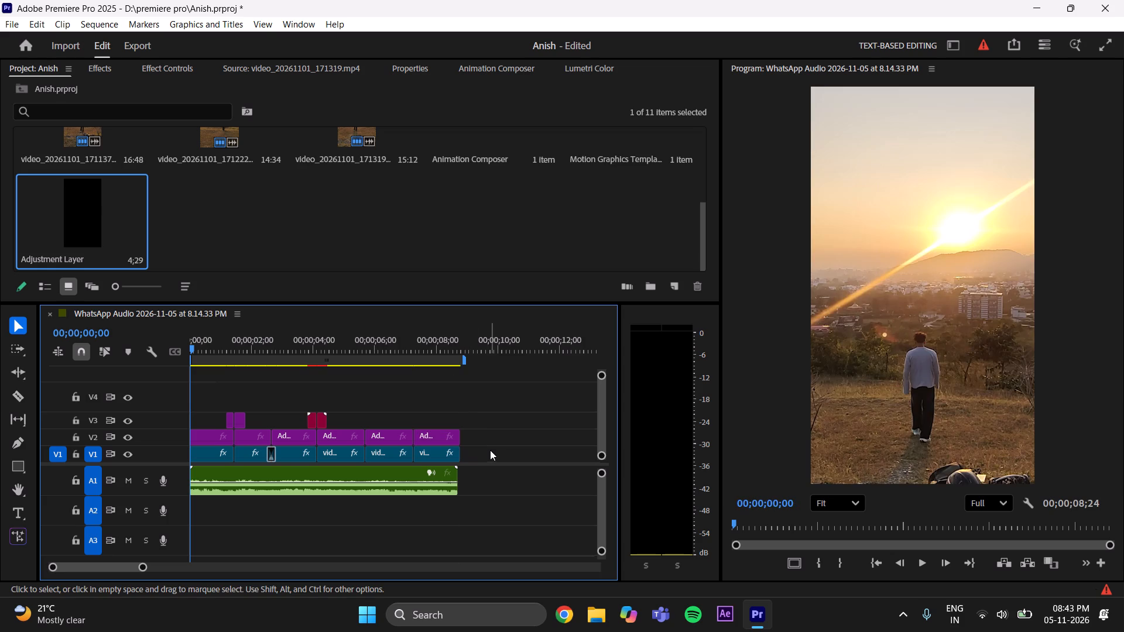
Save the project.
key("ctrl+s")
With the playhead at 00;00;00;16, set the first V2 adjustment layer's Lumetri Exposure to -0.1 and Saturation to 101.1.
left_click_drag(145, 568, 140, 571)
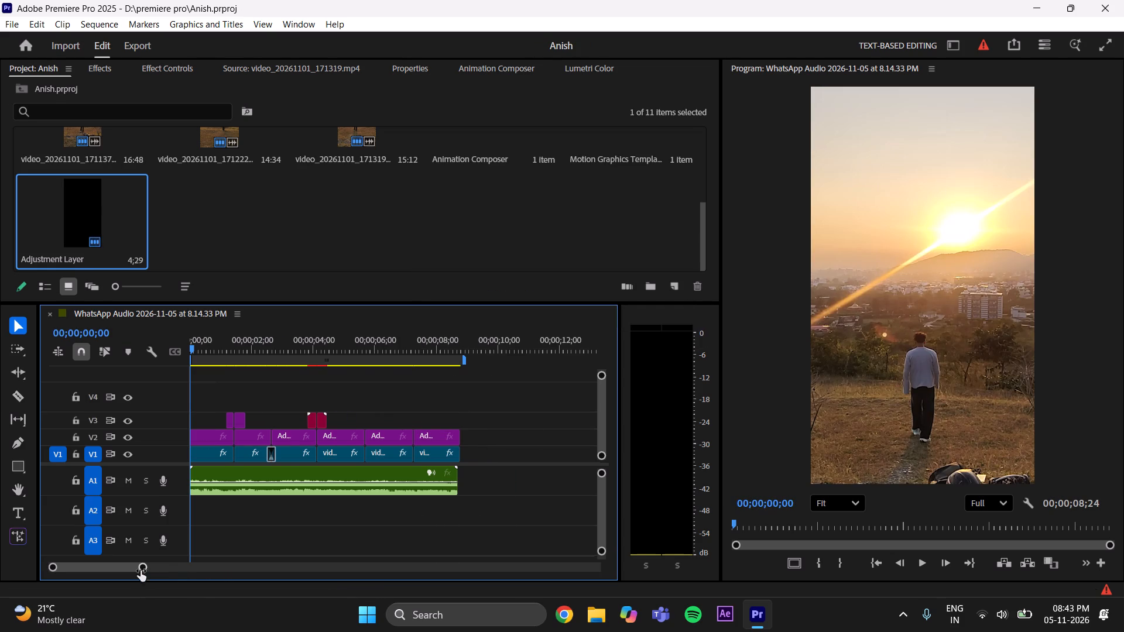
left_click_drag(140, 571, 135, 571)
left_click(220, 444)
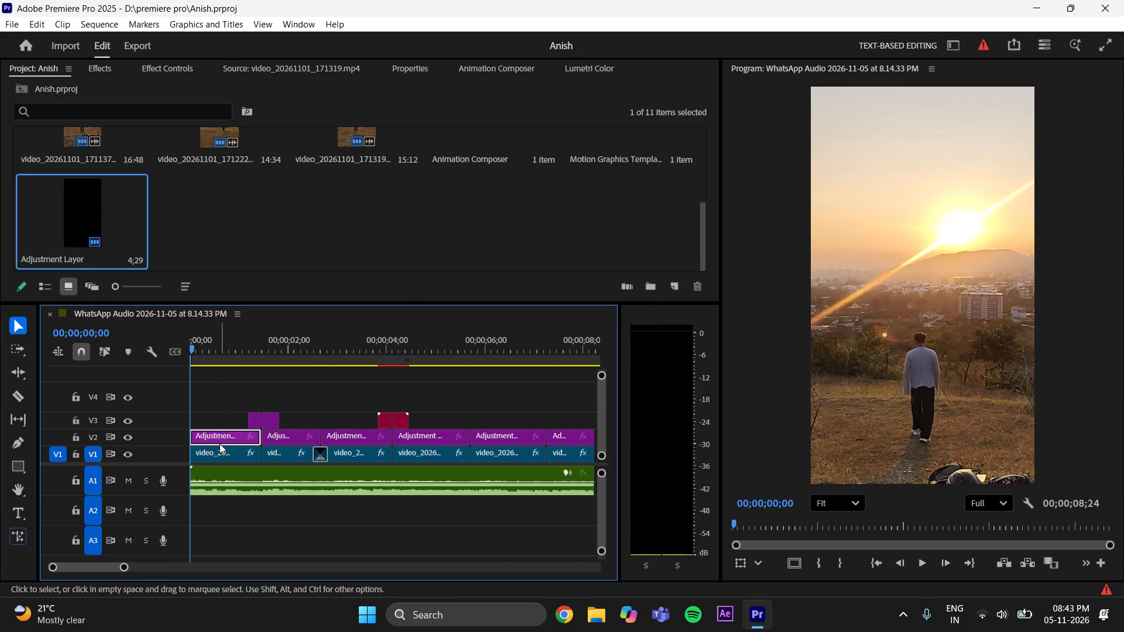
left_click_drag(197, 343, 218, 345)
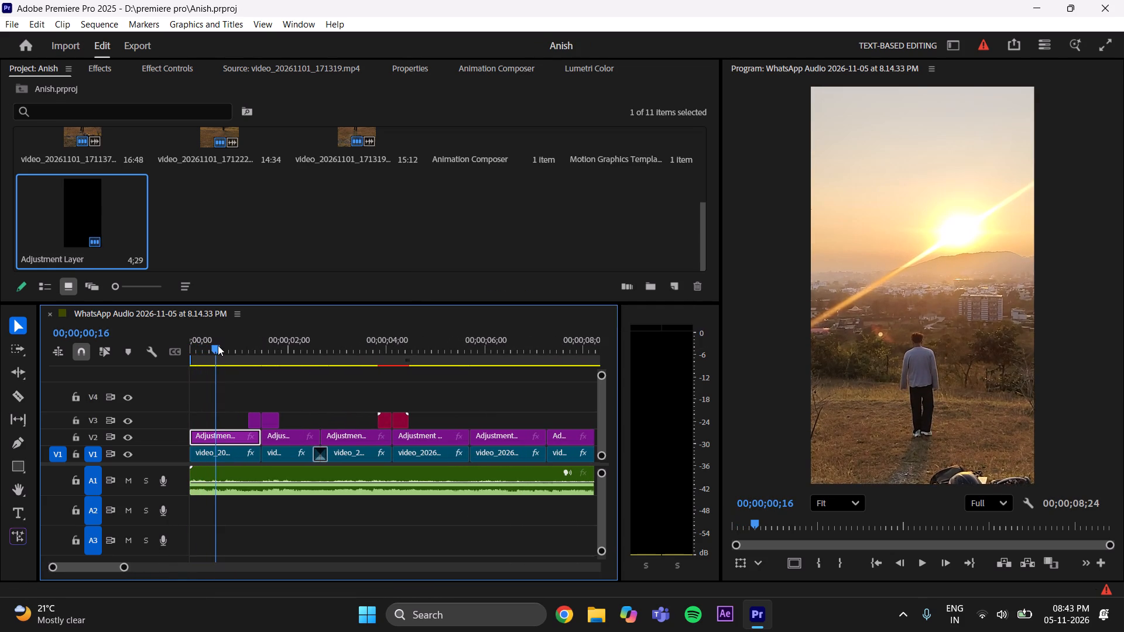
left_click_drag(218, 345, 217, 345)
left_click(411, 73)
left_click(481, 67)
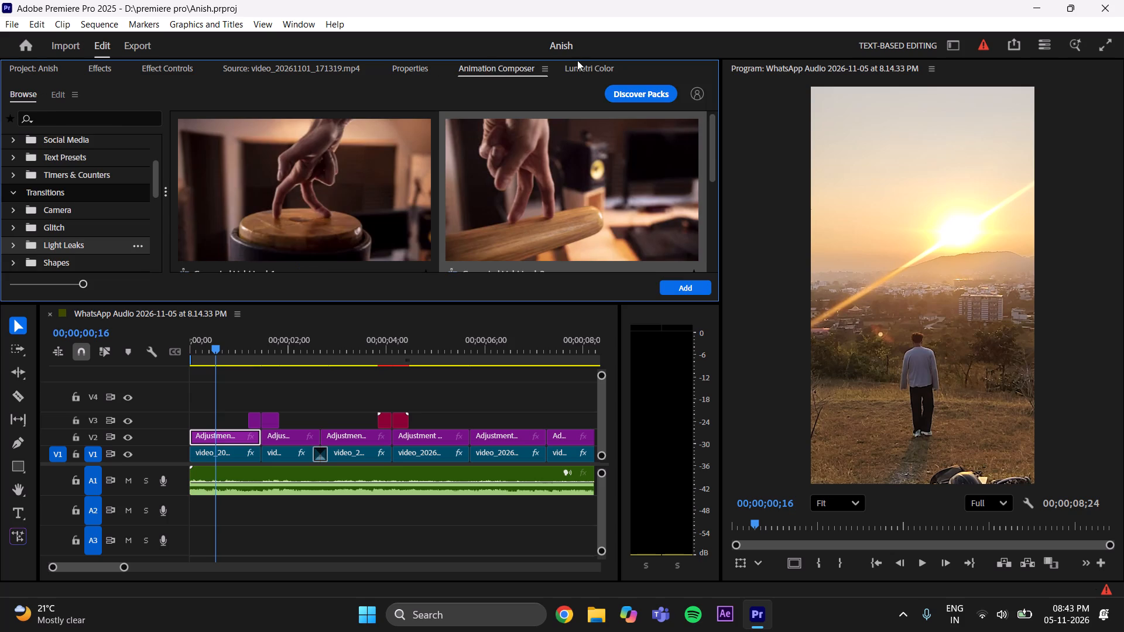
left_click(578, 61)
scroll(420, 169, "down", 9)
scroll(403, 253, "down", 5)
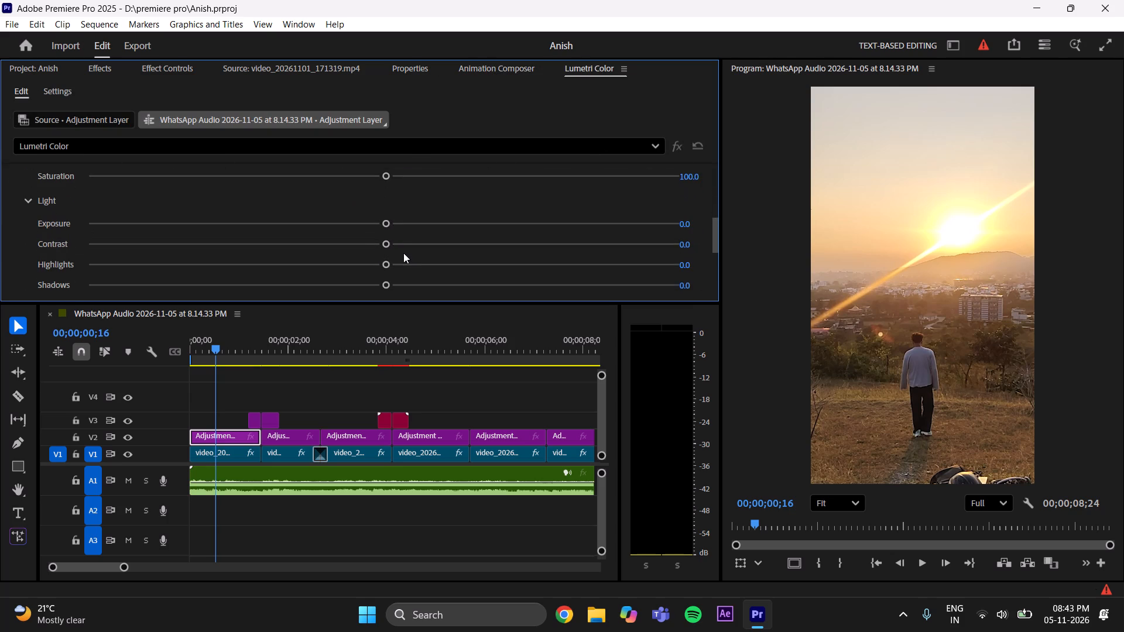
left_click_drag(388, 222, 395, 230)
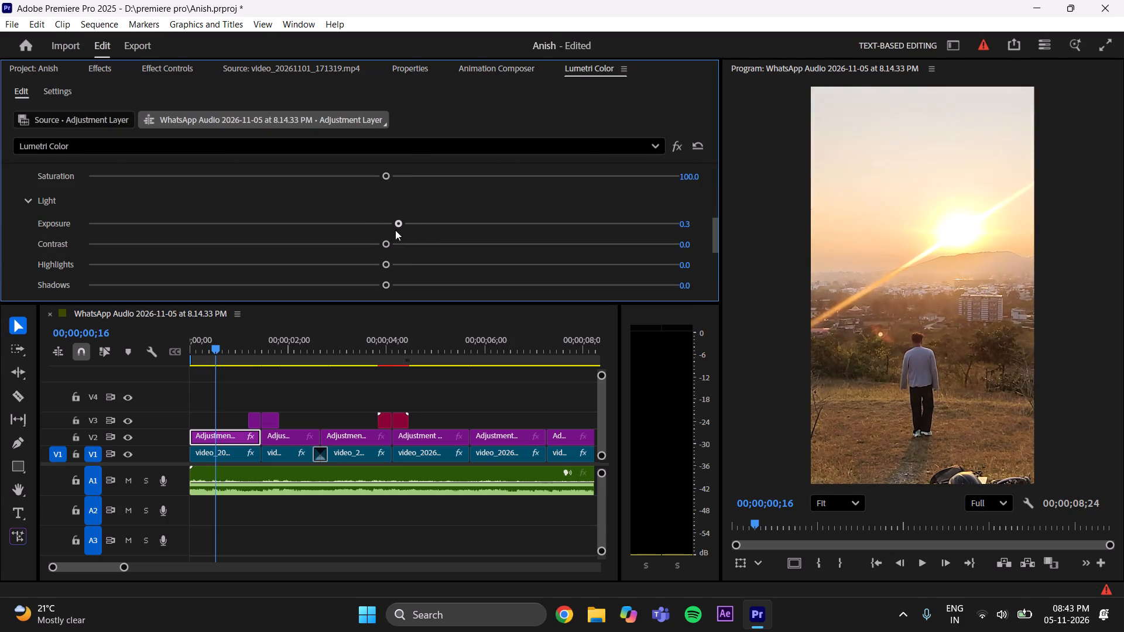
left_click_drag(395, 230, 376, 231)
left_click_drag(386, 174, 389, 175)
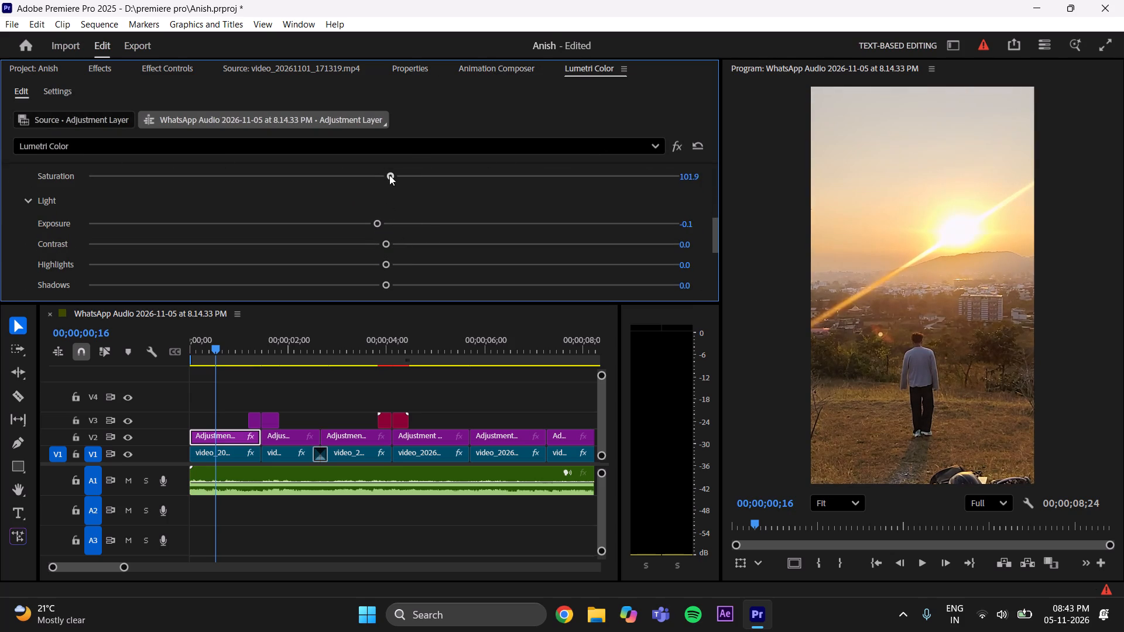
left_click_drag(389, 175, 390, 183)
left_click_drag(390, 183, 386, 183)
Raise the first adjustment layer's Lumetri Contrast to 19.0 and its Highlights to about 29.
left_click_drag(389, 243, 448, 252)
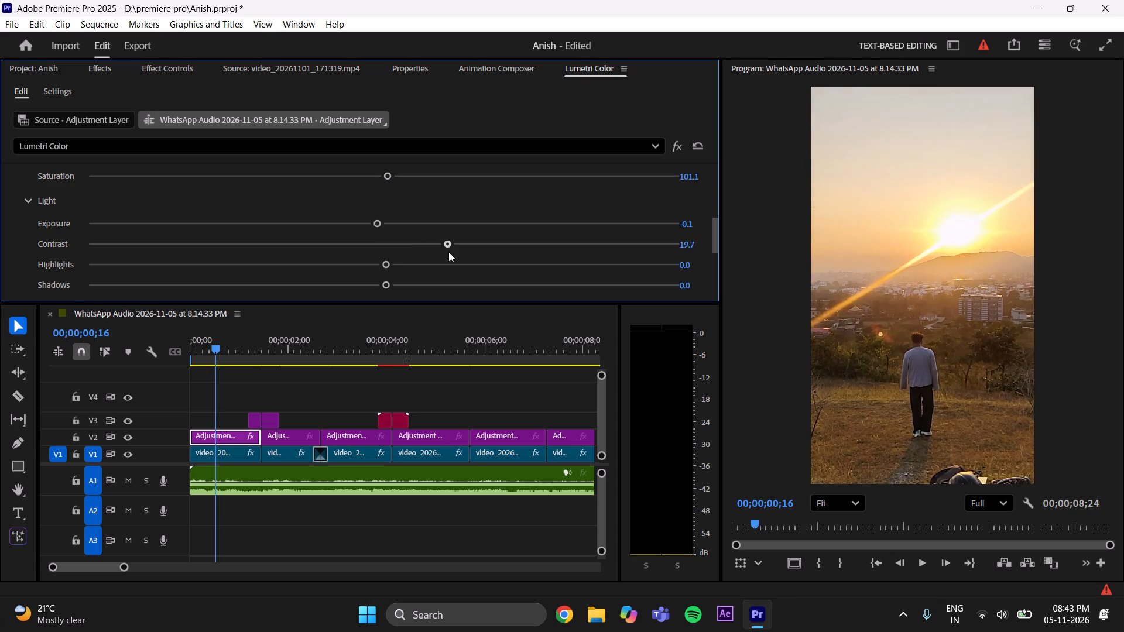
left_click_drag(448, 252, 450, 267)
left_click_drag(450, 267, 438, 266)
scroll(446, 215, "down", 3)
left_click_drag(389, 218, 468, 229)
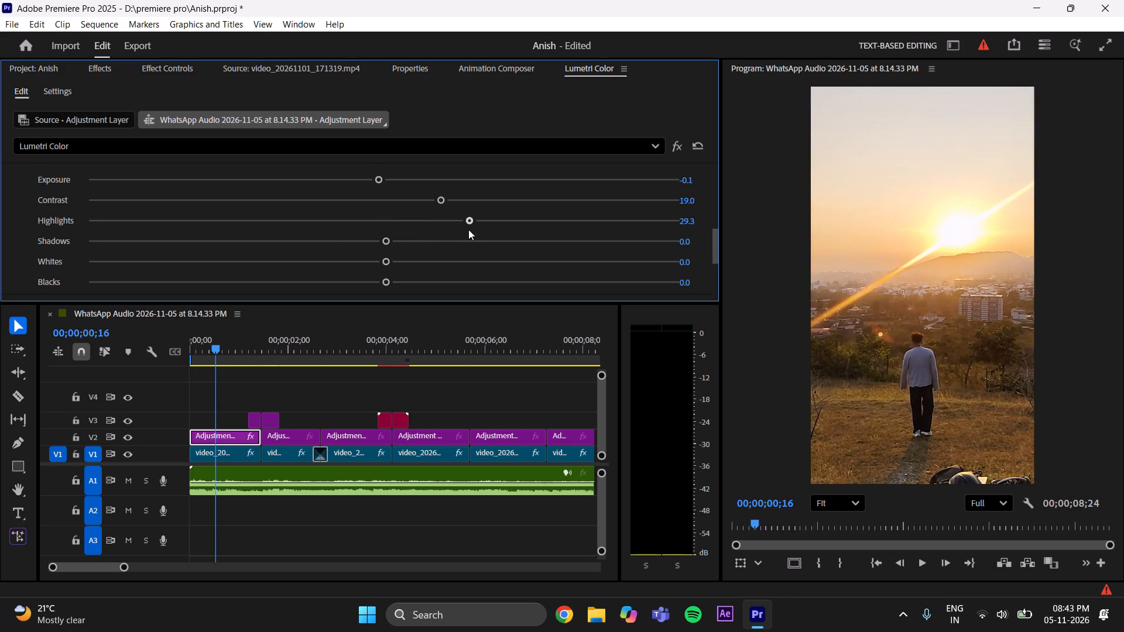
On the first adjustment layer, set Lumetri Highlights to -29.3, Shadows -8.9, Whites -3.4 and Blacks -35.6, comparing with the effect off.
left_click_drag(468, 229, 311, 232)
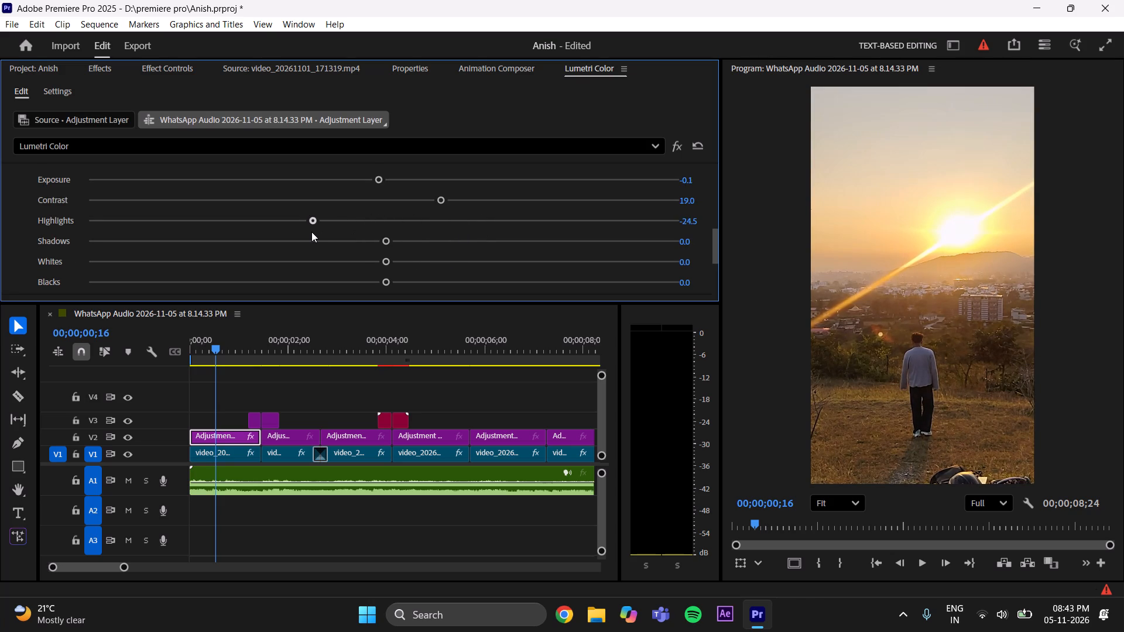
left_click_drag(311, 232, 297, 233)
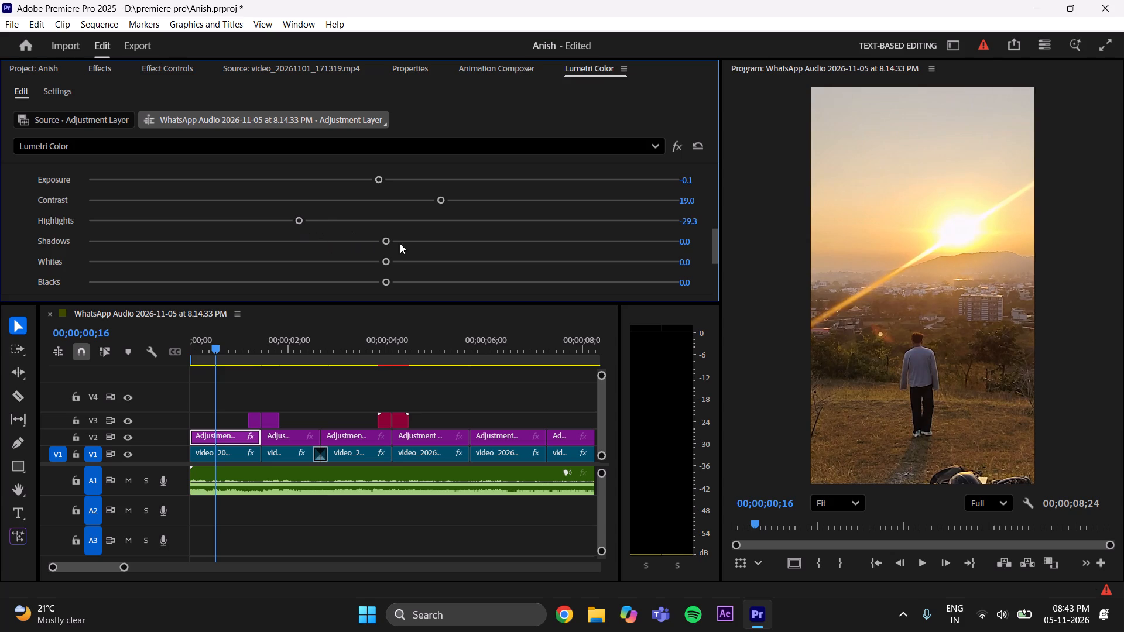
left_click_drag(384, 240, 325, 260)
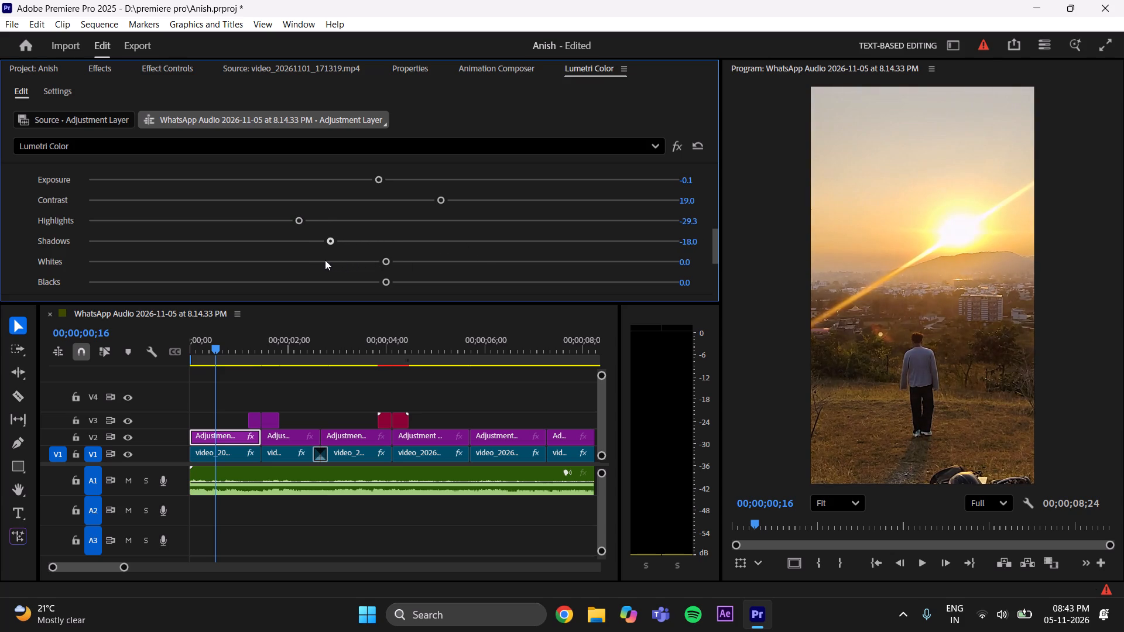
left_click_drag(325, 260, 357, 260)
left_click_drag(387, 263, 373, 274)
left_click_drag(383, 281, 296, 283)
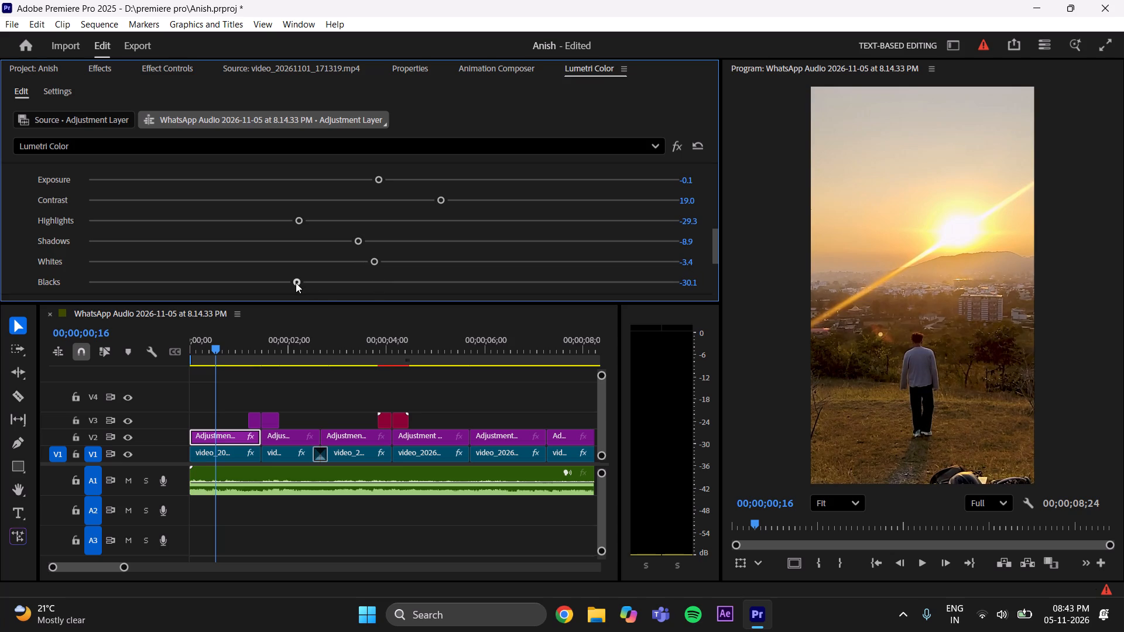
left_click_drag(296, 283, 270, 281)
left_click(675, 148)
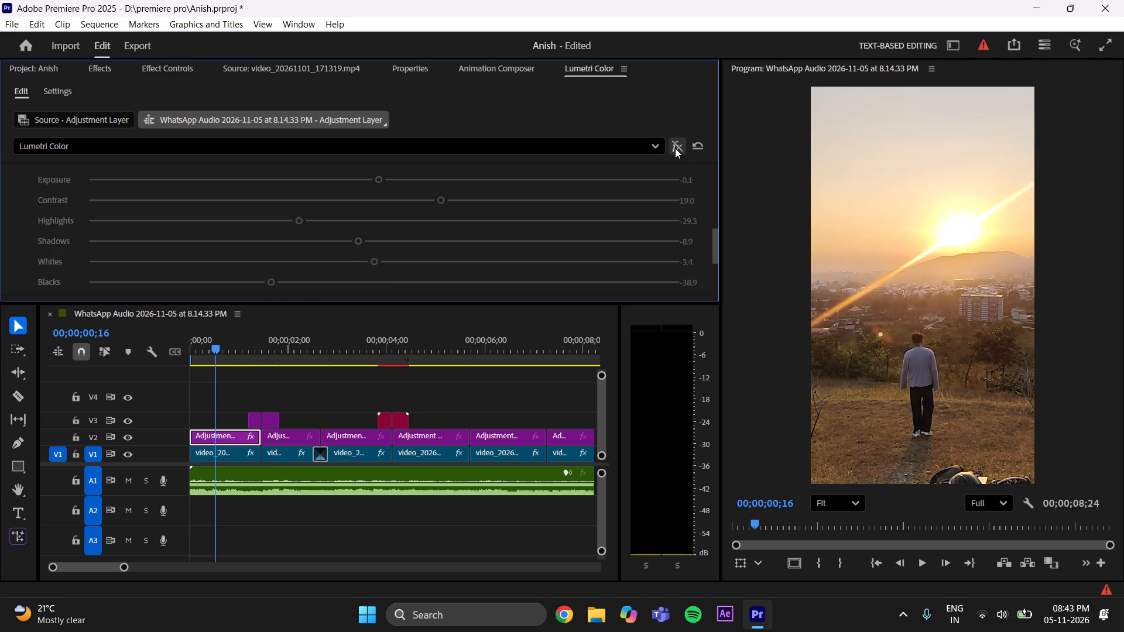
left_click(675, 148)
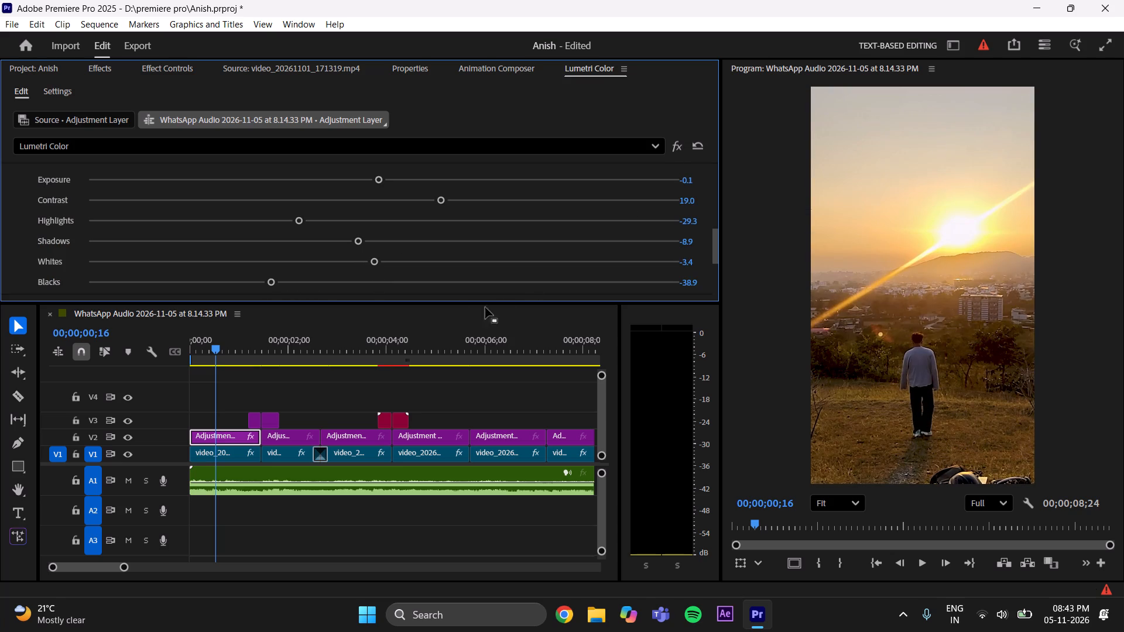
left_click(275, 280)
Set the first adjustment layer's Lumetri Saturation to 104.7 and compare the image with the effect off and on.
scroll(417, 255, "up", 8)
left_click_drag(390, 249, 426, 256)
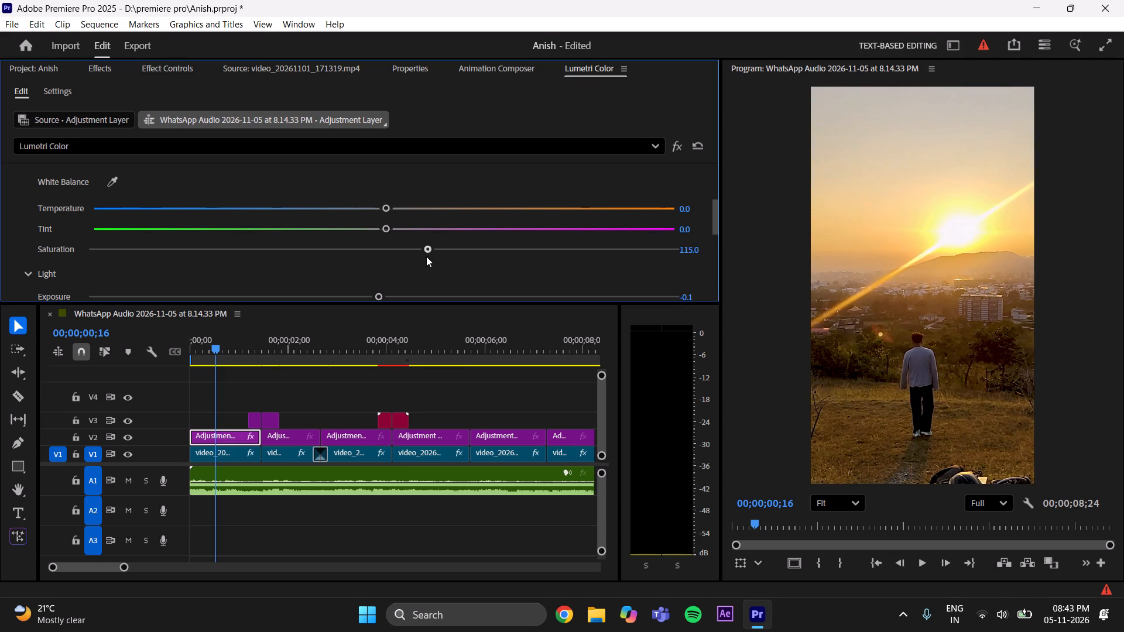
left_click_drag(426, 256, 397, 271)
left_click_drag(397, 271, 396, 271)
left_click(673, 150)
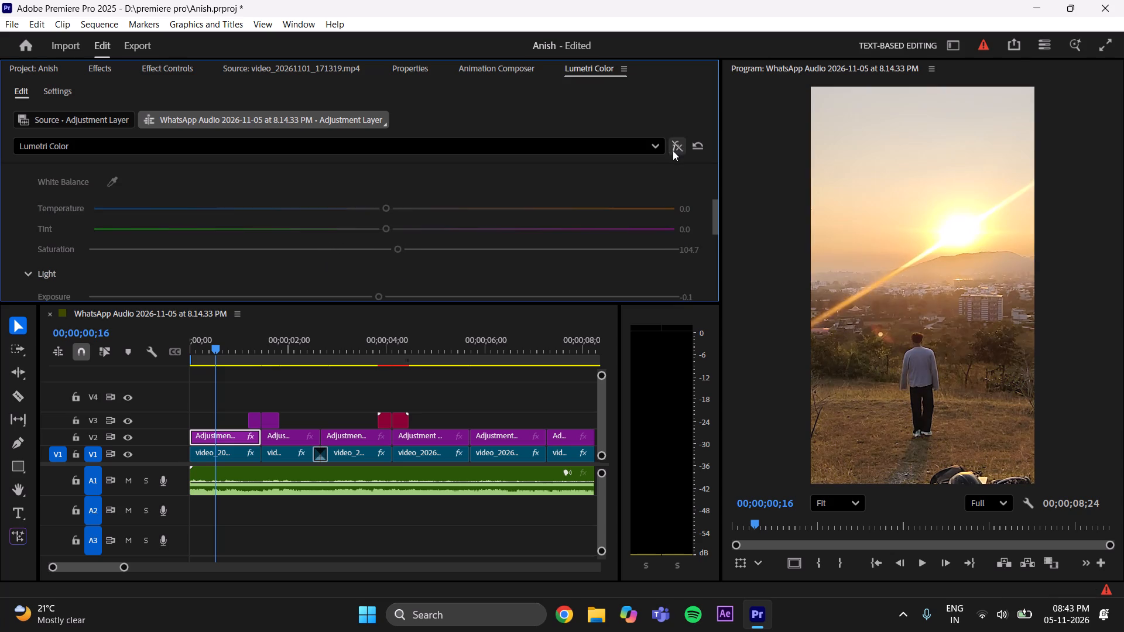
left_click(673, 150)
On the second V2 adjustment layer, set Lumetri Saturation to 106.2, Exposure to 0.1 and Contrast to 16.2.
left_click_drag(265, 355, 303, 355)
left_click(295, 434)
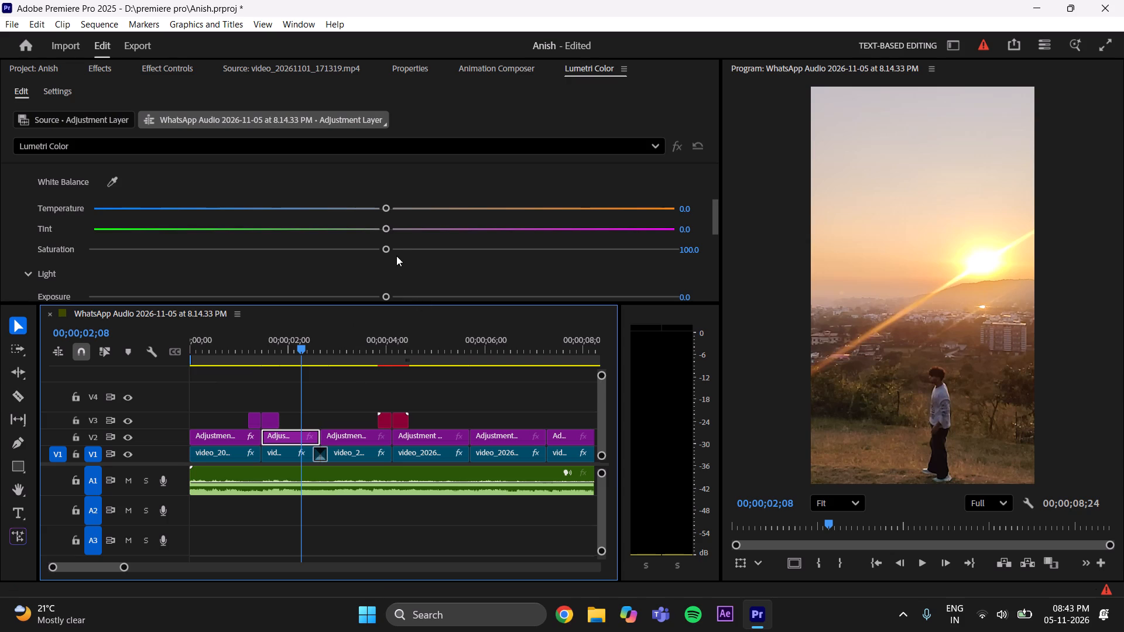
left_click_drag(386, 246, 400, 252)
scroll(409, 256, "down", 4)
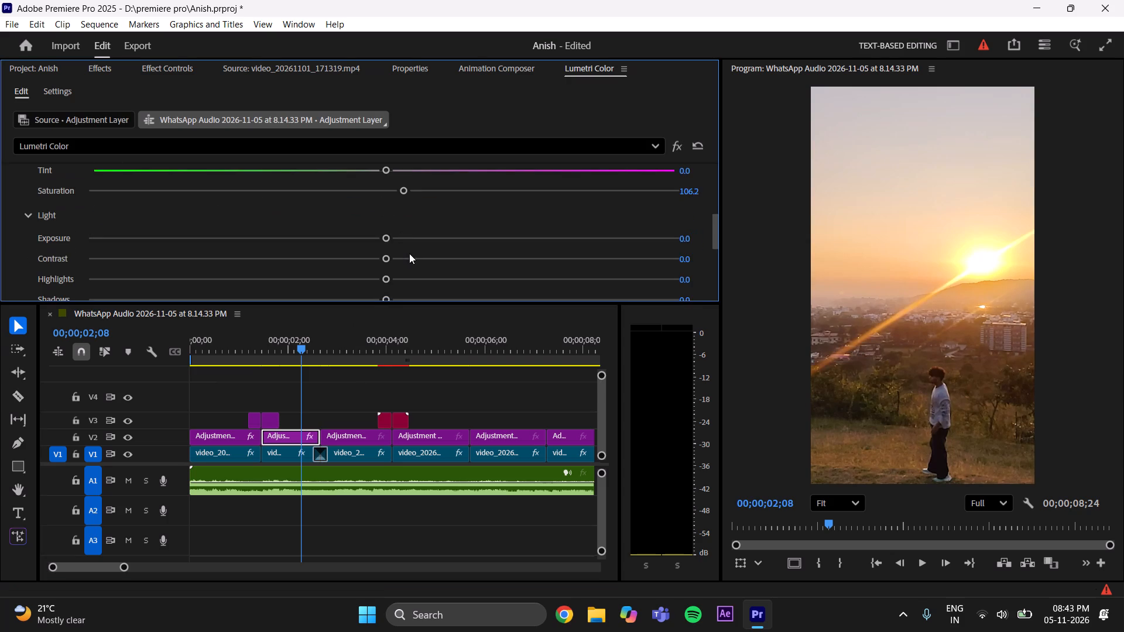
left_click_drag(391, 237, 370, 243)
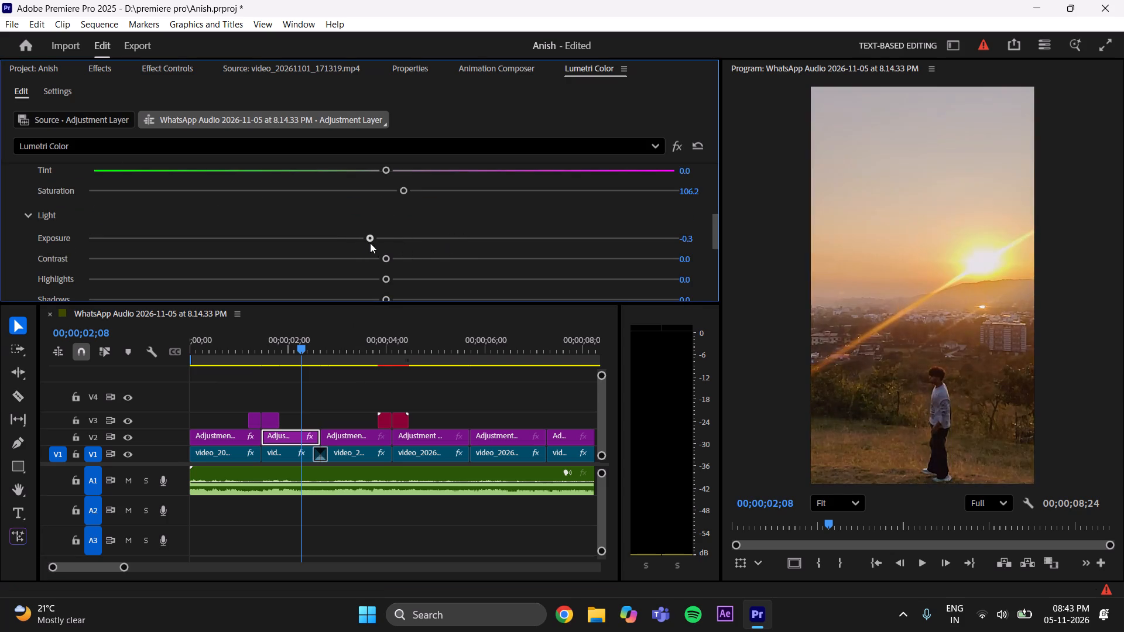
left_click_drag(370, 243, 390, 243)
left_click_drag(387, 257, 444, 270)
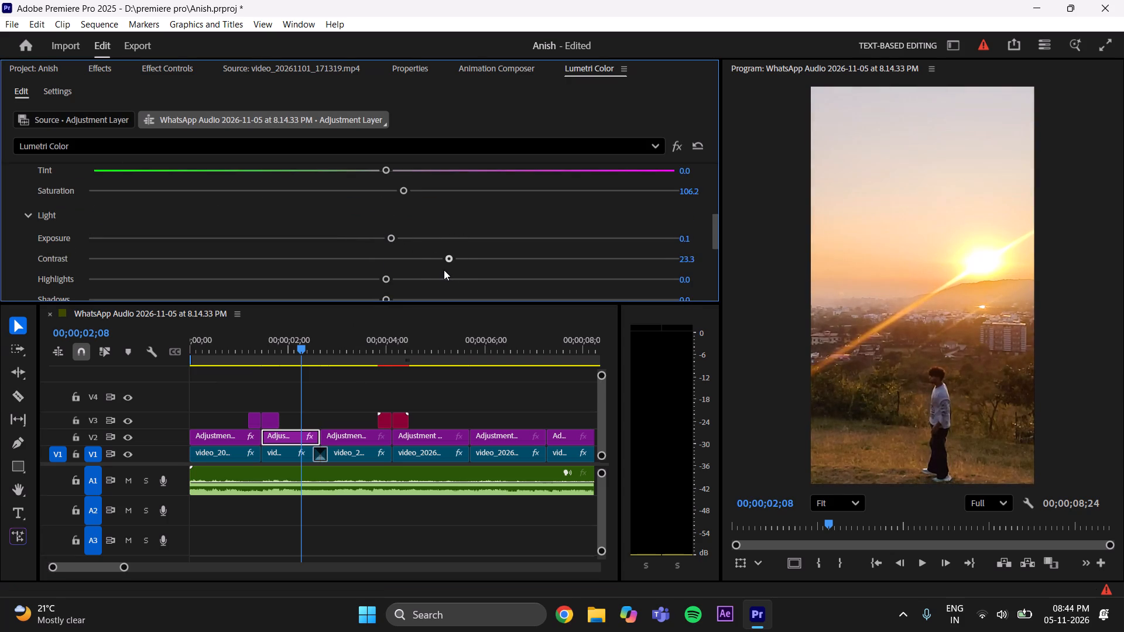
left_click_drag(444, 270, 430, 270)
Set the second adjustment layer's Highlights to 5.7, Shadows -7.9, Whites -3.9 and Blacks -11.7, comparing with the effect off.
scroll(427, 269, "down", 4)
left_click_drag(388, 220, 437, 227)
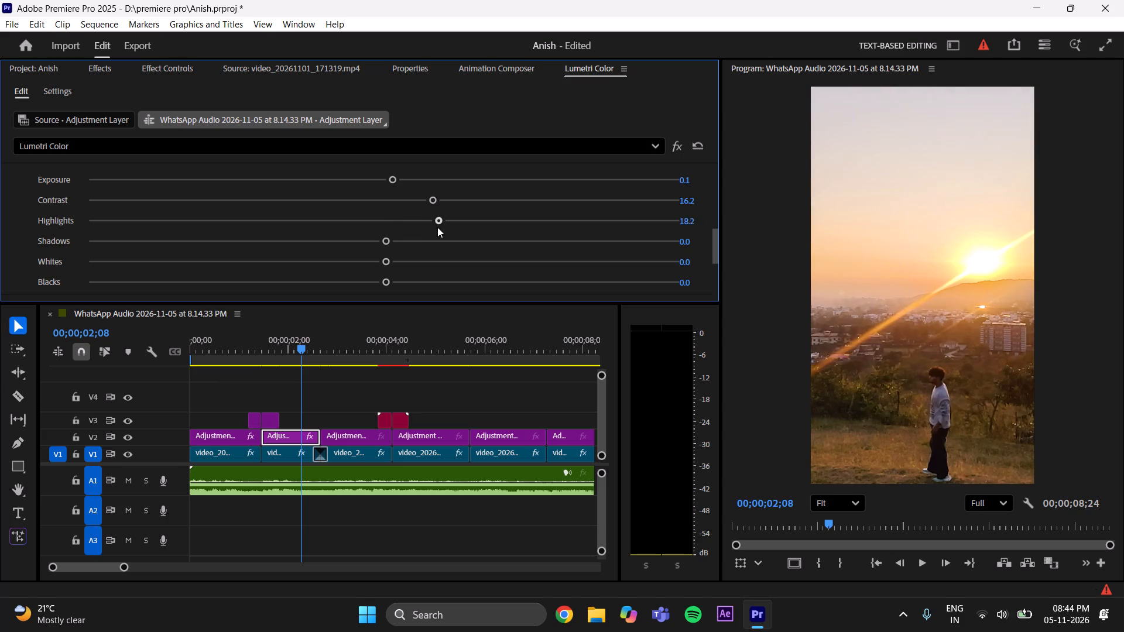
left_click_drag(437, 227, 447, 238)
left_click_drag(447, 238, 399, 238)
left_click_drag(389, 242, 404, 243)
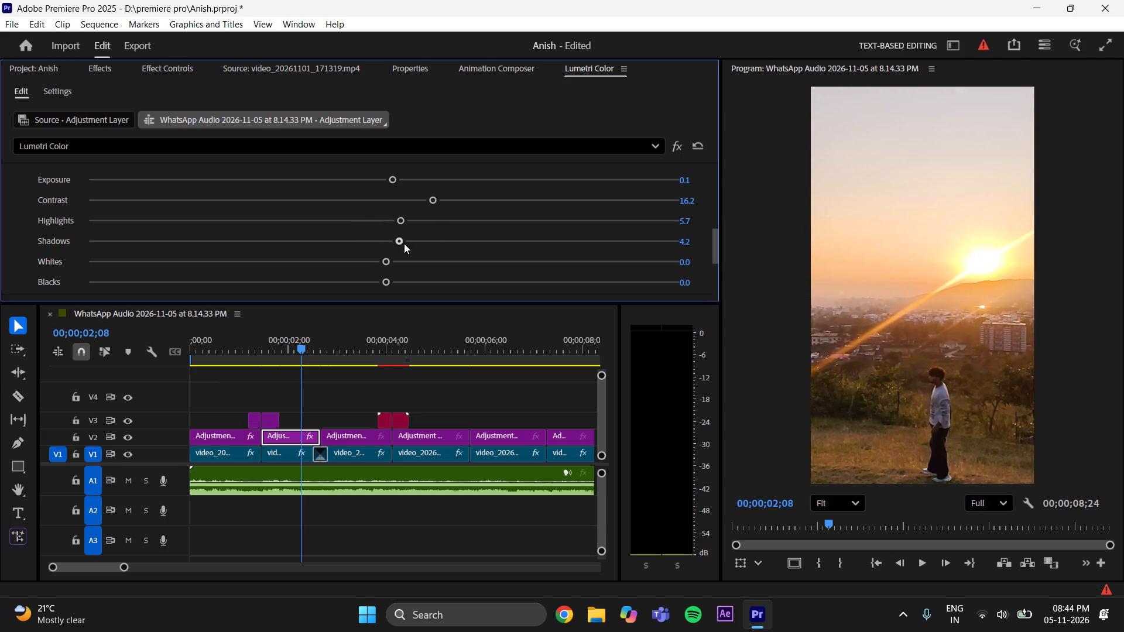
left_click_drag(404, 243, 360, 249)
left_click_drag(385, 259, 420, 281)
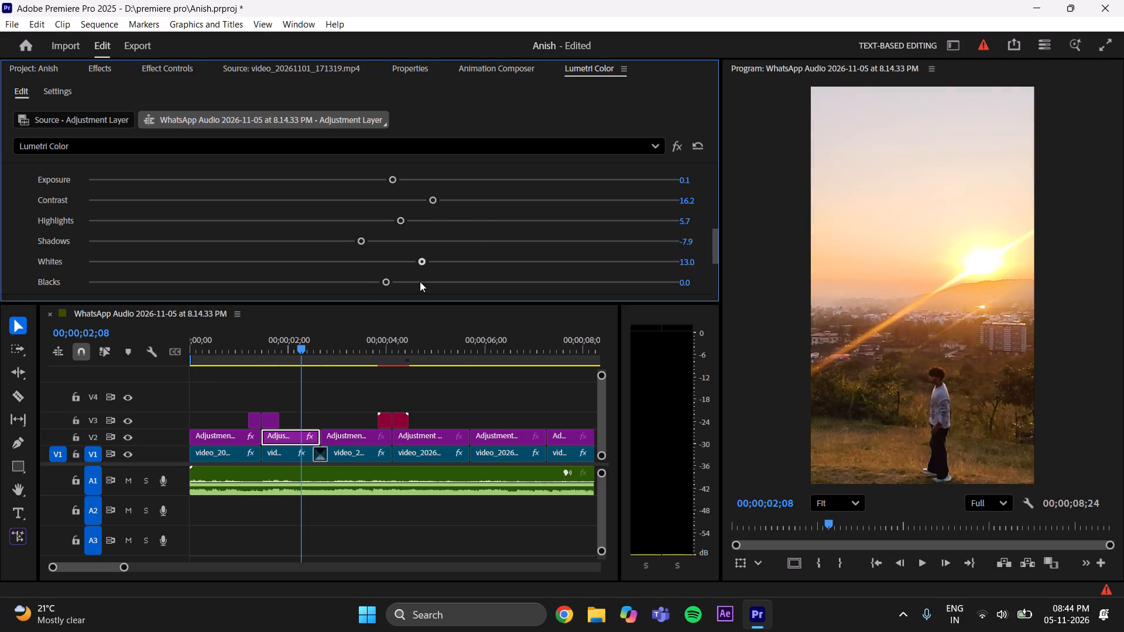
left_click_drag(420, 281, 371, 286)
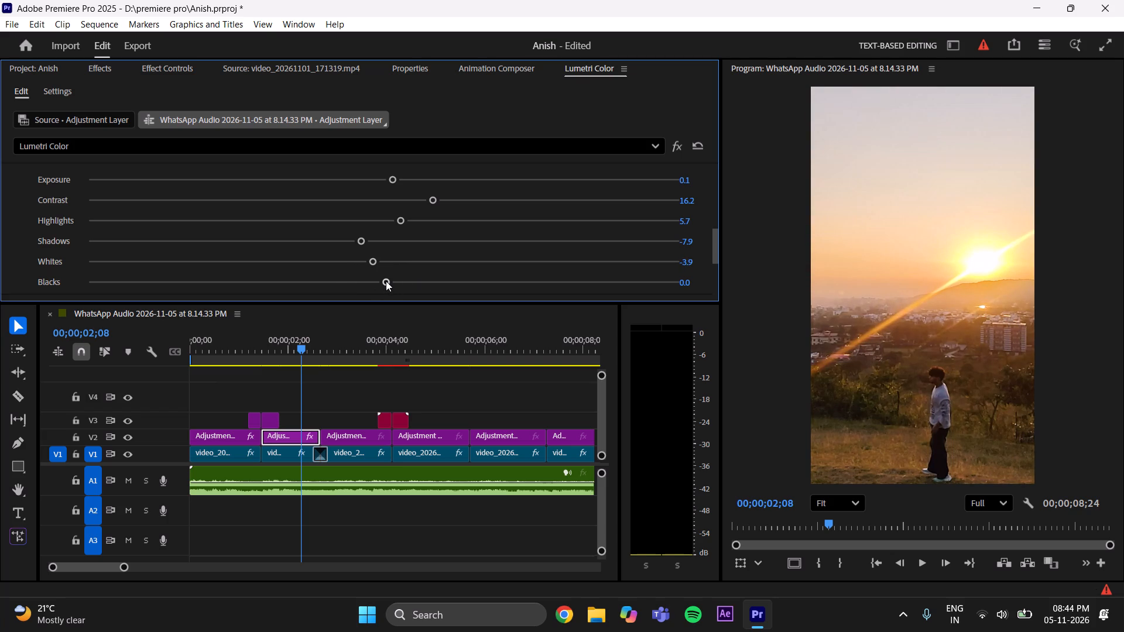
left_click_drag(386, 281, 349, 282)
left_click(675, 146)
left_click(675, 147)
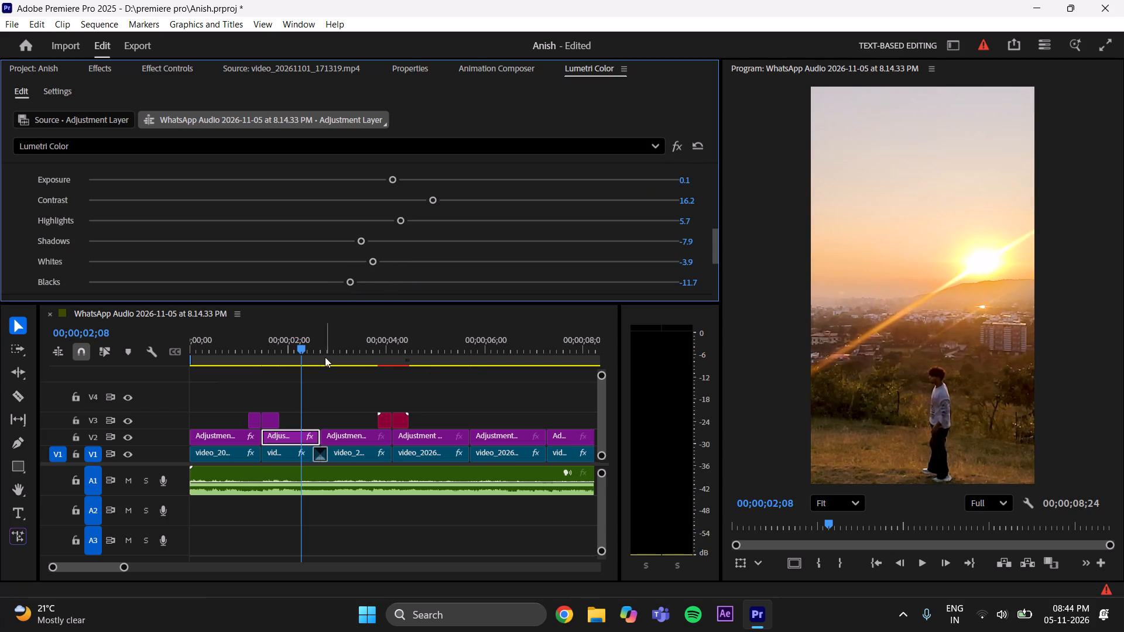
On the third V2 adjustment layer, set Lumetri Saturation to 105.2, Exposure to 0.3 and Contrast to 11.2.
left_click_drag(325, 357, 350, 355)
left_click(361, 435)
scroll(423, 244, "up", 4)
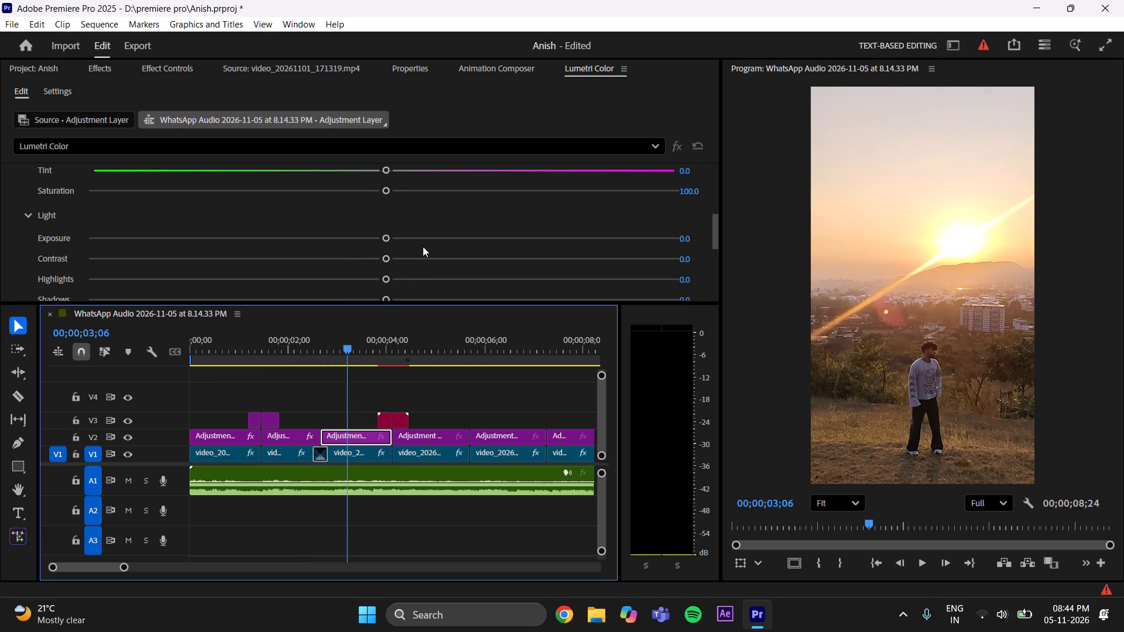
left_click_drag(386, 190, 399, 193)
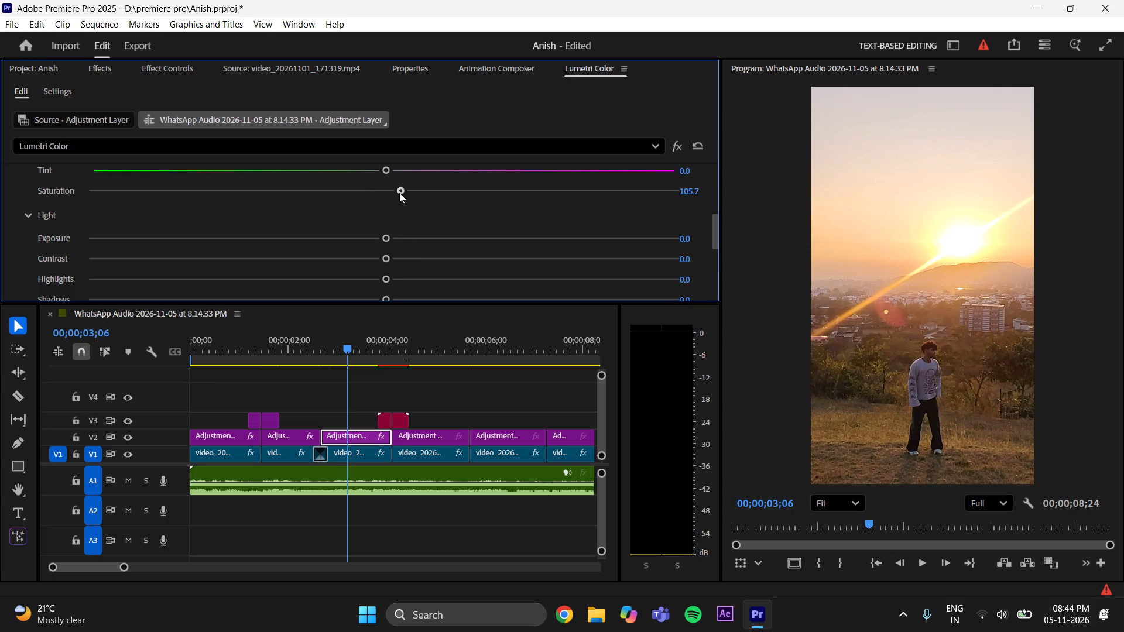
left_click_drag(399, 193, 397, 193)
left_click_drag(386, 238, 399, 238)
left_click_drag(390, 257, 416, 279)
Set the third adjustment layer's Highlights to -5.4, Shadows -4.2, Whites 1.1 and Blacks -4.7, comparing with the effect off.
left_click_drag(390, 279, 366, 284)
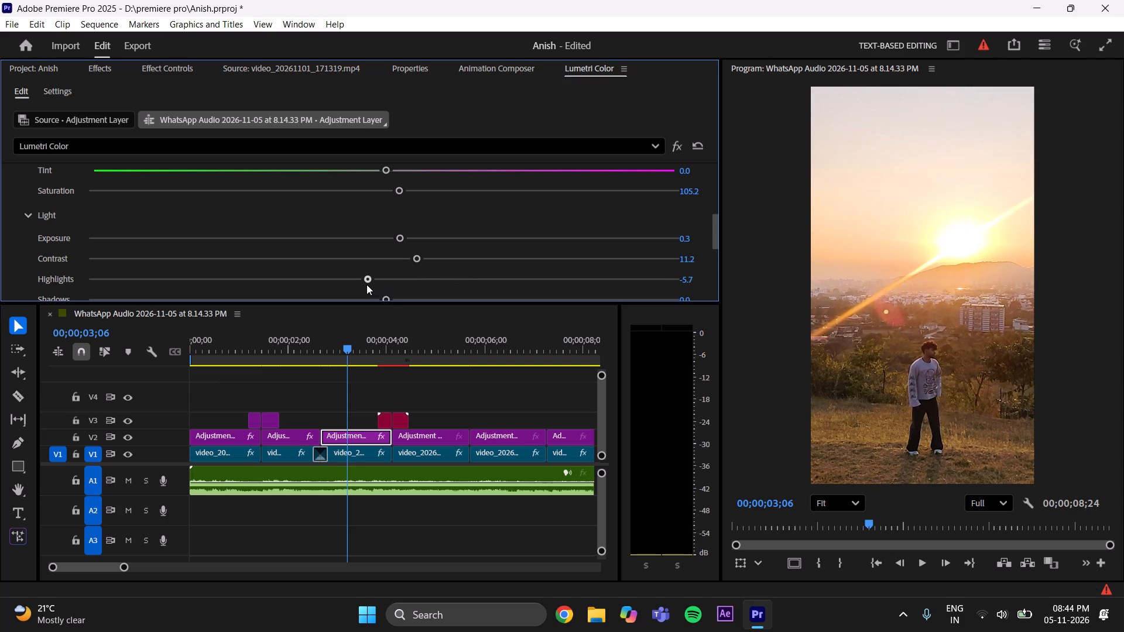
left_click_drag(366, 284, 367, 284)
scroll(449, 255, "down", 4)
left_click_drag(385, 240, 419, 242)
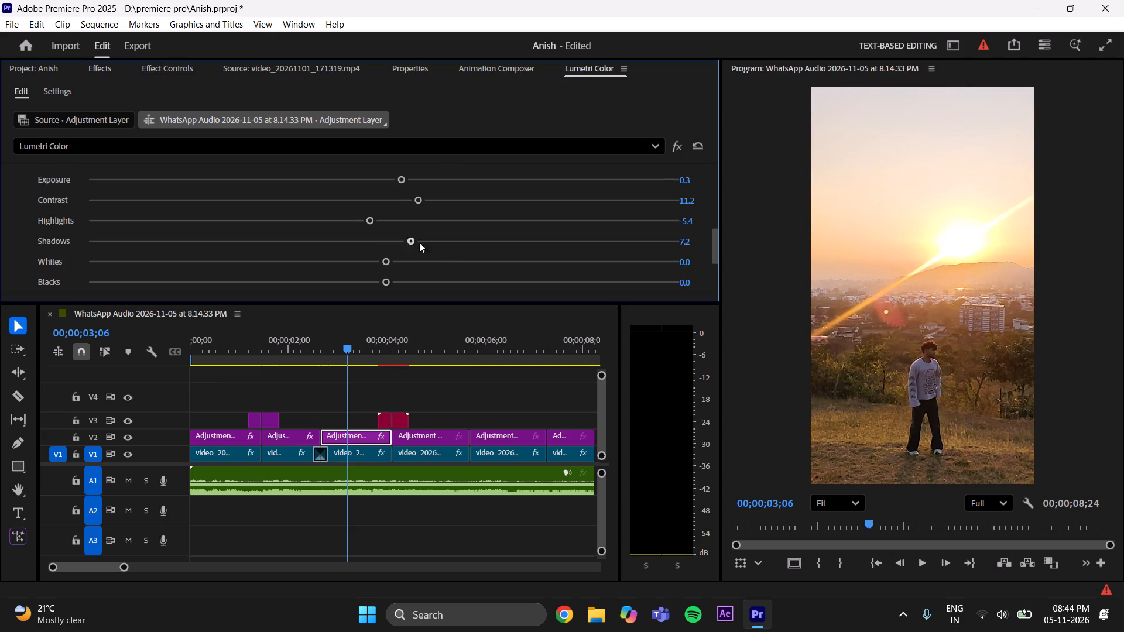
left_click_drag(419, 242, 371, 253)
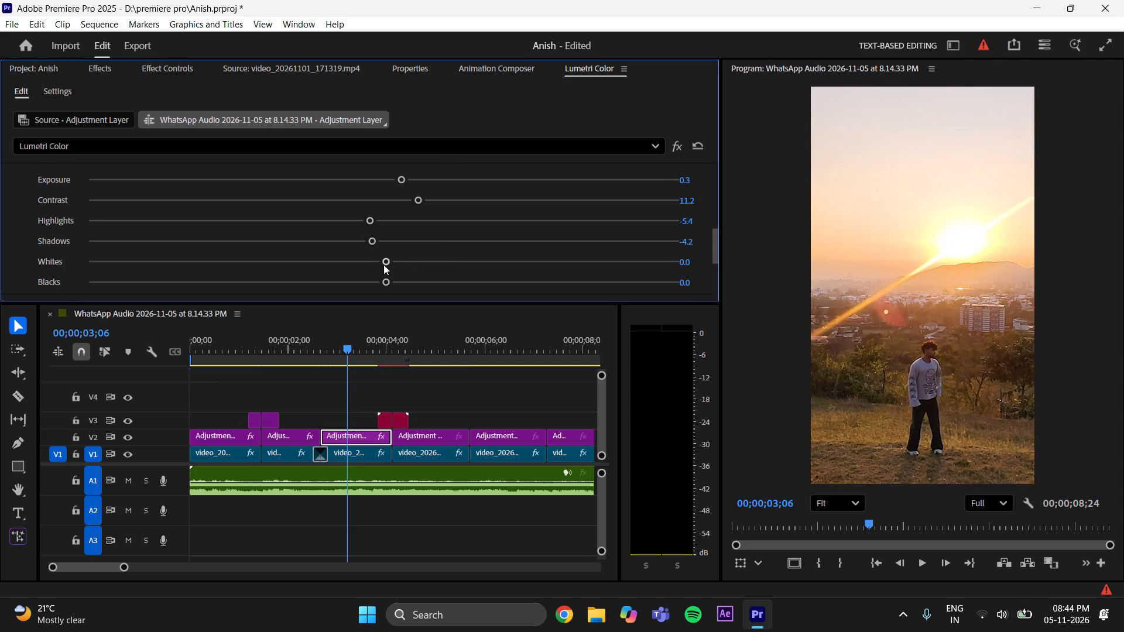
left_click_drag(385, 263, 386, 274)
left_click_drag(385, 281, 369, 283)
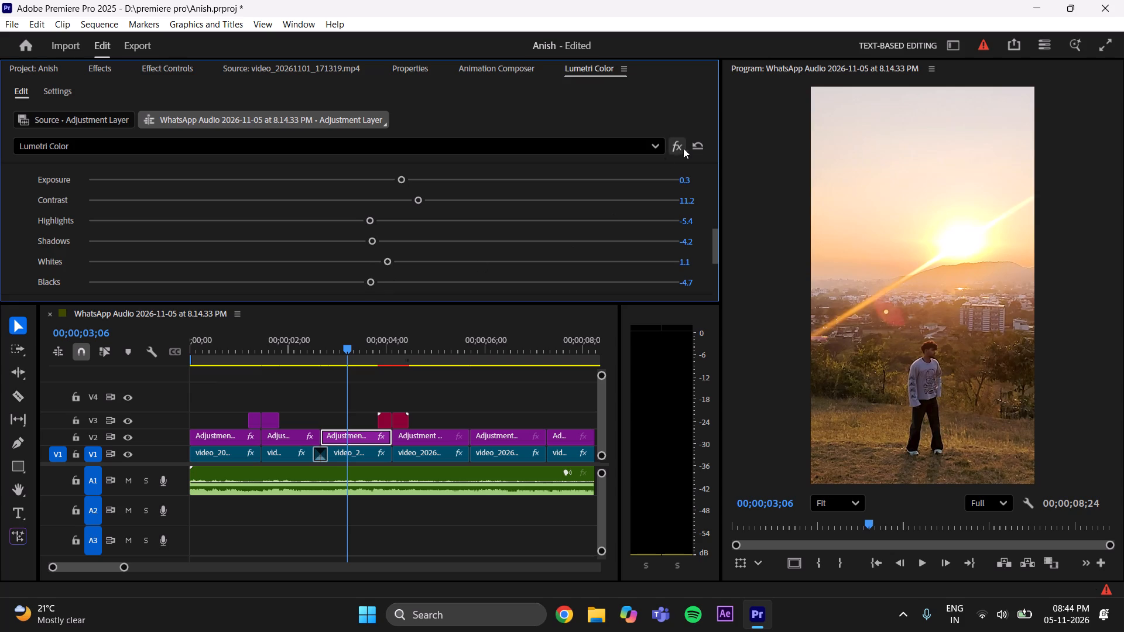
left_click(680, 147)
left_click(680, 147)
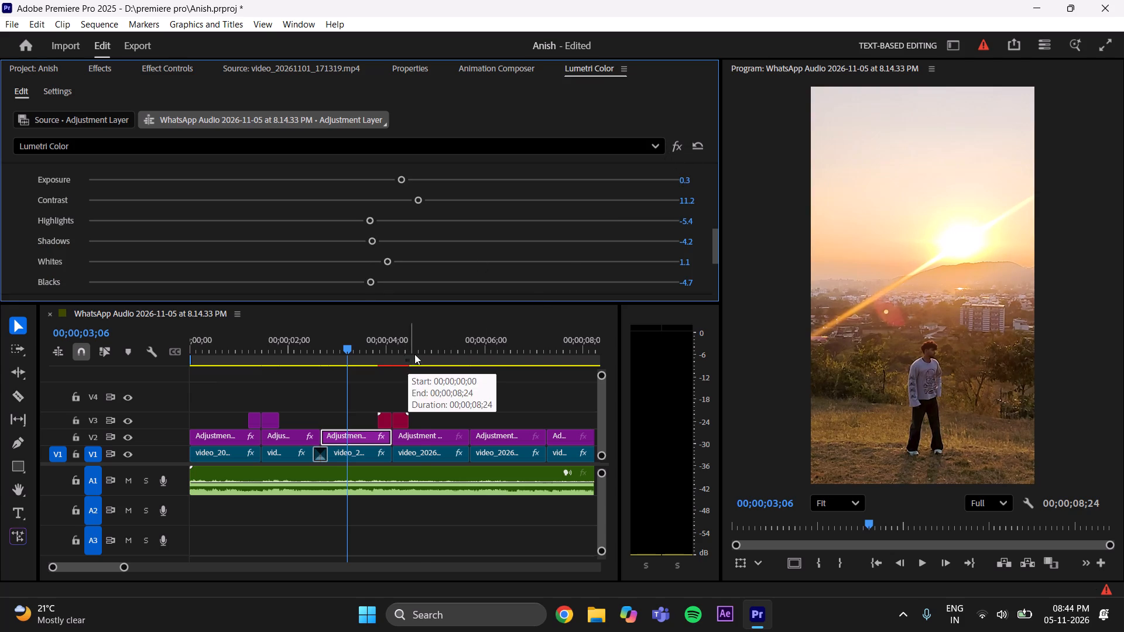
On the fourth V2 adjustment layer, set Lumetri Saturation to 107.2, Exposure to 0.3 and Contrast to 18.5.
left_click(423, 351)
left_click(438, 435)
scroll(427, 248, "up", 6)
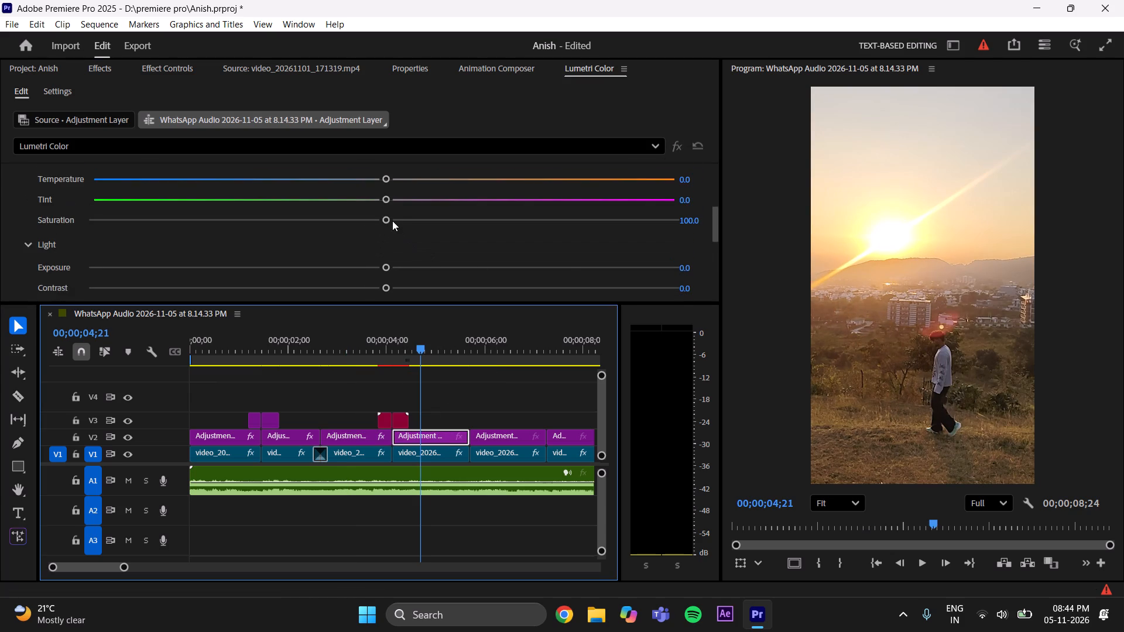
left_click_drag(390, 219, 403, 221)
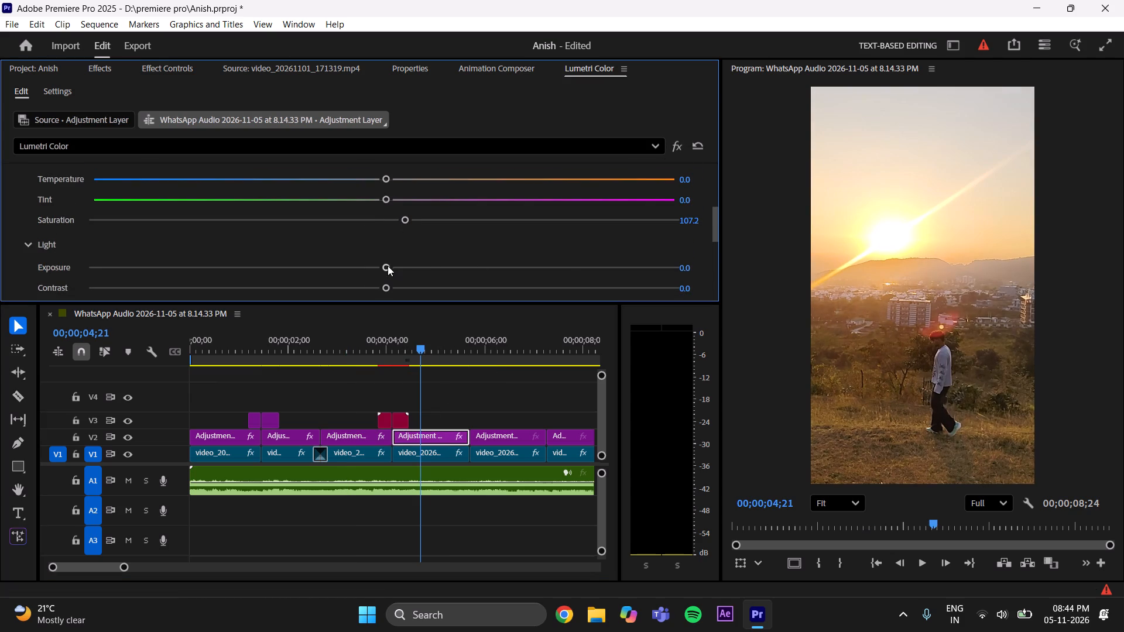
left_click_drag(388, 266, 397, 276)
left_click_drag(386, 287, 437, 291)
Set the fourth adjustment layer's Highlights to -6.9, Shadows -3.6, Whites 4.9 and Blacks -9.4, comparing with the effect off.
scroll(445, 257, "down", 4)
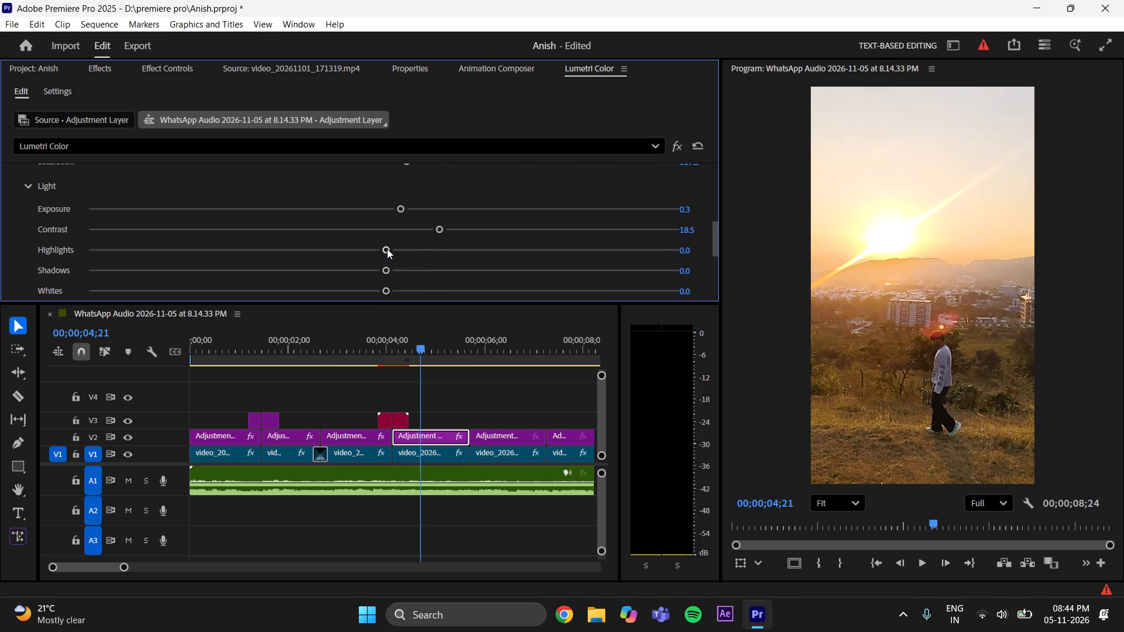
left_click_drag(388, 249, 261, 228)
left_click_drag(317, 246, 474, 274)
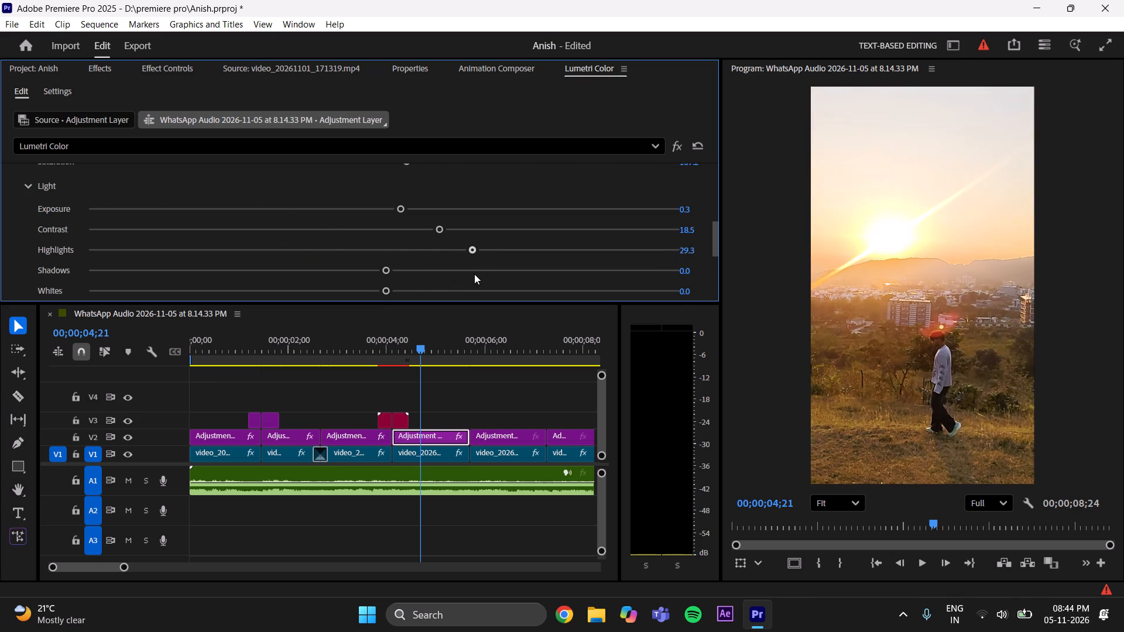
left_click_drag(474, 274, 363, 282)
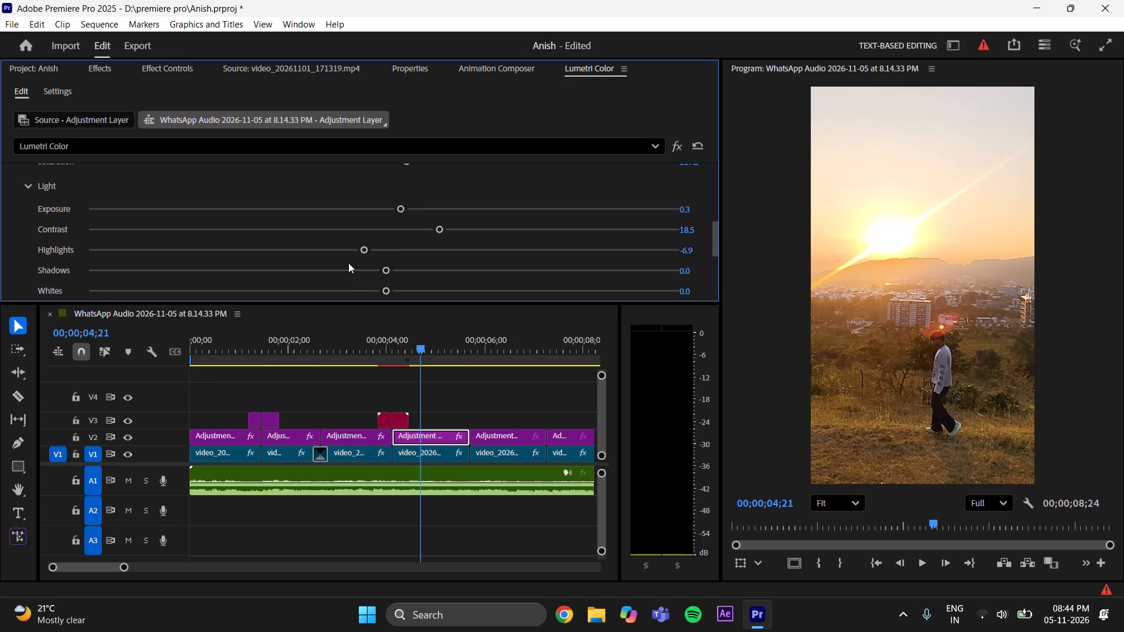
left_click_drag(381, 270, 376, 287)
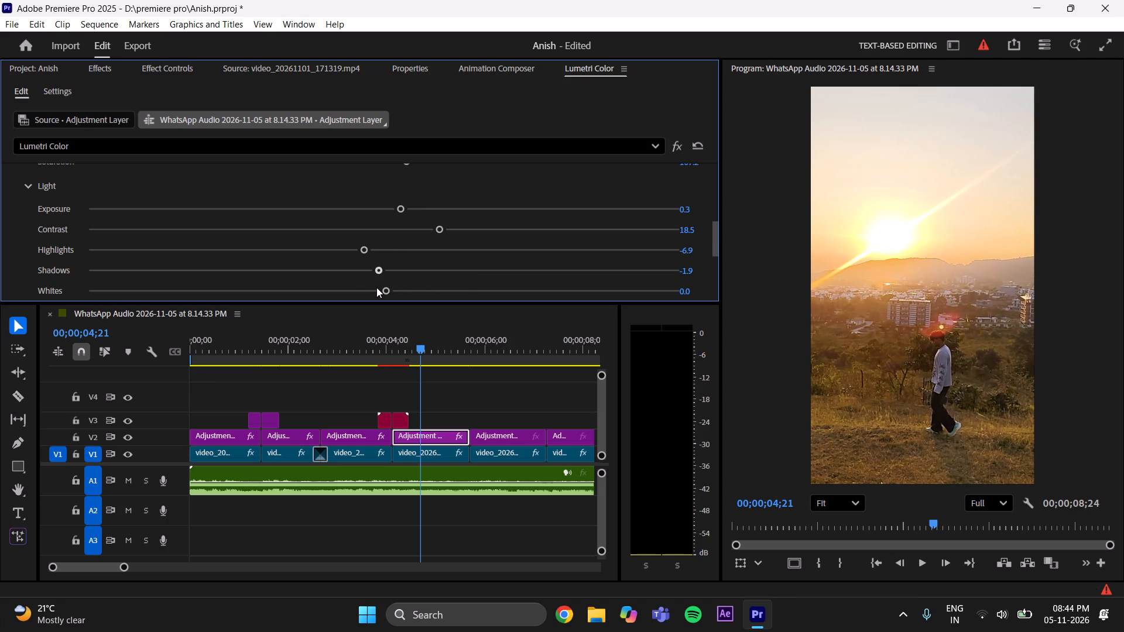
left_click_drag(376, 287, 372, 287)
scroll(443, 249, "down", 4)
left_click_drag(389, 233, 446, 241)
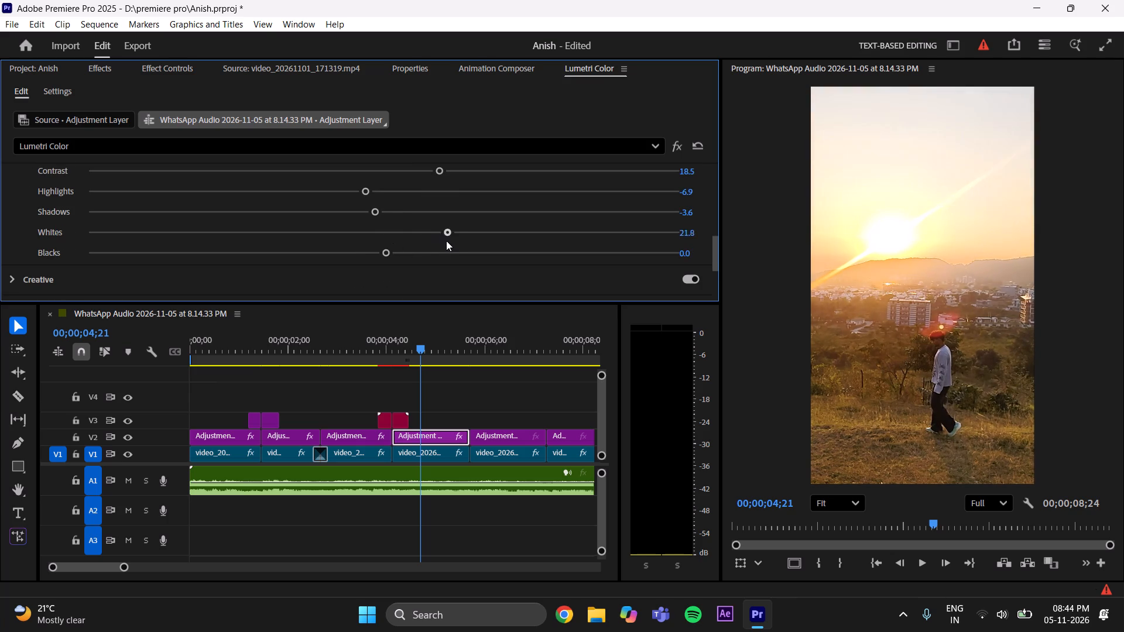
left_click_drag(446, 241, 397, 246)
left_click_drag(385, 256, 375, 256)
left_click_drag(375, 256, 355, 259)
left_click(681, 145)
left_click(681, 145)
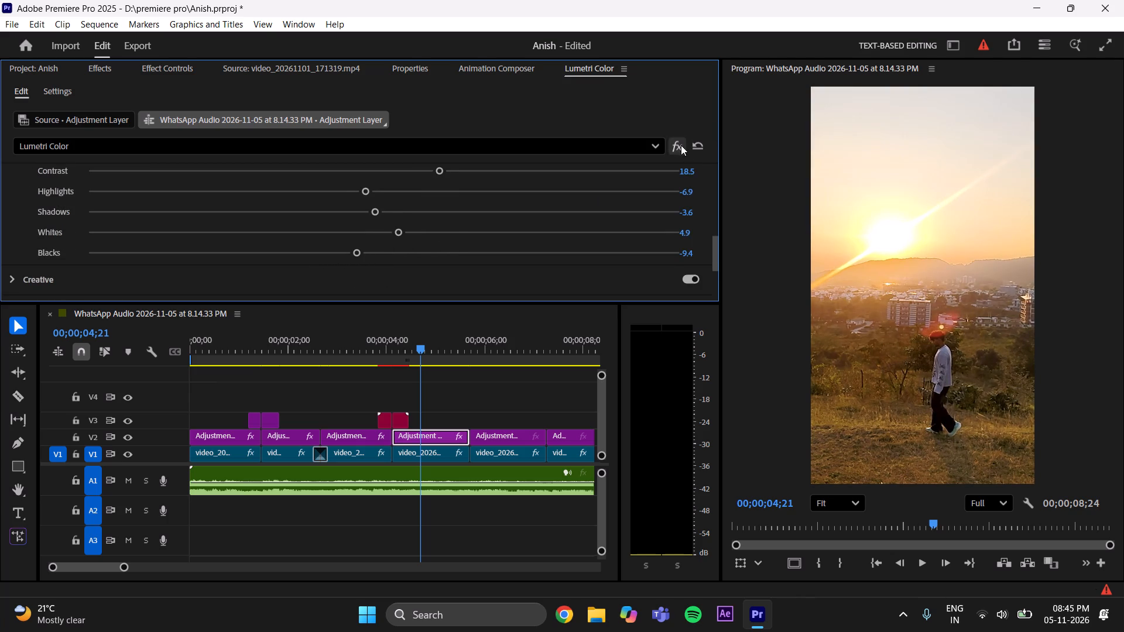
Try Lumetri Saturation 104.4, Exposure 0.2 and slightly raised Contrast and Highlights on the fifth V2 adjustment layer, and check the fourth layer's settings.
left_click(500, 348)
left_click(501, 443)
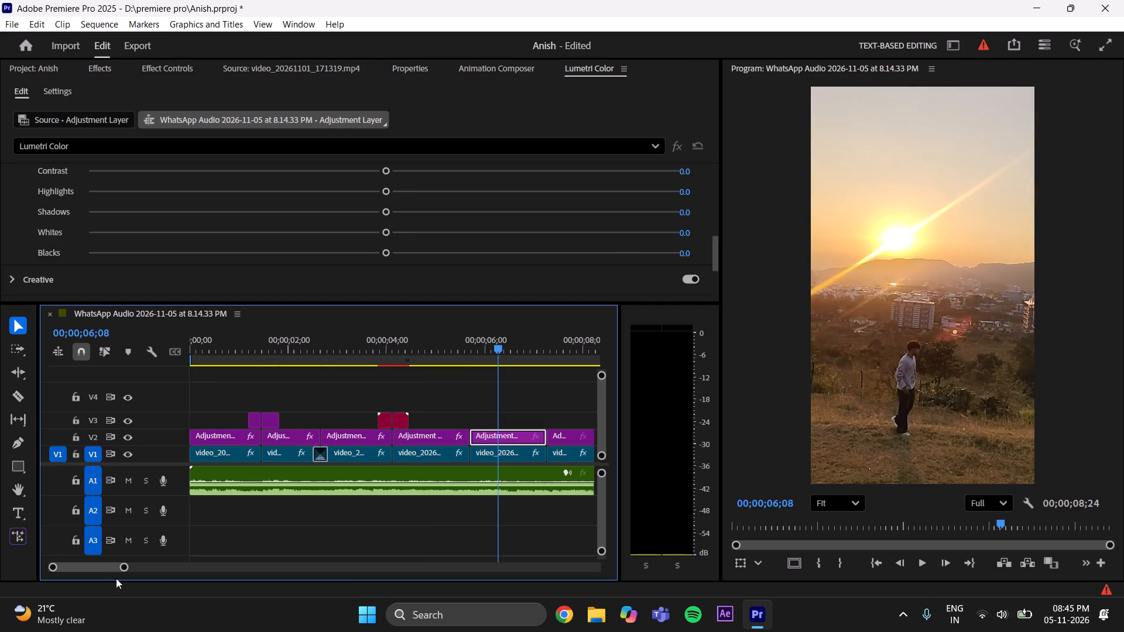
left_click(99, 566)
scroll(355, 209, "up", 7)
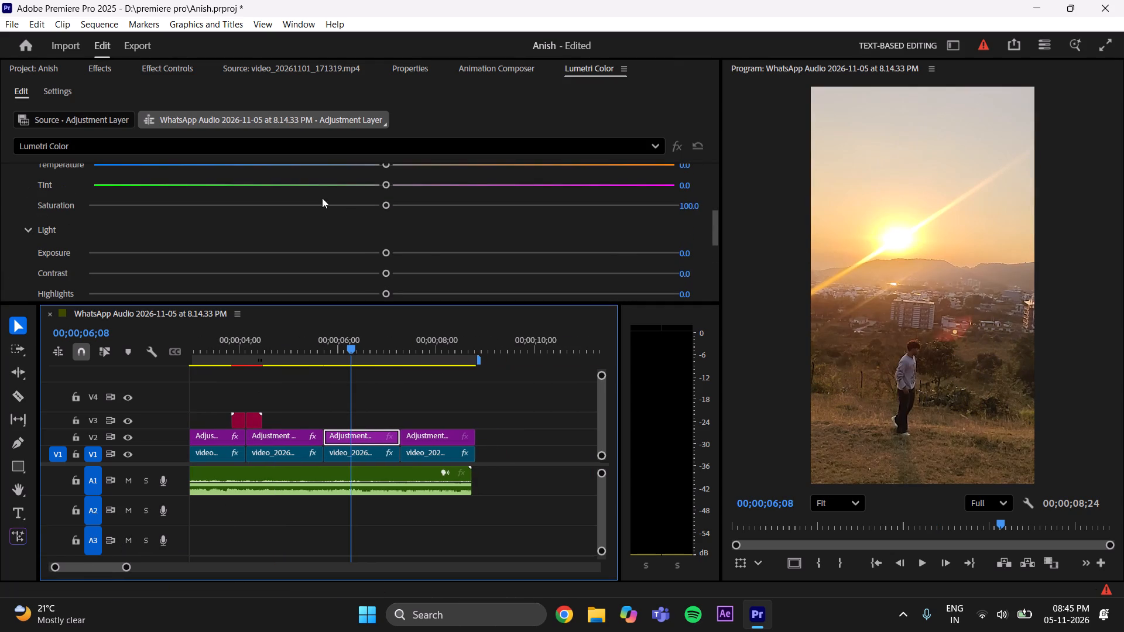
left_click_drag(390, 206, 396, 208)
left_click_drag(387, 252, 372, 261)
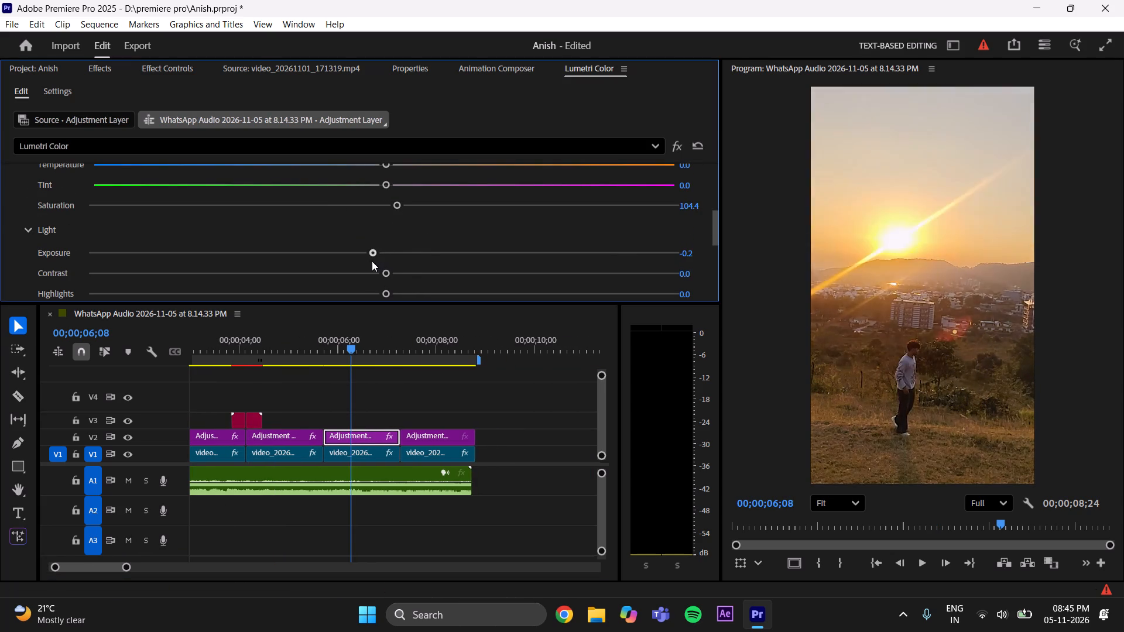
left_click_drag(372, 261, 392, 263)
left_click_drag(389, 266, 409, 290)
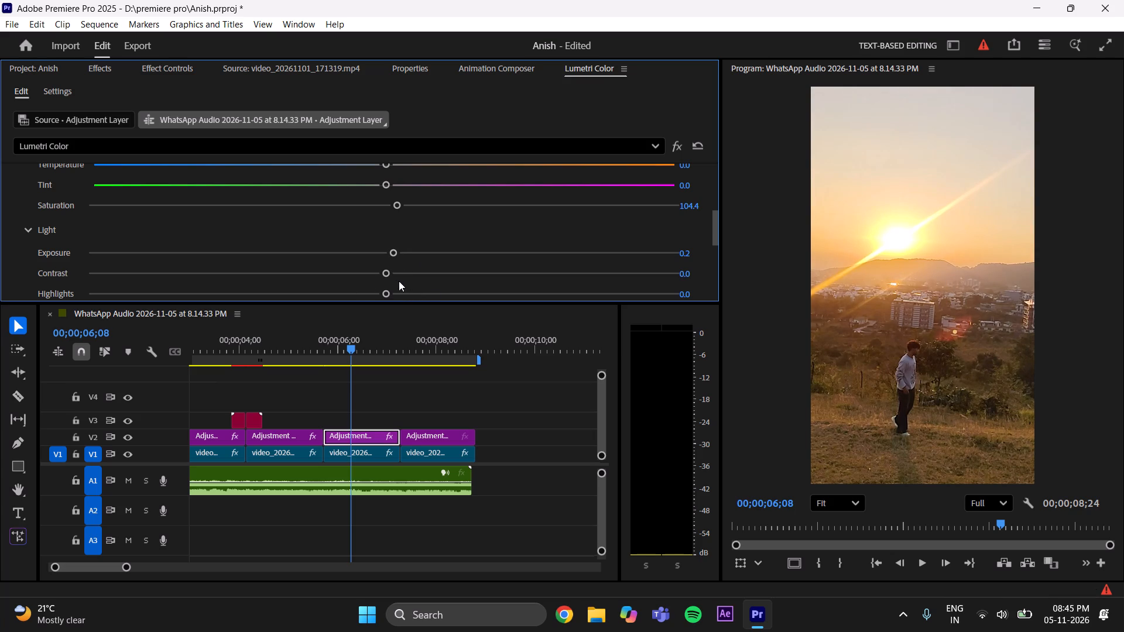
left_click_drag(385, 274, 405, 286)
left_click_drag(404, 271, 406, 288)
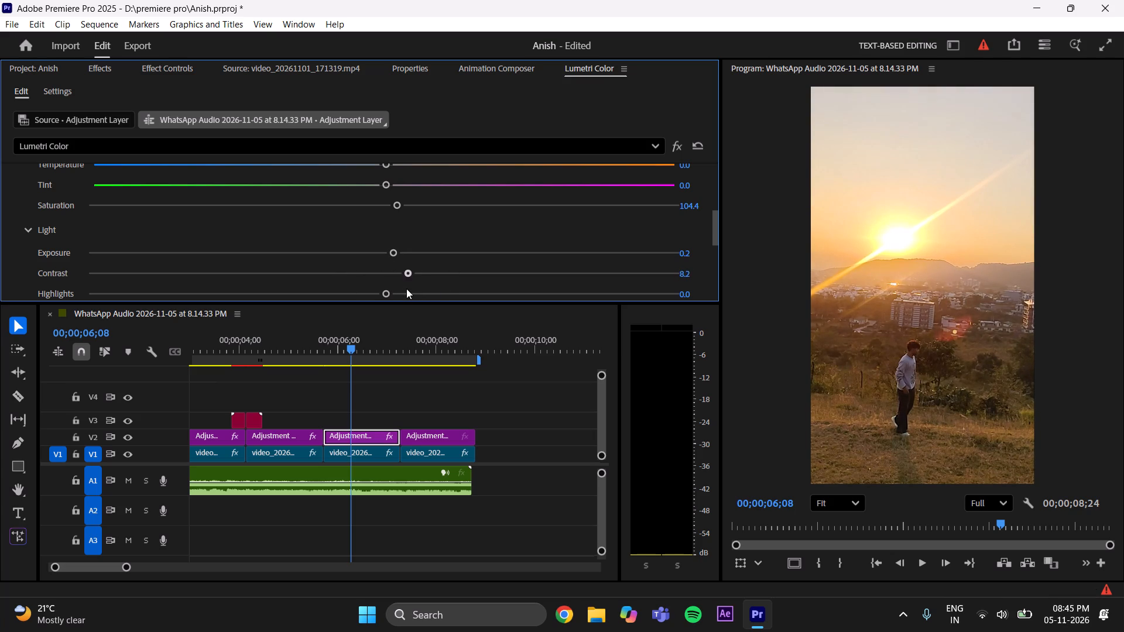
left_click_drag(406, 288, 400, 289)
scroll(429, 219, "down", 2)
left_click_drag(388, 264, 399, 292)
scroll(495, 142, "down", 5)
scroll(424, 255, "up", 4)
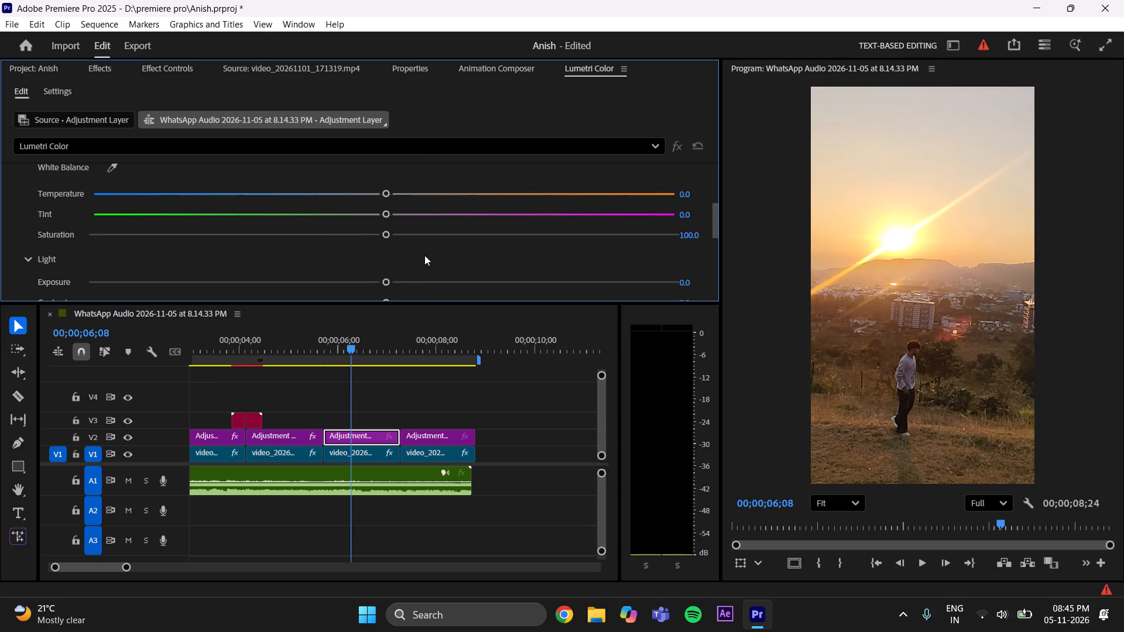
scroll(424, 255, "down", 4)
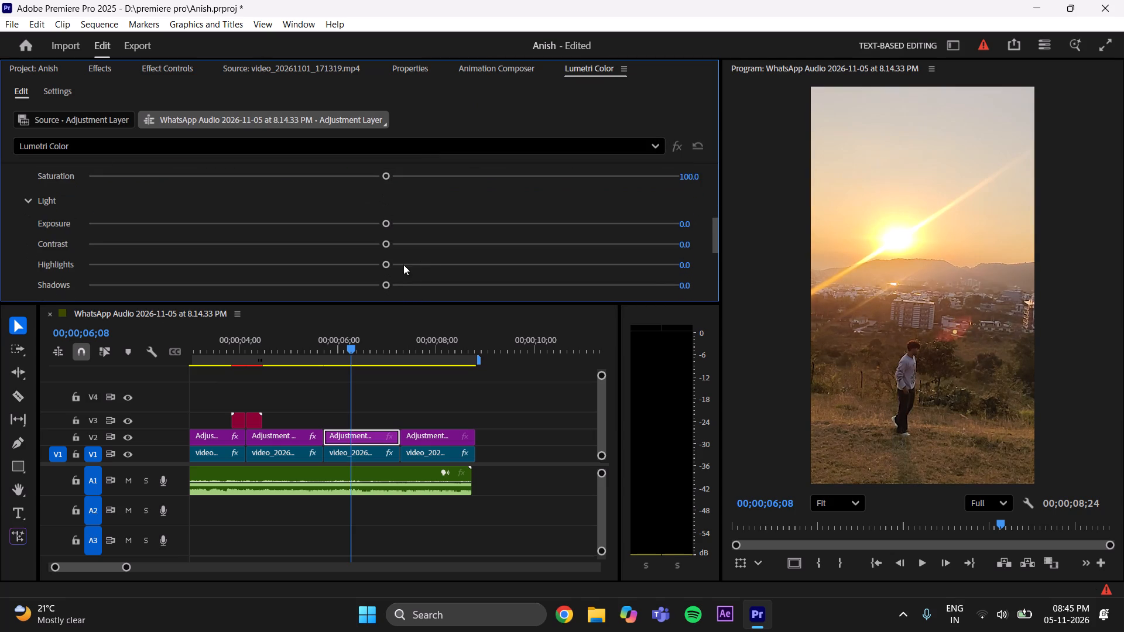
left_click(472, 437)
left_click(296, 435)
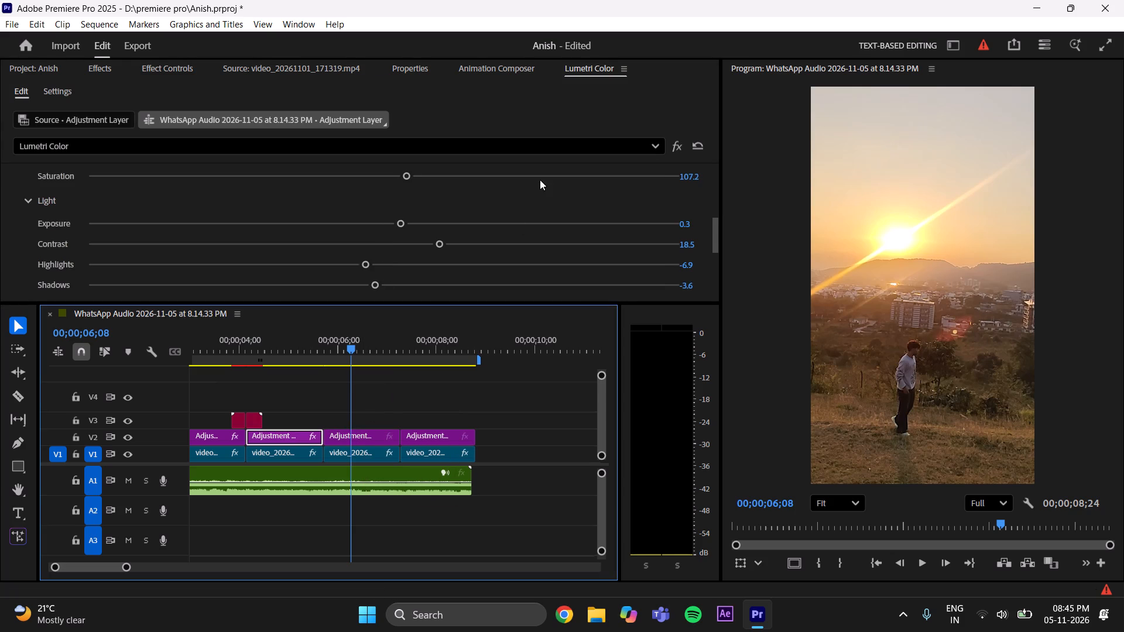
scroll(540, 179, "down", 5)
On the fifth V2 adjustment layer, set Lumetri Saturation to 105.4, Exposure to 0.2 and Contrast to 14.5.
left_click(370, 442)
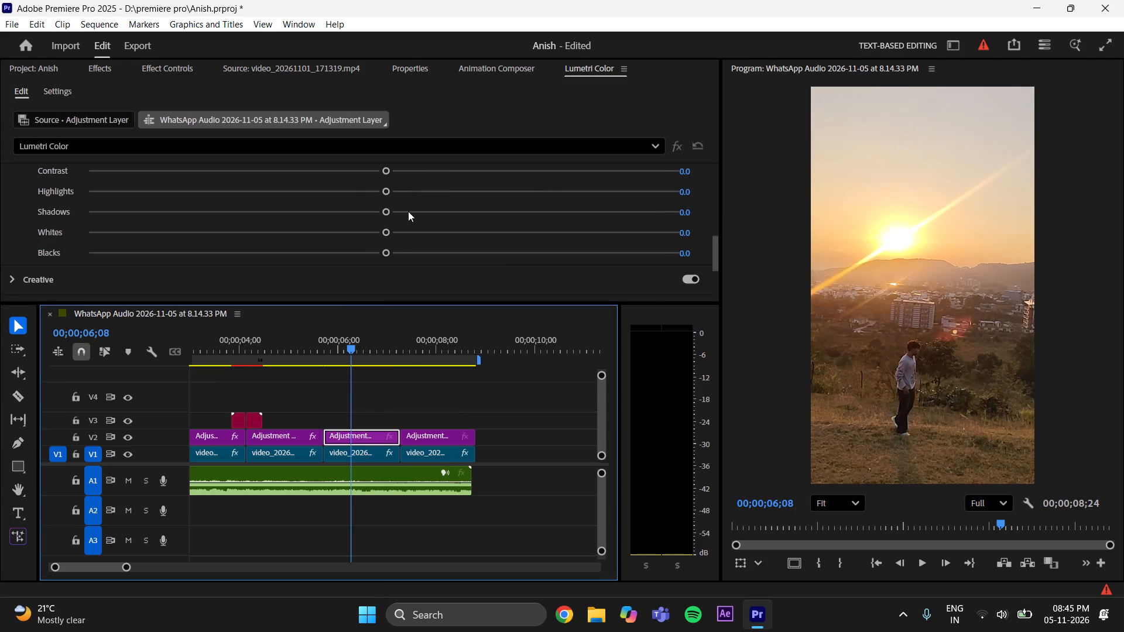
scroll(407, 212, "up", 6)
left_click_drag(386, 188, 399, 190)
left_click_drag(387, 235, 395, 246)
left_click_drag(386, 257, 425, 263)
Set the fifth V2 adjustment layer's Lumetri Highlights to 10.4, Shadows to -4.2, Whites to 8.4 and Blacks to -5.2.
left_click_drag(385, 279, 386, 279)
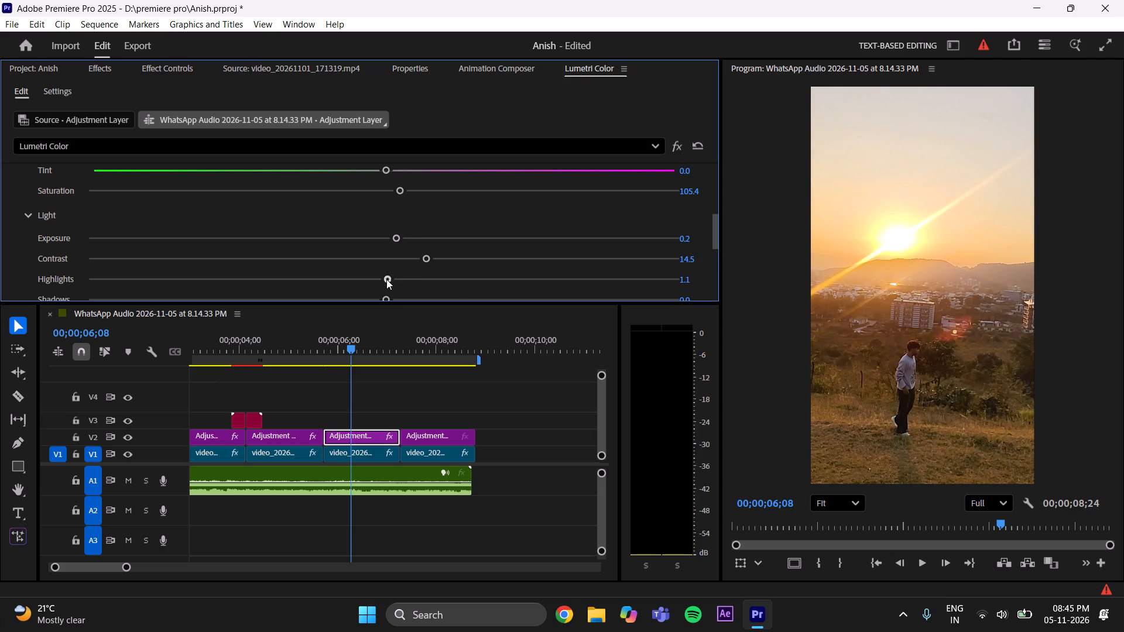
left_click_drag(386, 279, 413, 282)
scroll(421, 257, "down", 5)
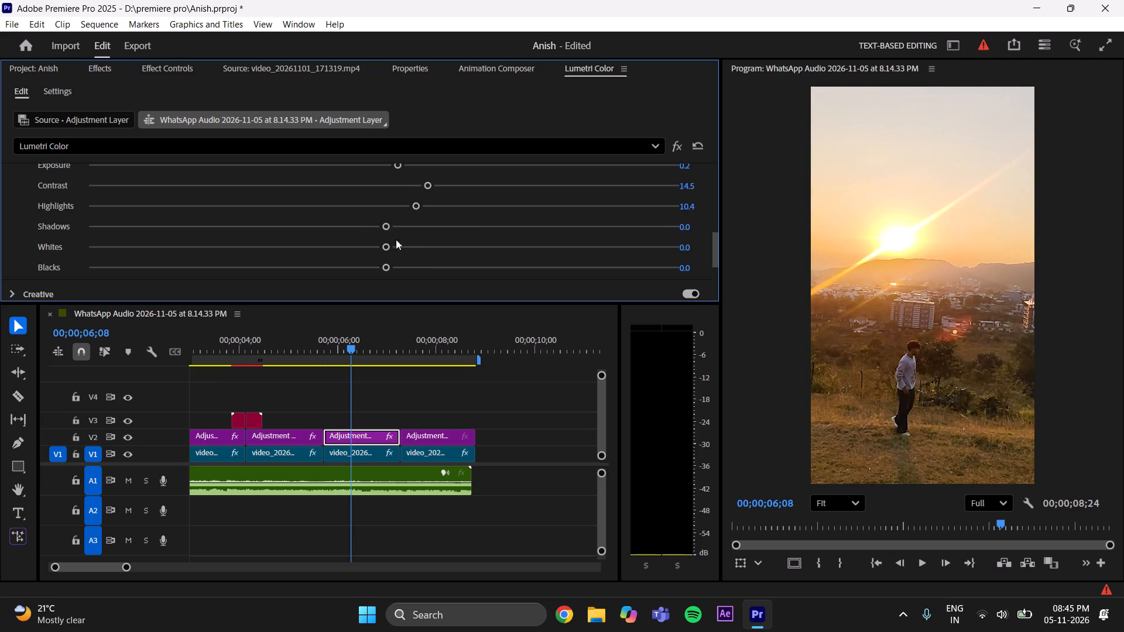
left_click_drag(385, 225, 371, 236)
left_click_drag(389, 246, 407, 252)
left_click_drag(387, 266, 384, 269)
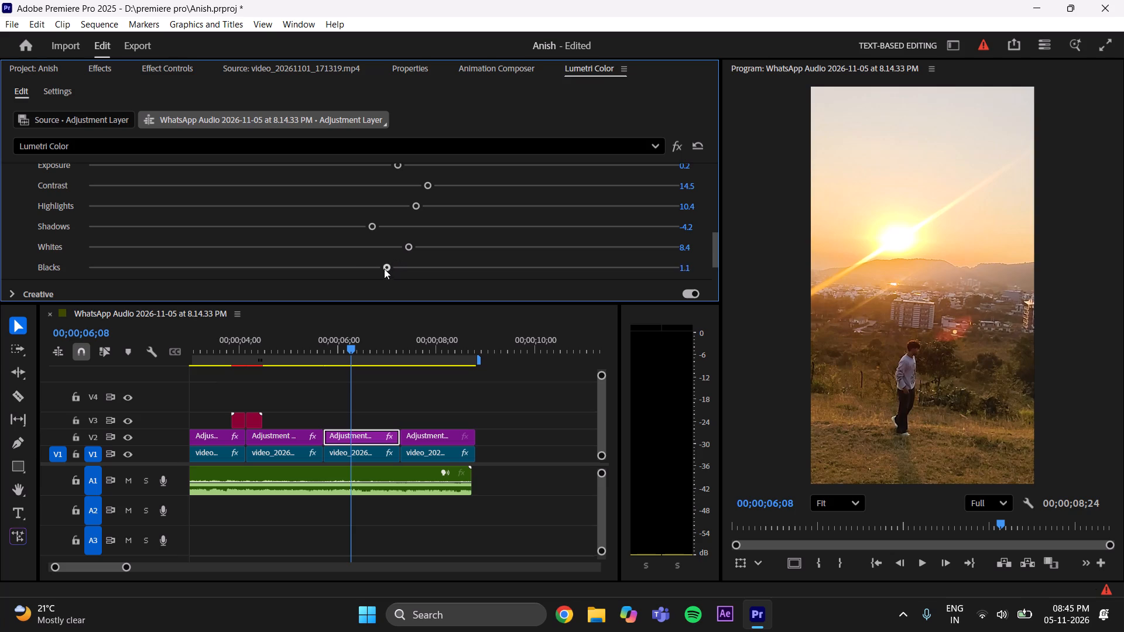
left_click_drag(384, 269, 368, 274)
On the last V2 adjustment layer, raise Lumetri Saturation slightly and set Exposure to 0.2 and Contrast to about 13.2.
left_click(431, 341)
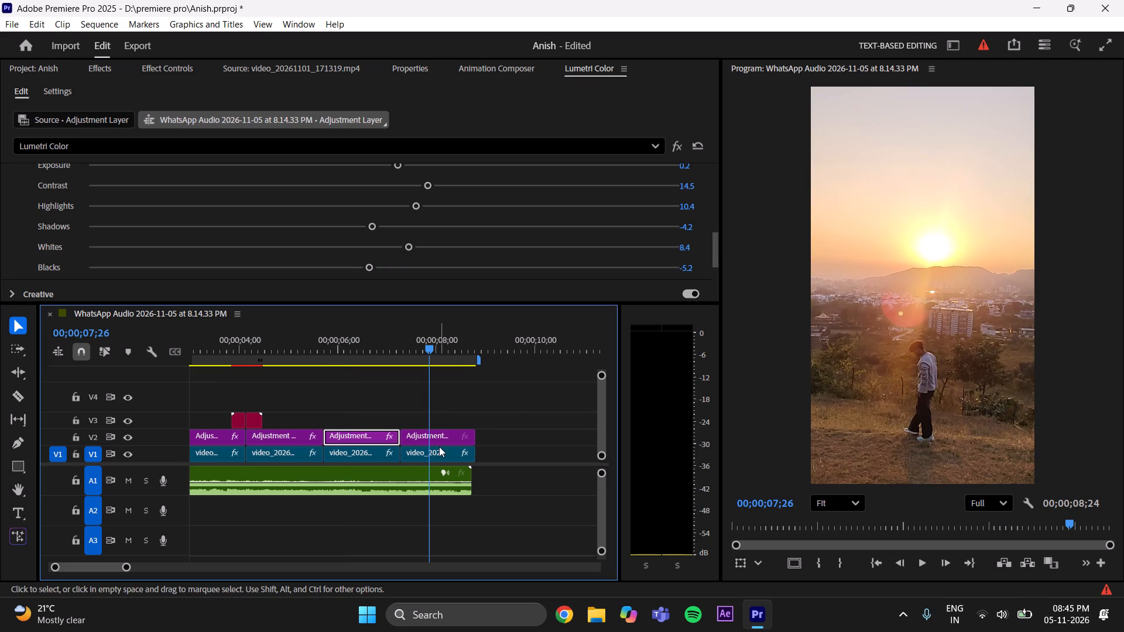
left_click(439, 441)
scroll(431, 260, "up", 7)
left_click_drag(386, 215, 387, 217)
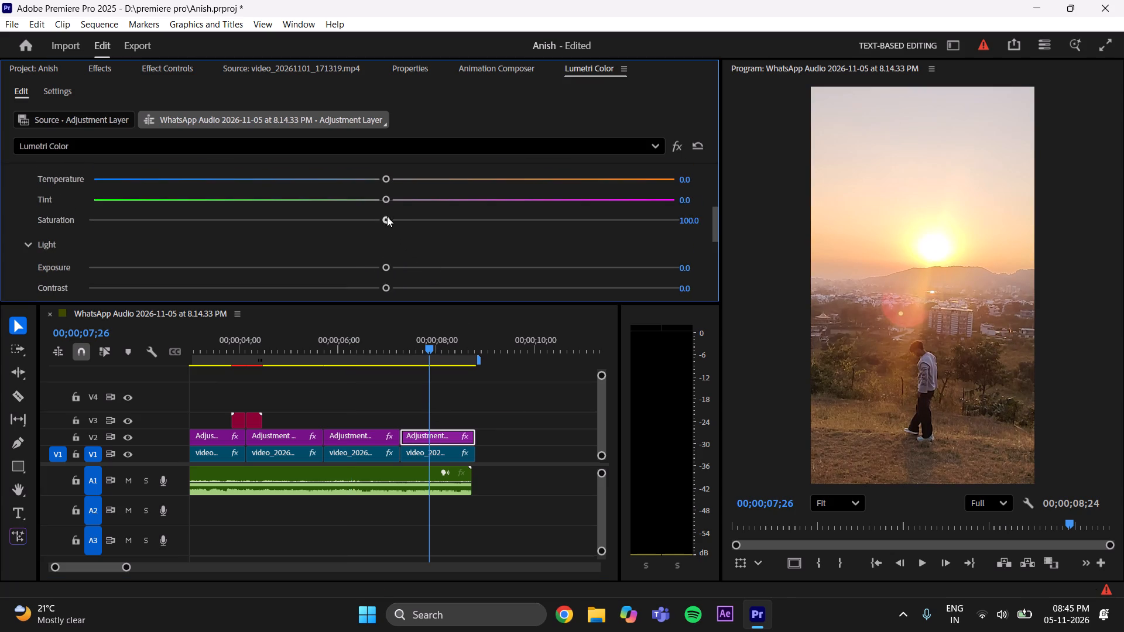
left_click_drag(387, 217, 397, 221)
scroll(397, 221, "down", 5)
left_click(387, 190)
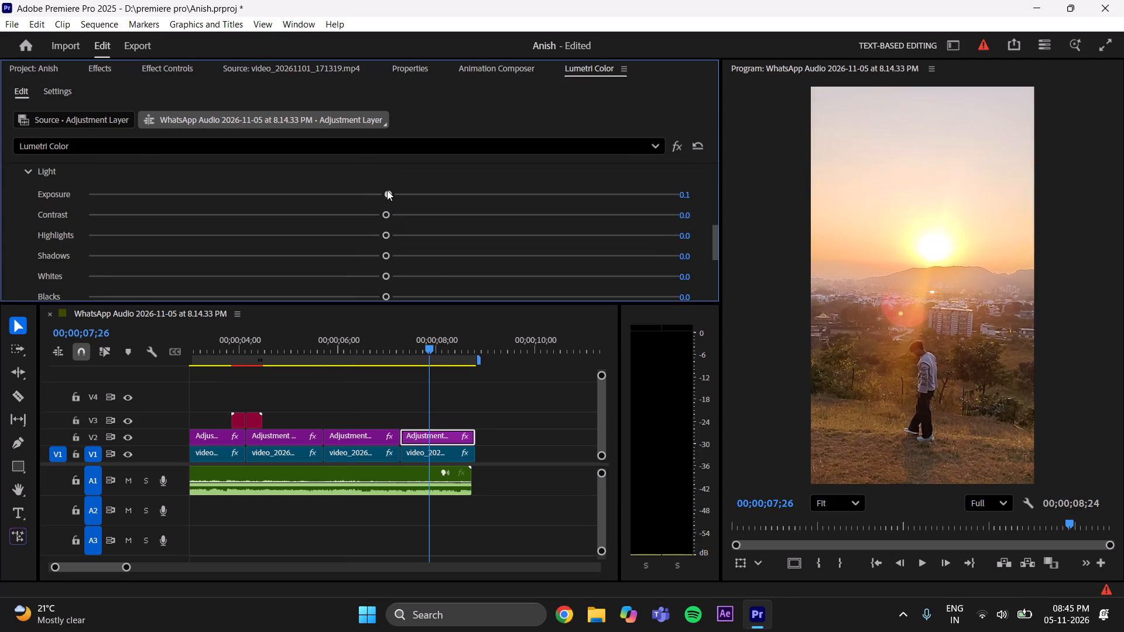
left_click_drag(389, 215, 421, 224)
left_click_drag(421, 224, 421, 224)
Raise the last adjustment layer's Highlights slightly, and set Shadows to -7.7, Whites to 3.9 and Blacks to -4.7.
left_click_drag(389, 237, 393, 251)
left_click_drag(388, 253, 361, 266)
scroll(382, 267, "down", 5)
left_click(389, 202)
left_click_drag(385, 224, 379, 228)
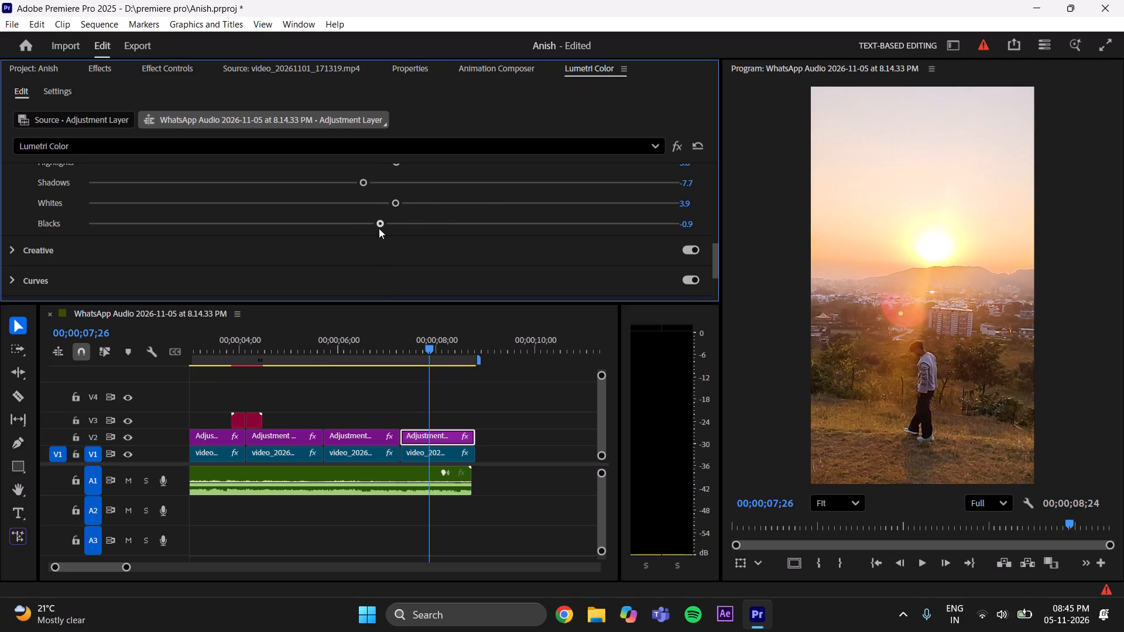
left_click_drag(379, 228, 369, 236)
Deselect the adjustment layer and save the Anish project.
left_click(473, 421)
double_click(474, 417, "ctrl")
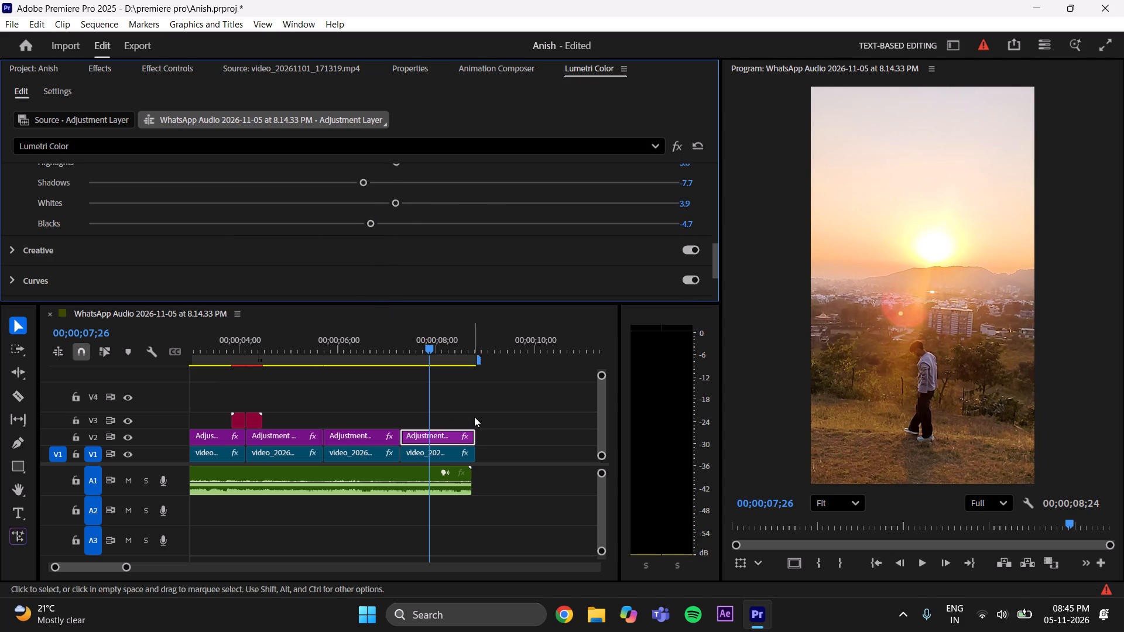
key("ctrl+s")
key("ctrl+s")
key("ctrl+s")
key("ctrl+s")
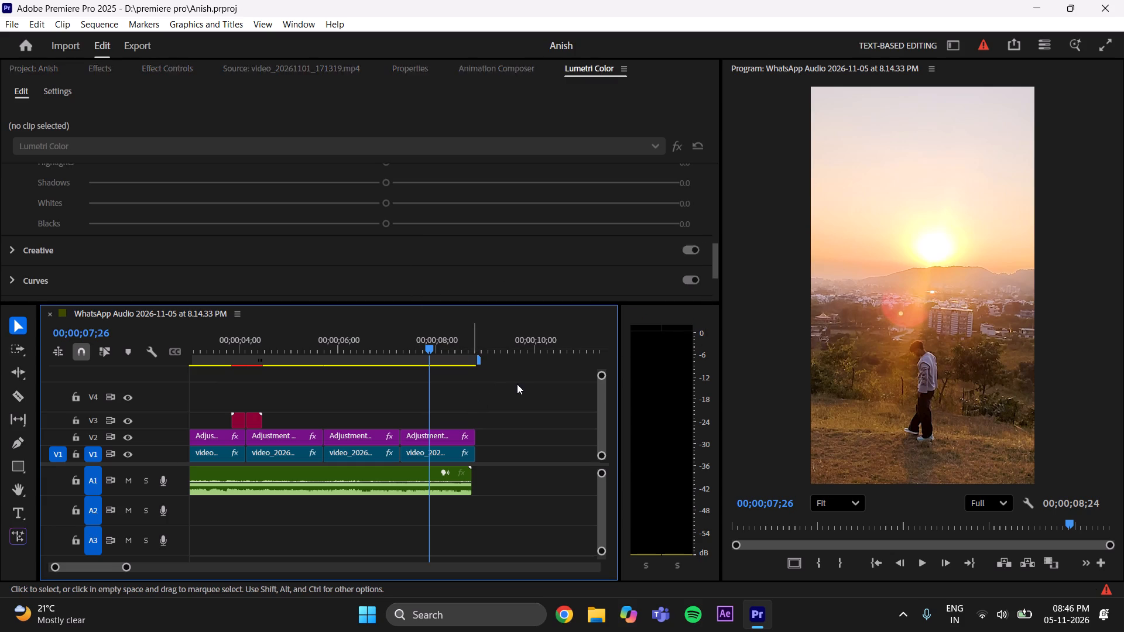
key("ctrl+s")
key("ctrl+s")
Create a new black (000000) colour matte in the project, keeping the suggested name.
left_click_drag(424, 344, 4, 427)
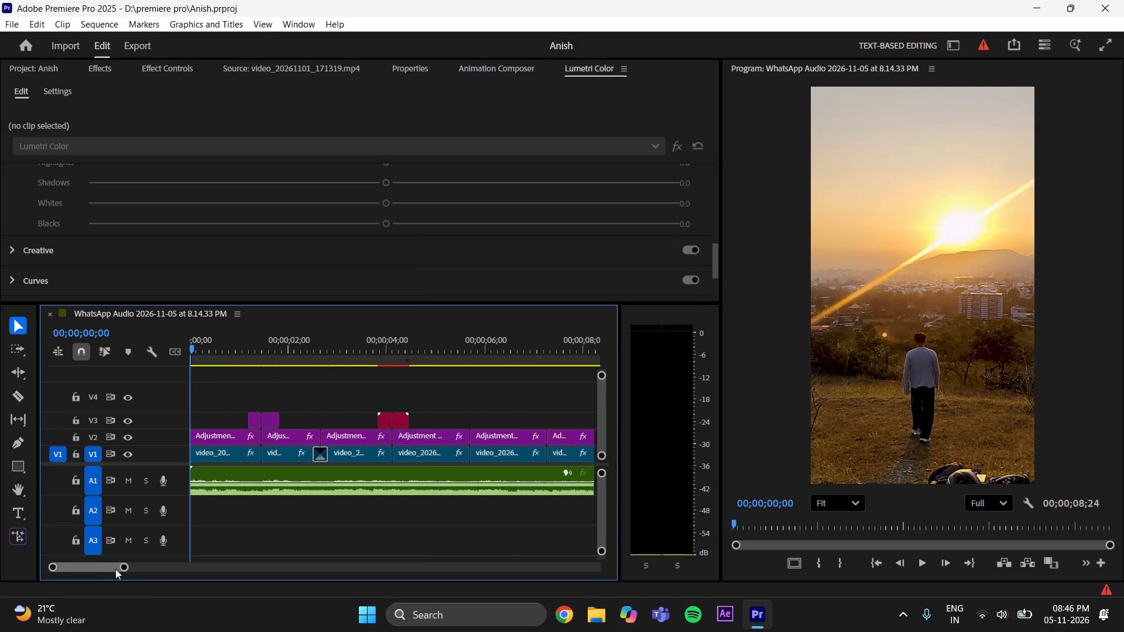
left_click_drag(126, 569, 153, 573)
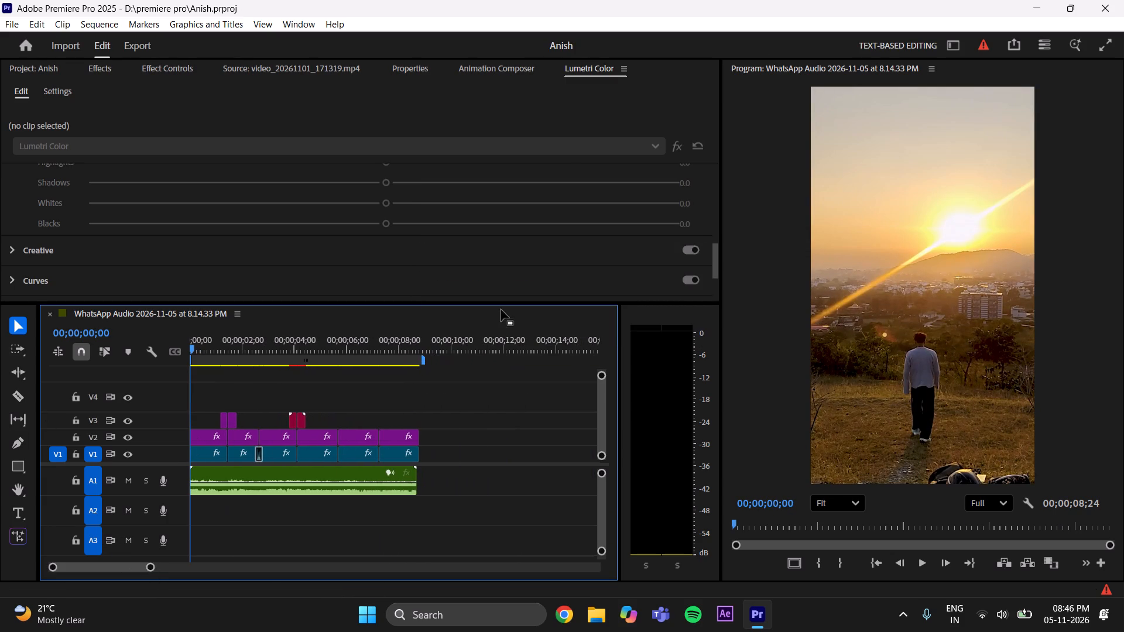
left_click(496, 68)
left_click(49, 68)
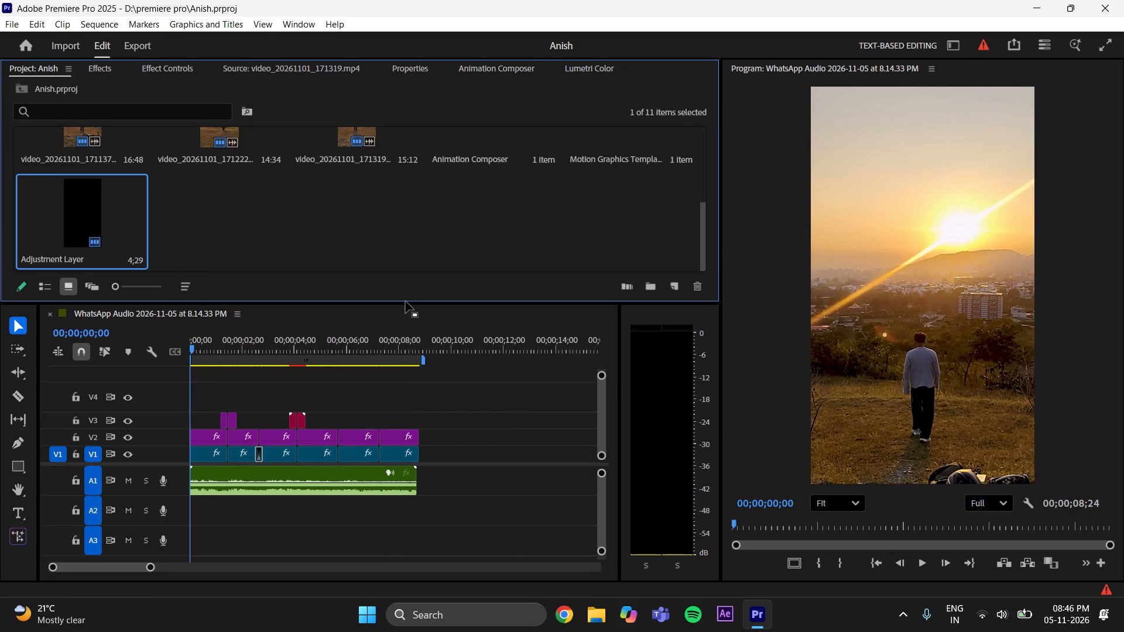
right_click(256, 219)
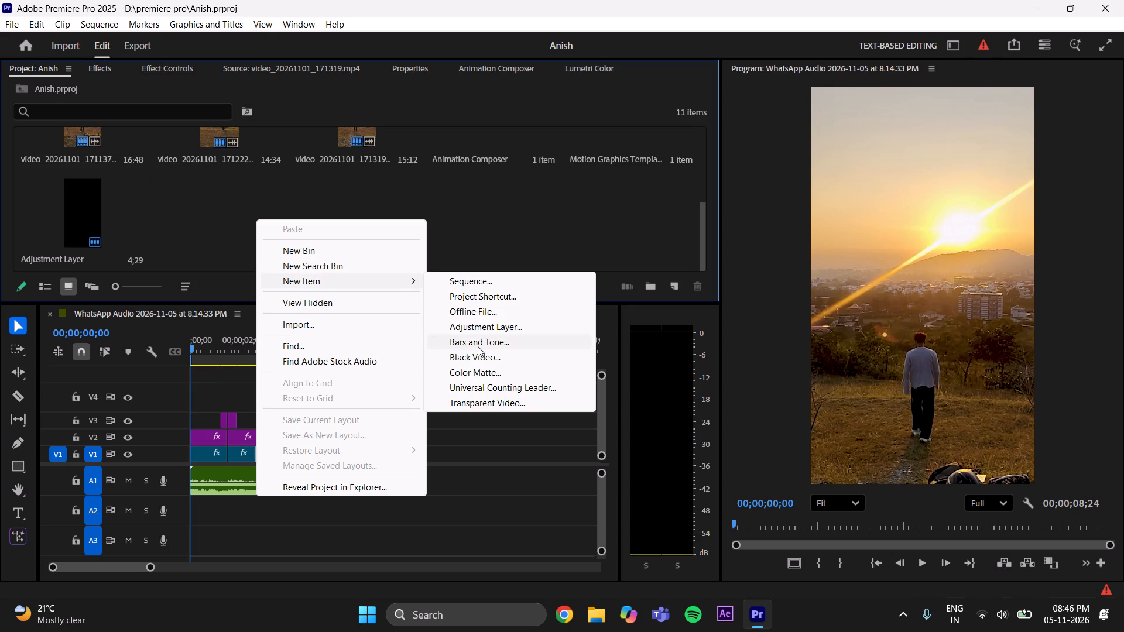
left_click(479, 372)
left_click(604, 365)
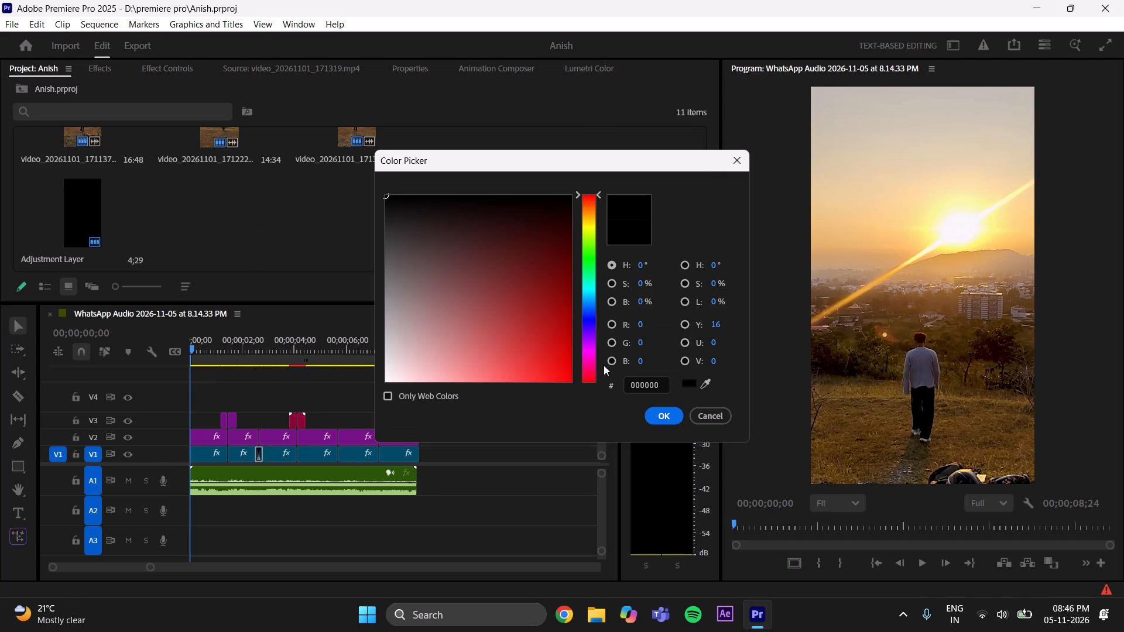
left_click(667, 417)
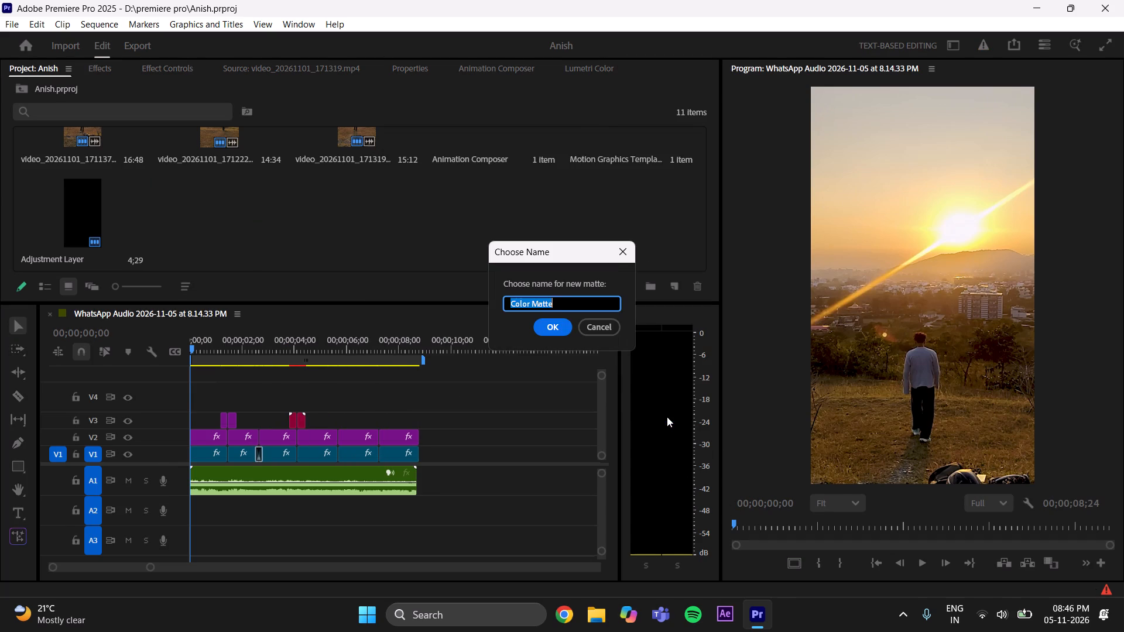
left_click(552, 324)
Place the black colour matte on V1 directly after the last clip and trim its end to about 00;00;09;20.
left_click_drag(211, 229, 429, 421)
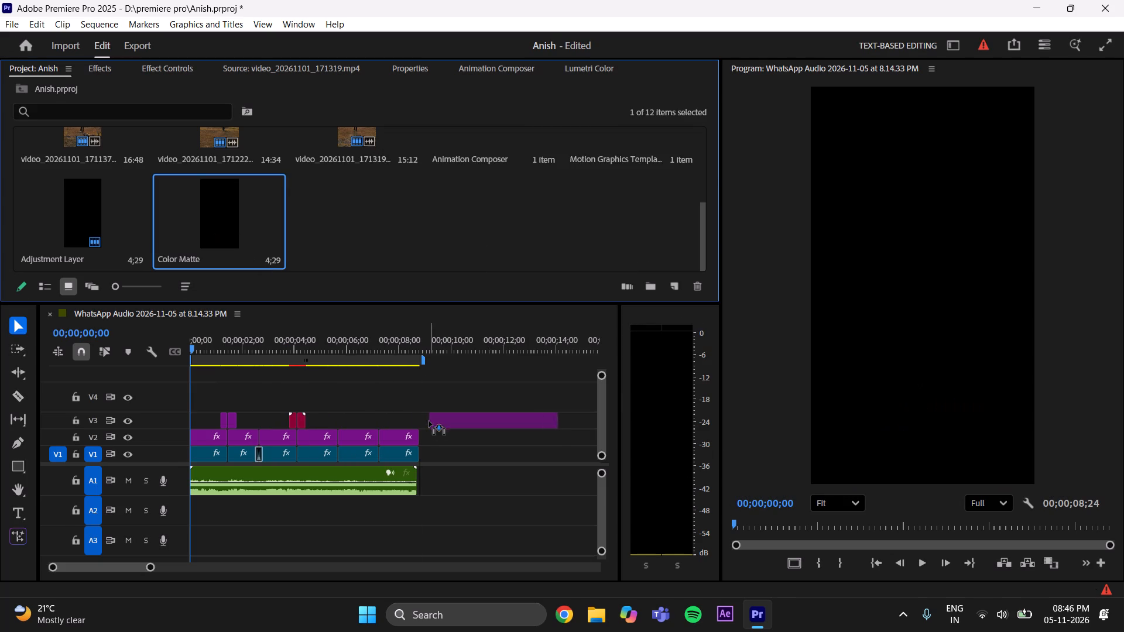
left_click_drag(429, 421, 426, 452)
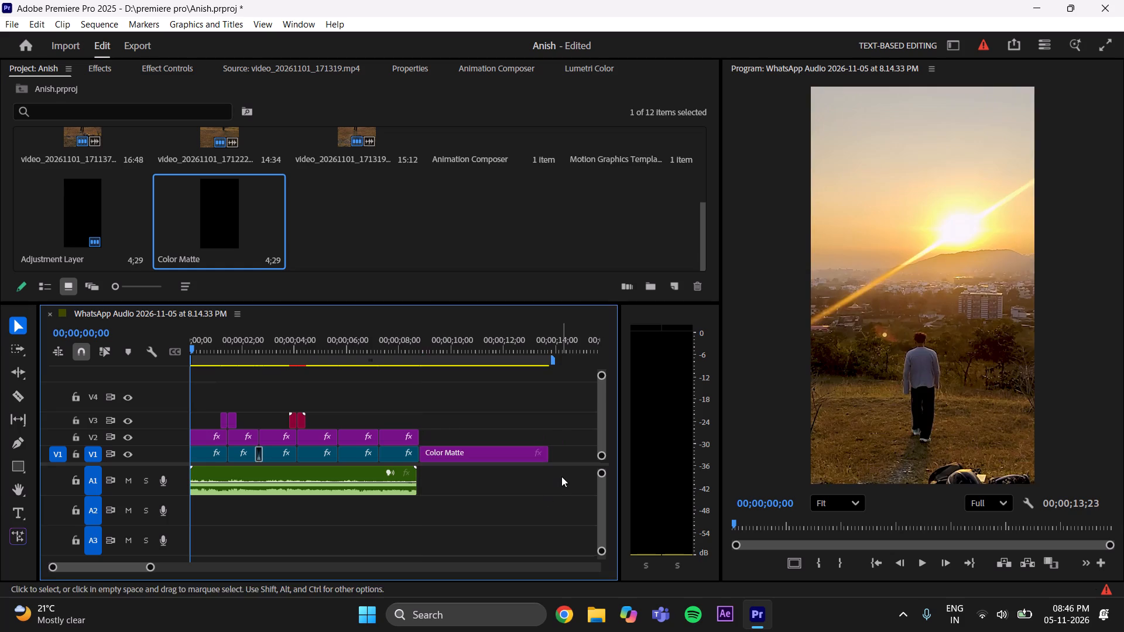
left_click_drag(553, 454, 446, 472)
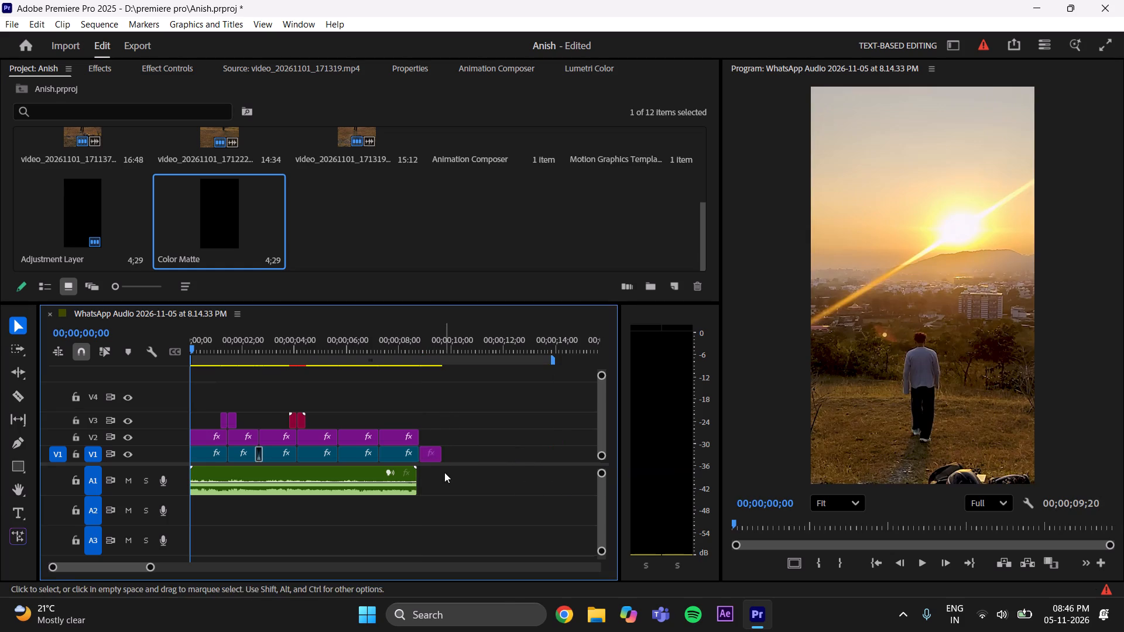
Apply the default transition at the cut between the last V1 clip and the colour matte, and shorten it.
left_click(420, 458)
right_click(420, 457)
left_click(457, 548)
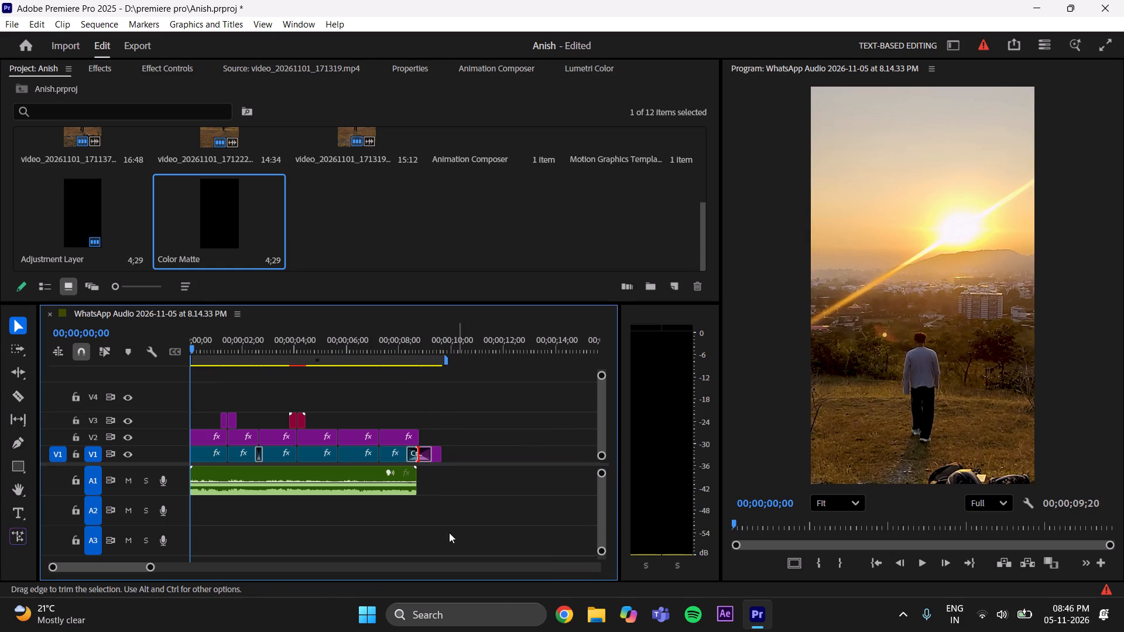
left_click_drag(429, 455, 422, 468)
Trim the colour matte's end so the sequence ends at 00;00;09;09, and save the project.
left_click(448, 424)
left_click_drag(443, 450, 431, 469)
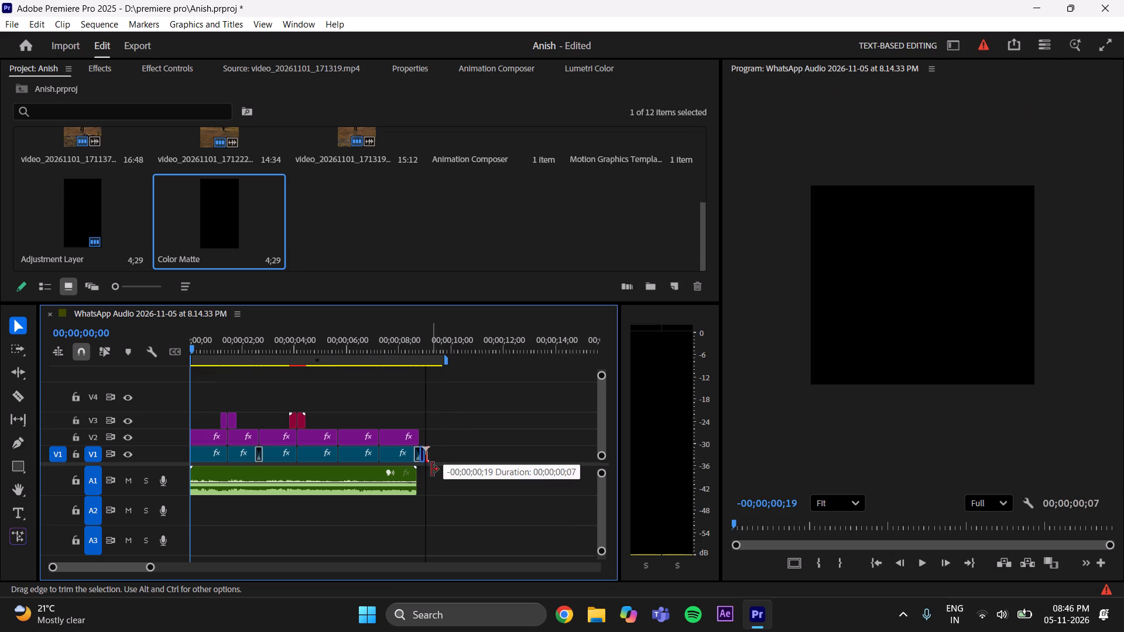
left_click_drag(431, 469, 433, 469)
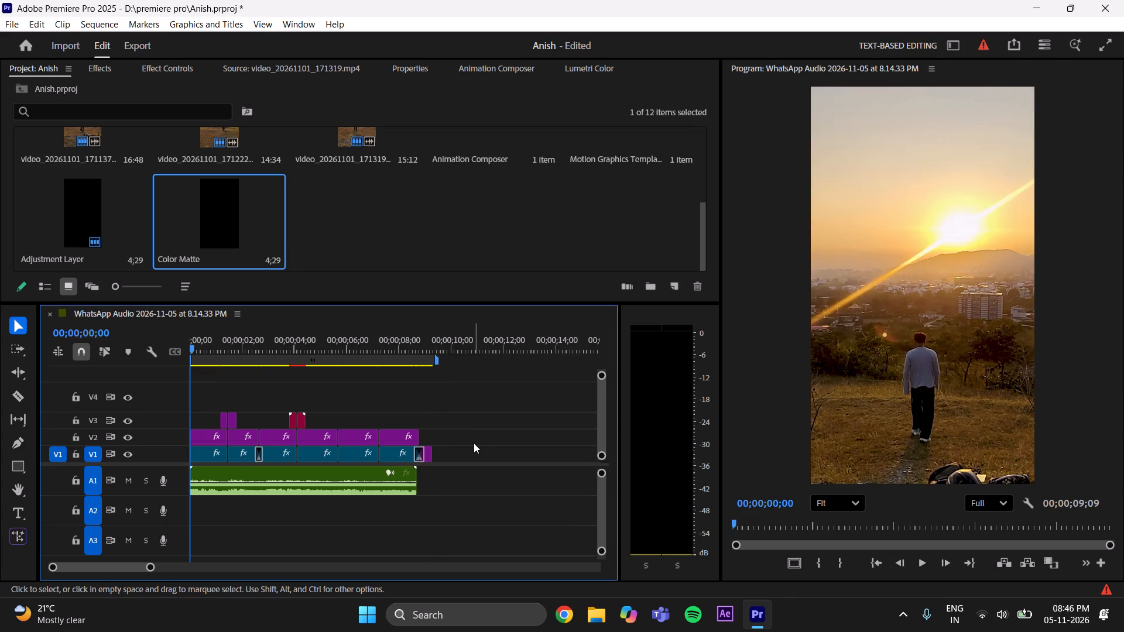
left_click(474, 443)
key("ctrl+s")
Play the sequence from the start to review the graded clips, transitions and closing fade to black.
left_click(383, 327)
left_click_drag(385, 344, 289, 363)
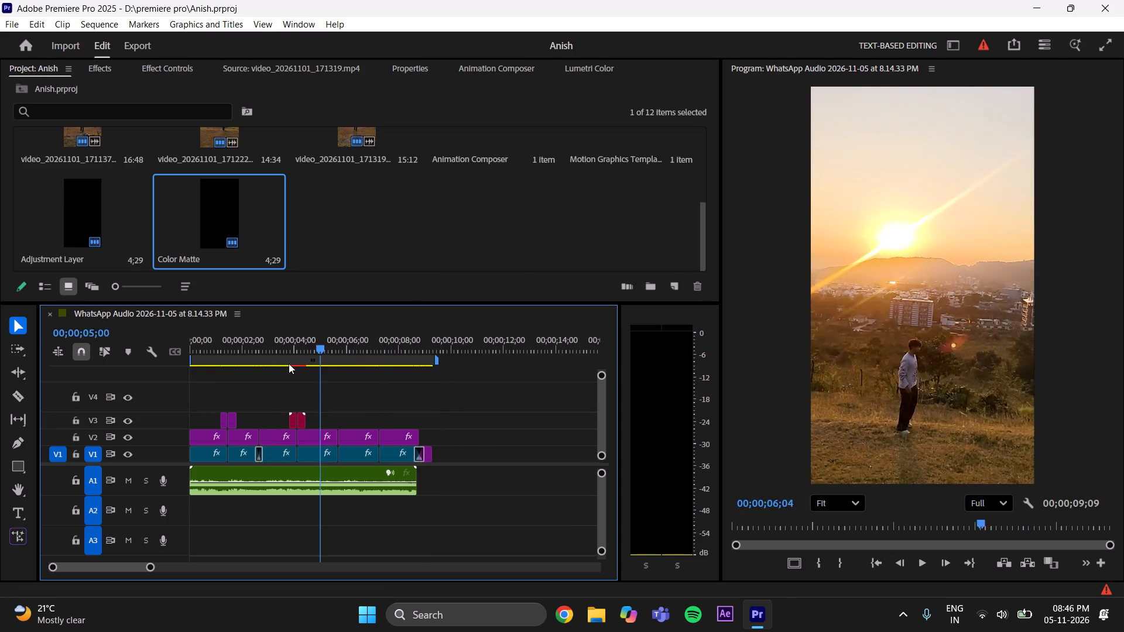
left_click_drag(289, 363, 132, 378)
key("space")
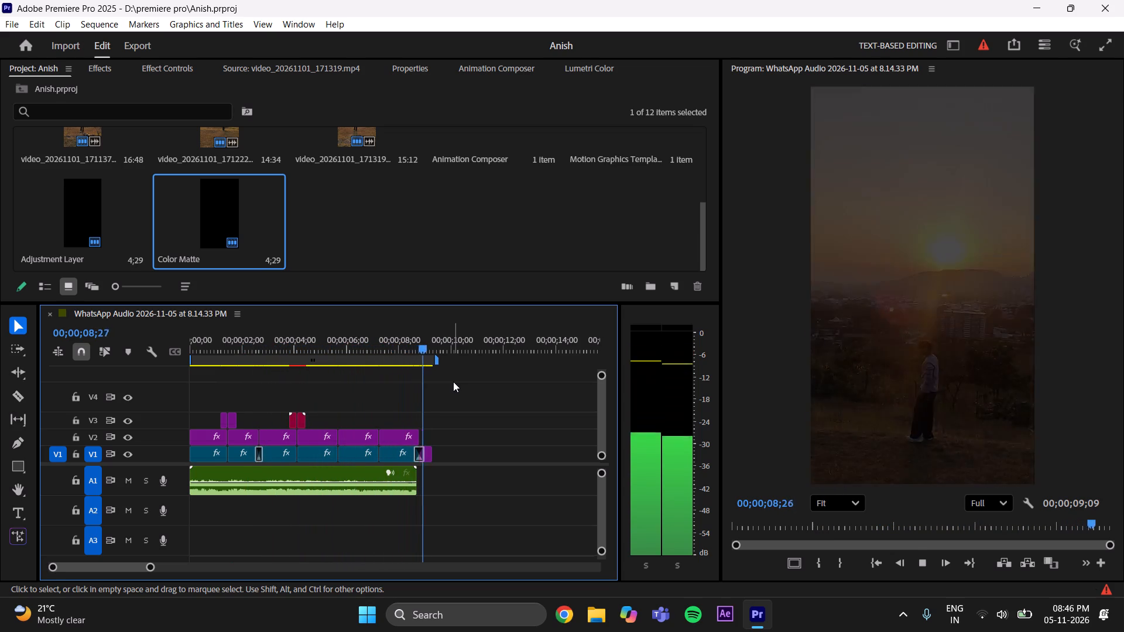
key("space")
left_click_drag(426, 348, 58, 406)
key("space")
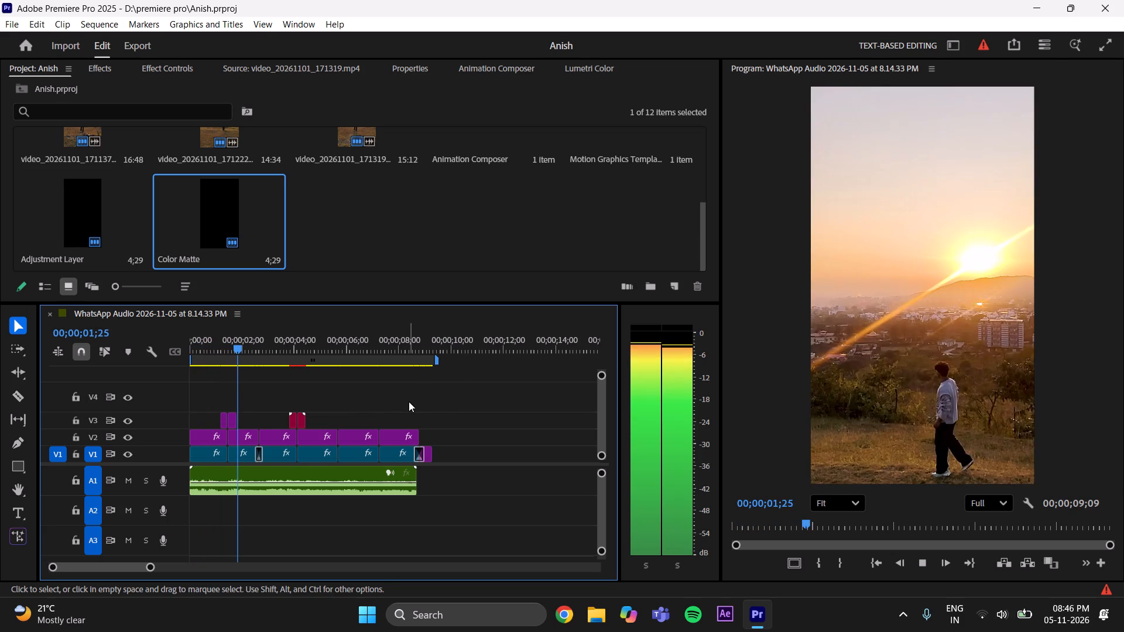
key("space")
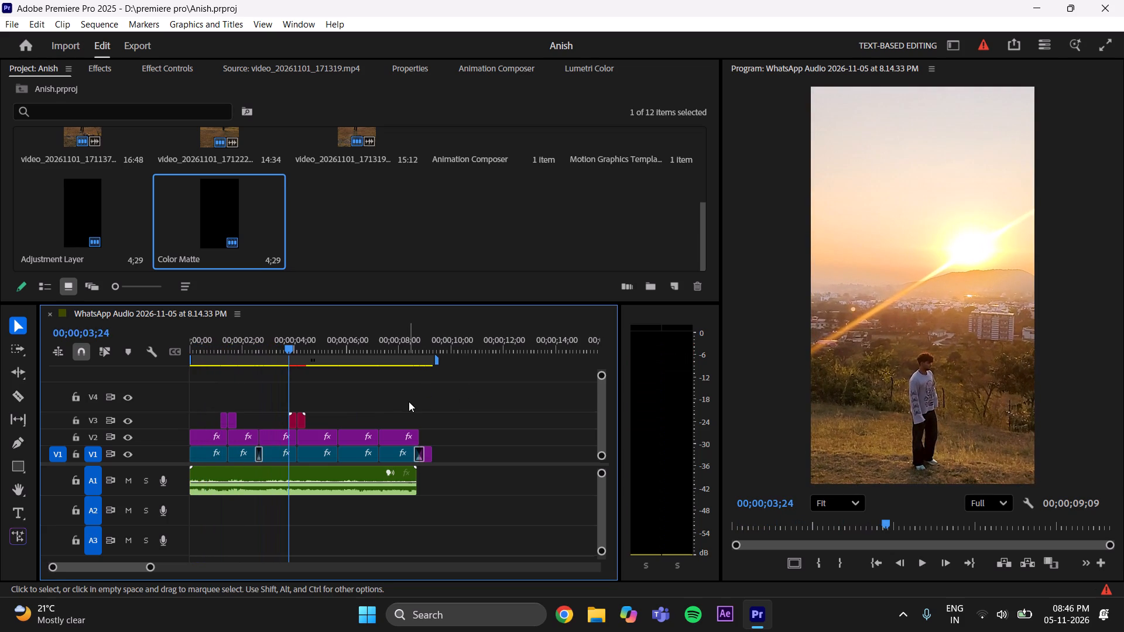
key("space")
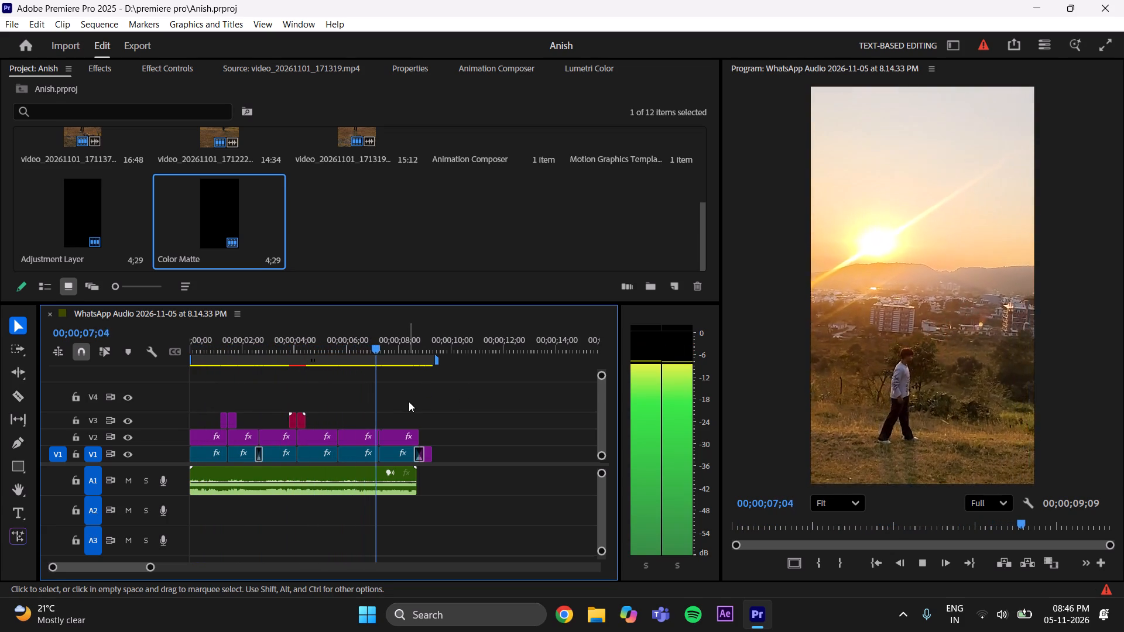
key("space")
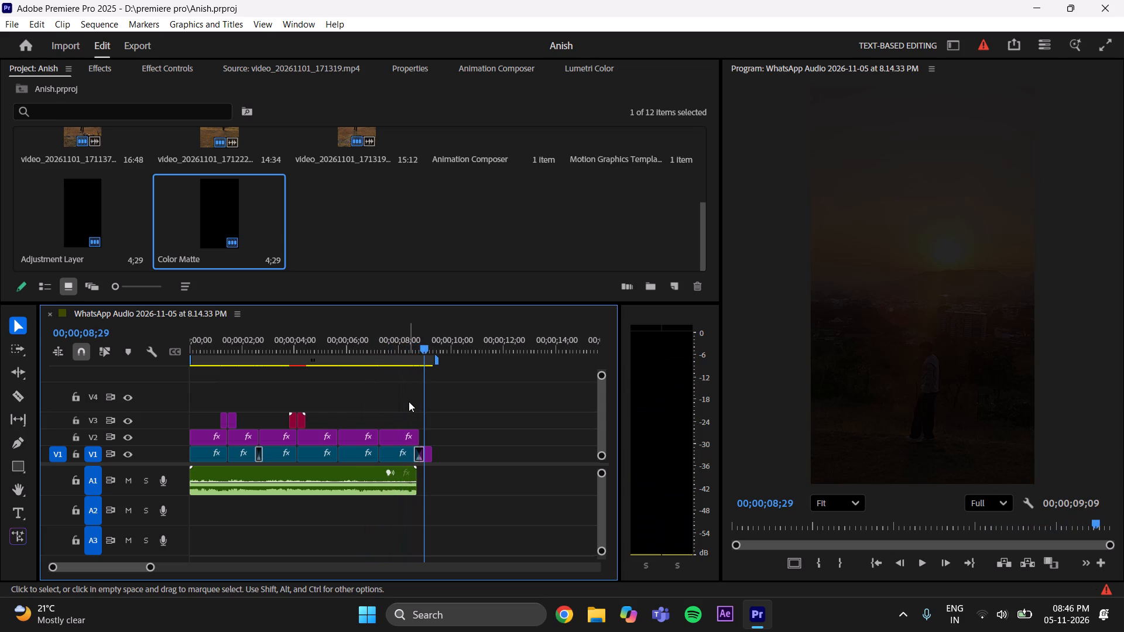
Save the project, return the playhead to the start, and name the media file for export temp.
key("ctrl+s")
left_click_drag(423, 345, 242, 379)
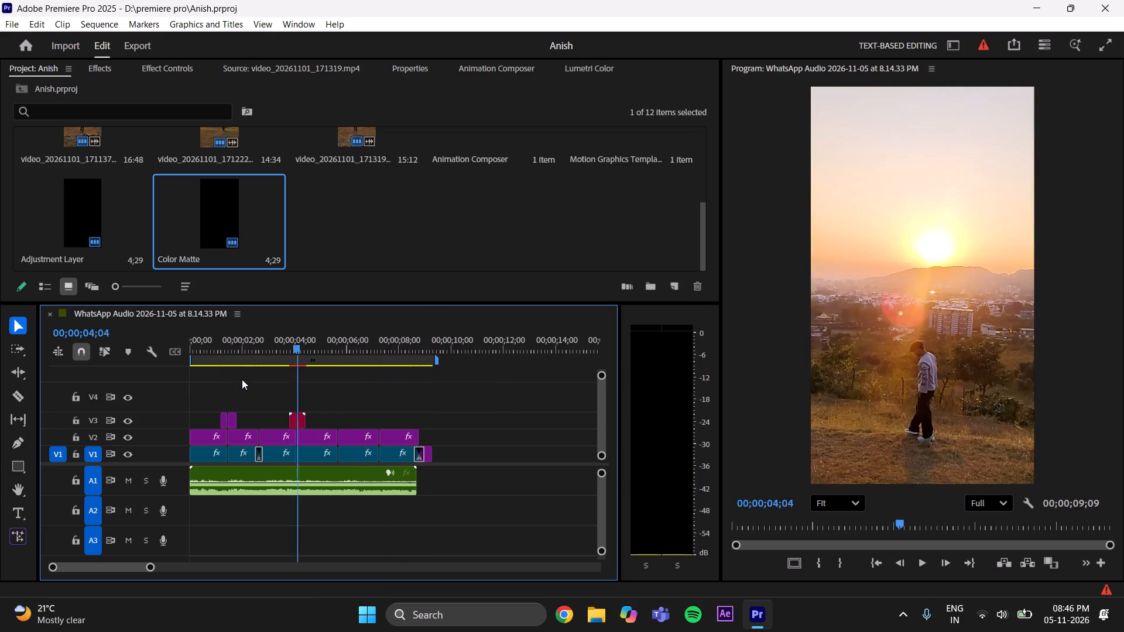
left_click_drag(242, 379, 70, 403)
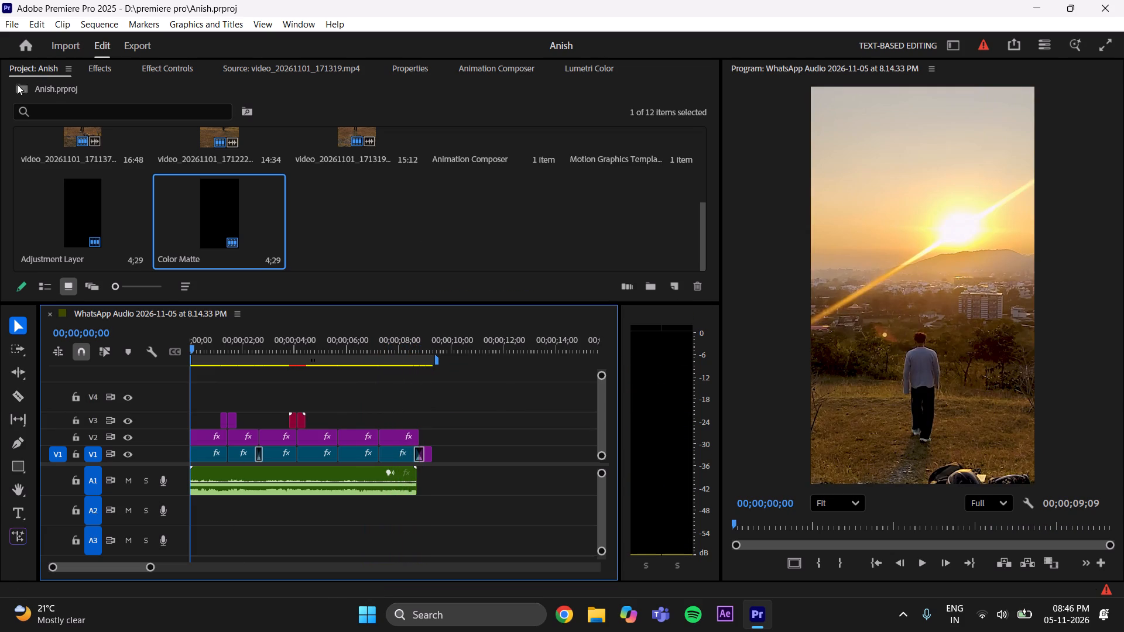
left_click(145, 45)
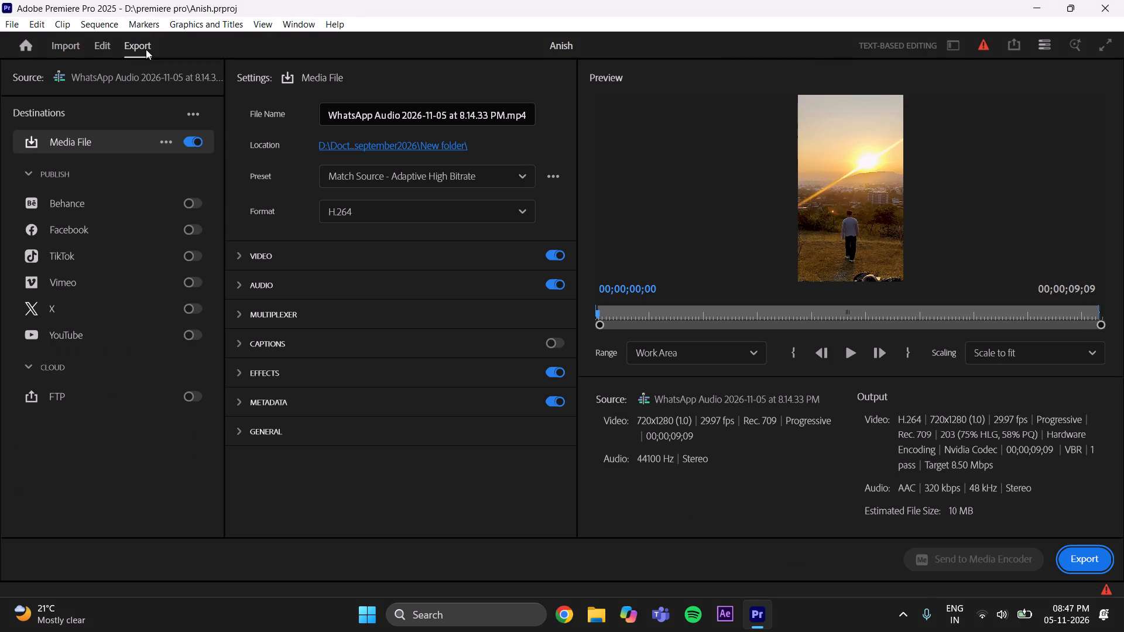
left_click(530, 115)
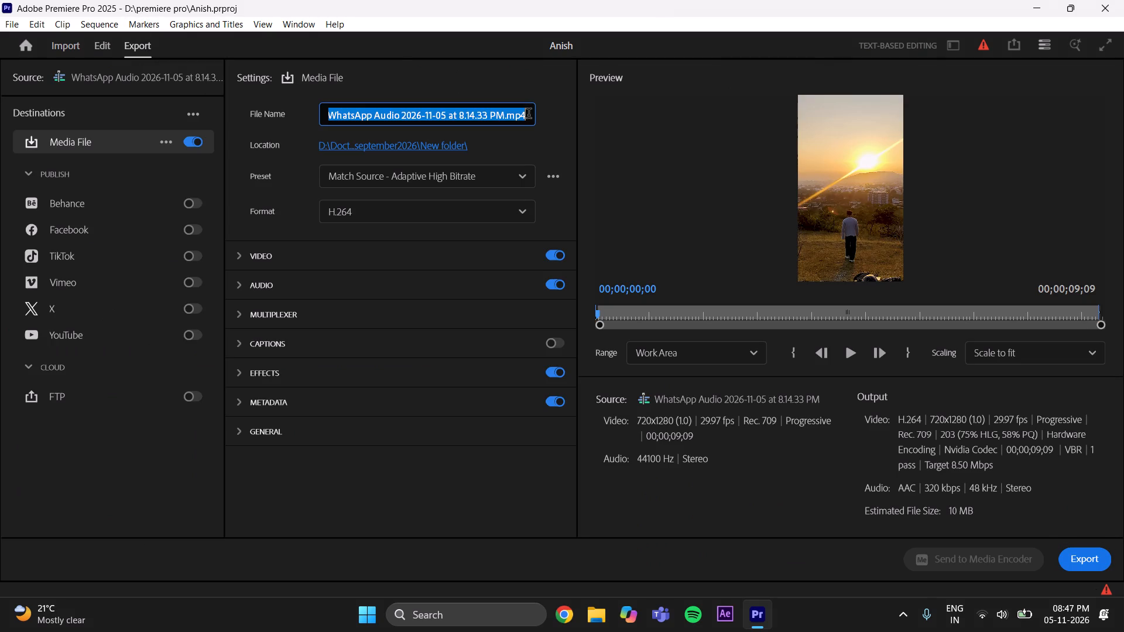
key("BackSpace")
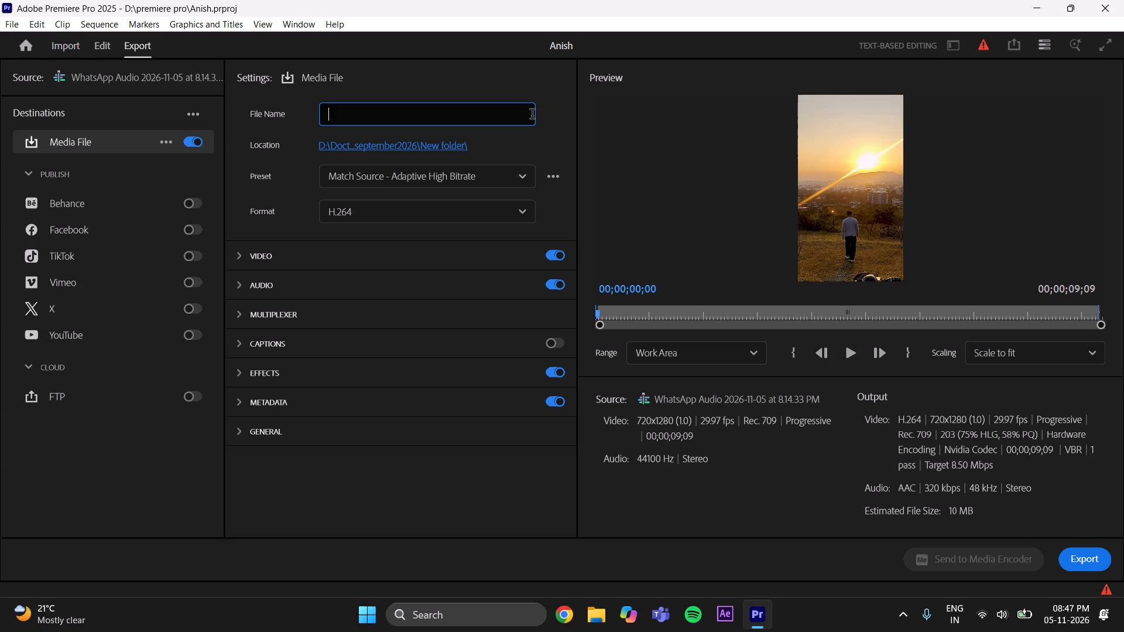
type("temp")
key("Return")
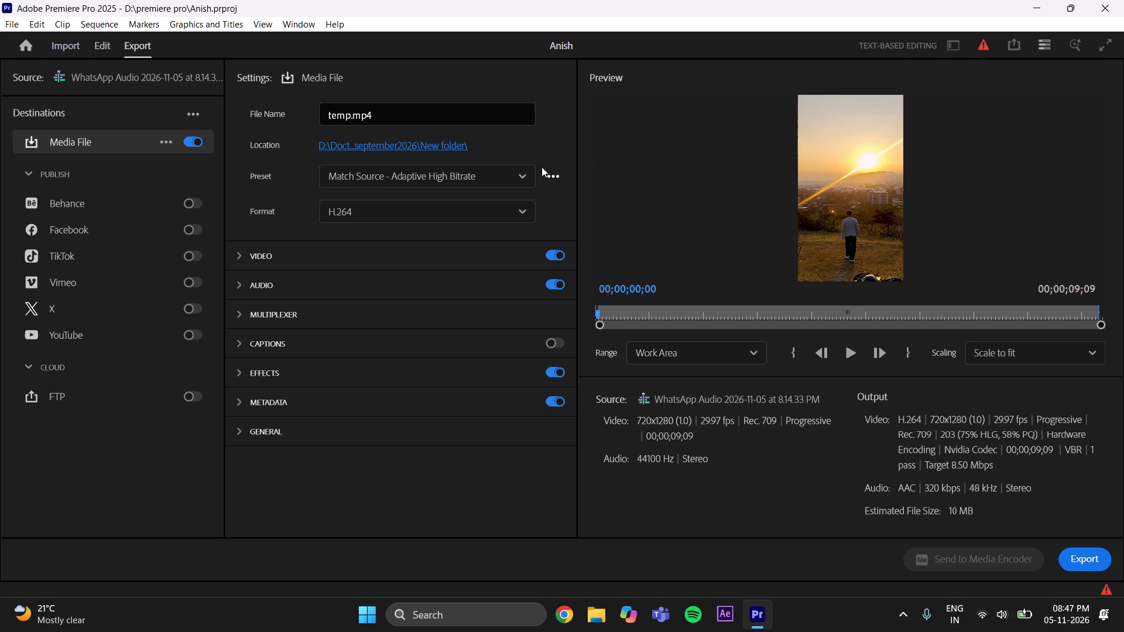
Set the export location to the Downloads folder and export temp.mp4.
left_click(416, 146)
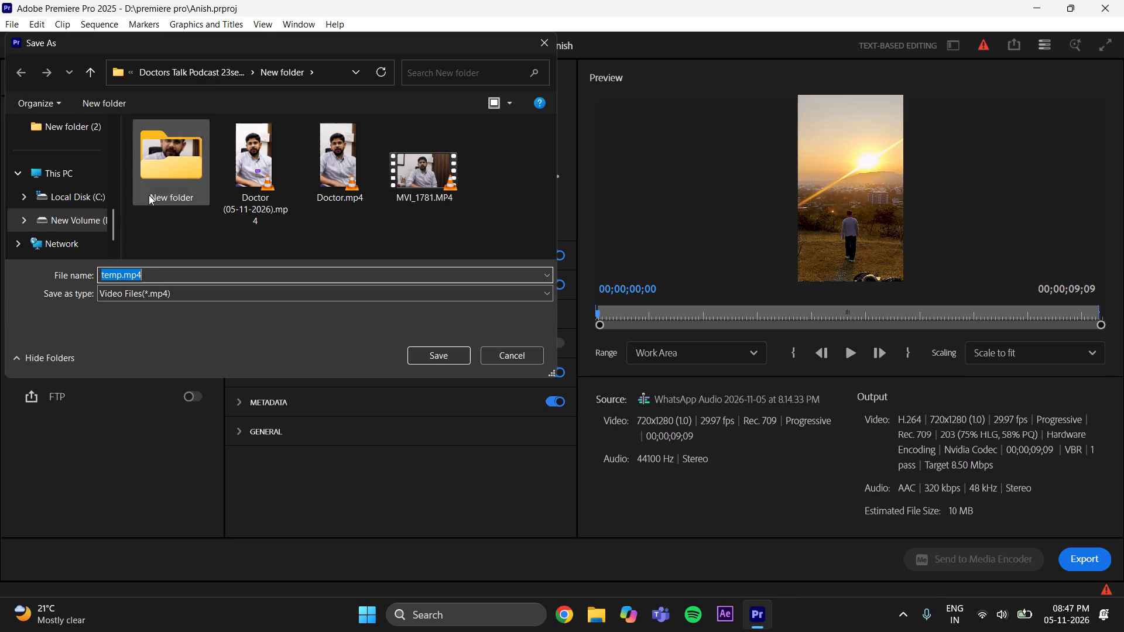
Save the export file temp.mp4 to the Downloads folder and export the video as H.264.
scroll(81, 178, "up", 8)
left_click(74, 243)
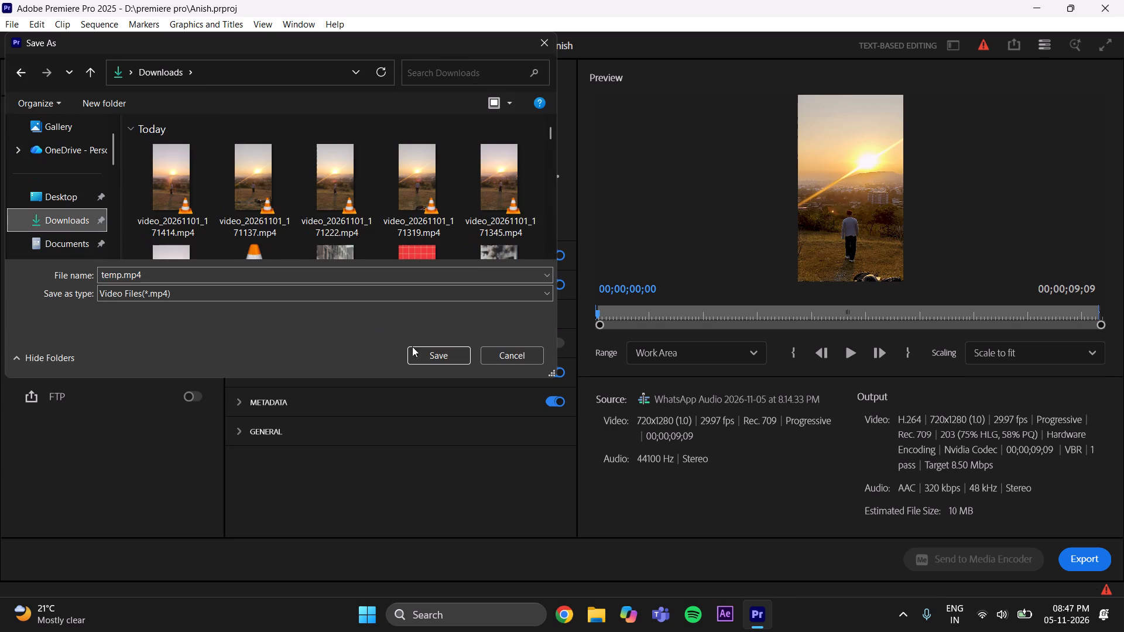
left_click(427, 352)
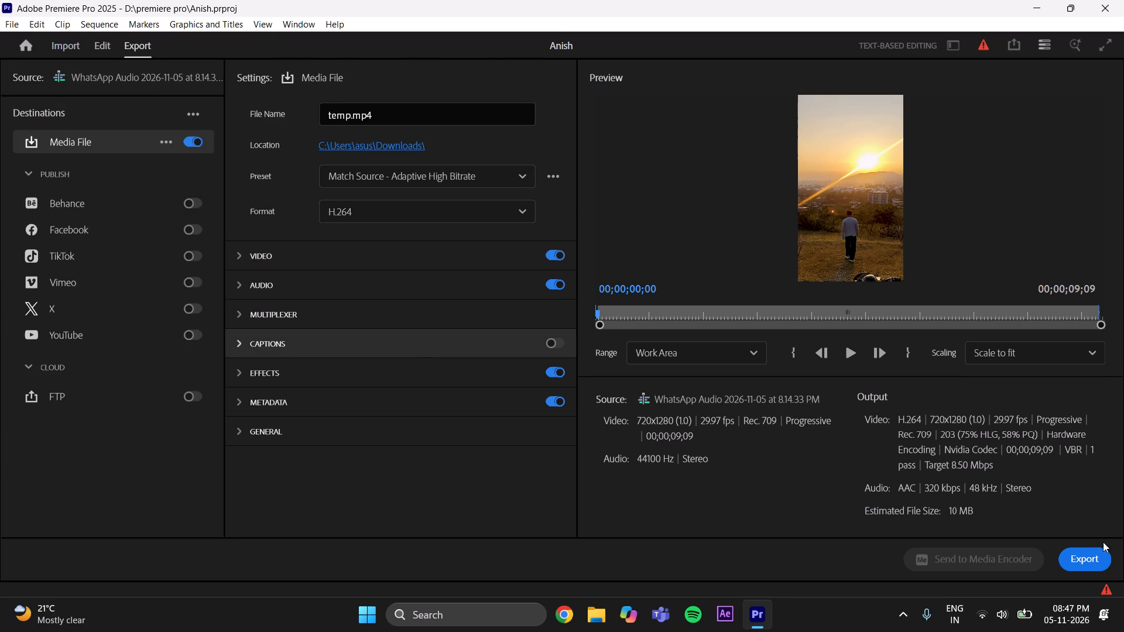
left_click(1092, 561)
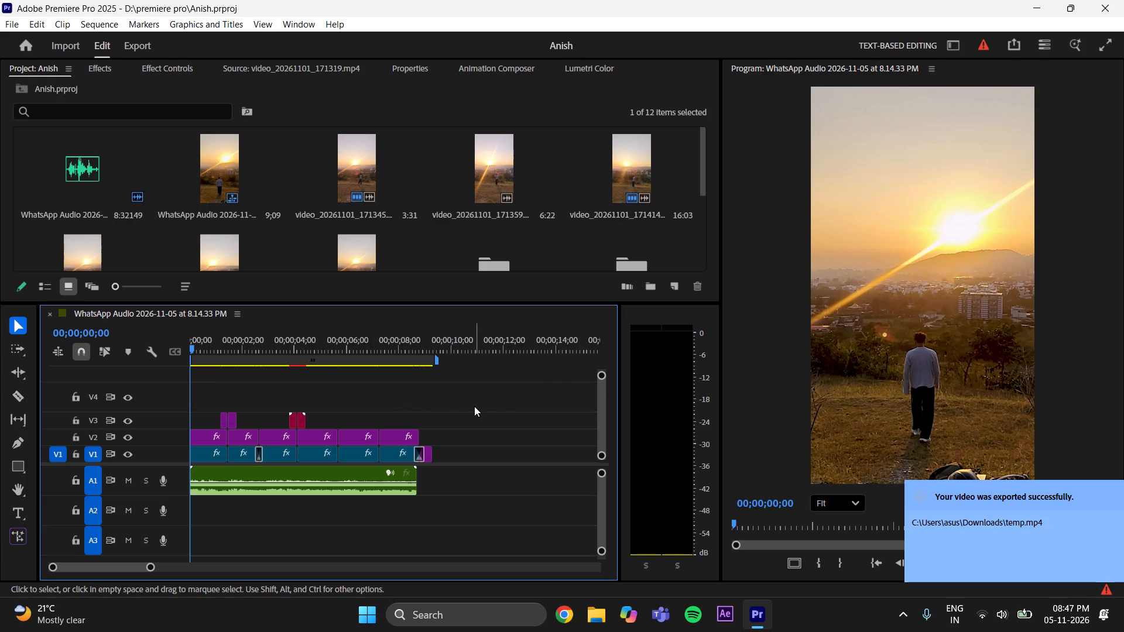
Select all clips on tracks V1 to V3 and the A1 audio in the sequence as one group for moving.
left_click_drag(474, 403, 191, 501)
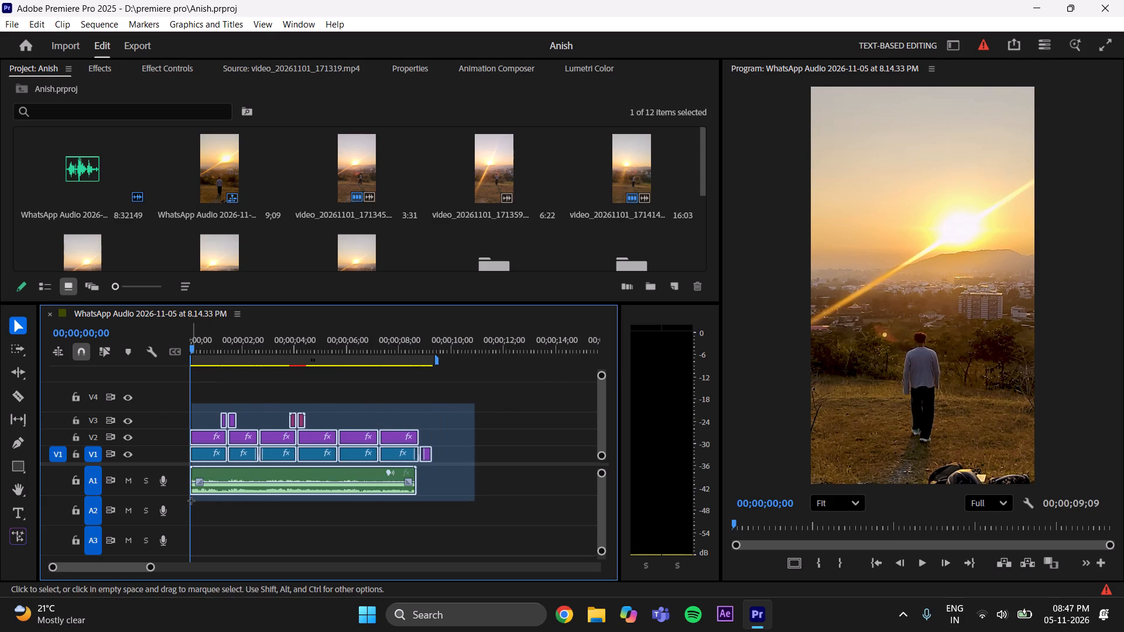
left_click_drag(191, 501, 193, 501)
left_click_drag(207, 473, 209, 473)
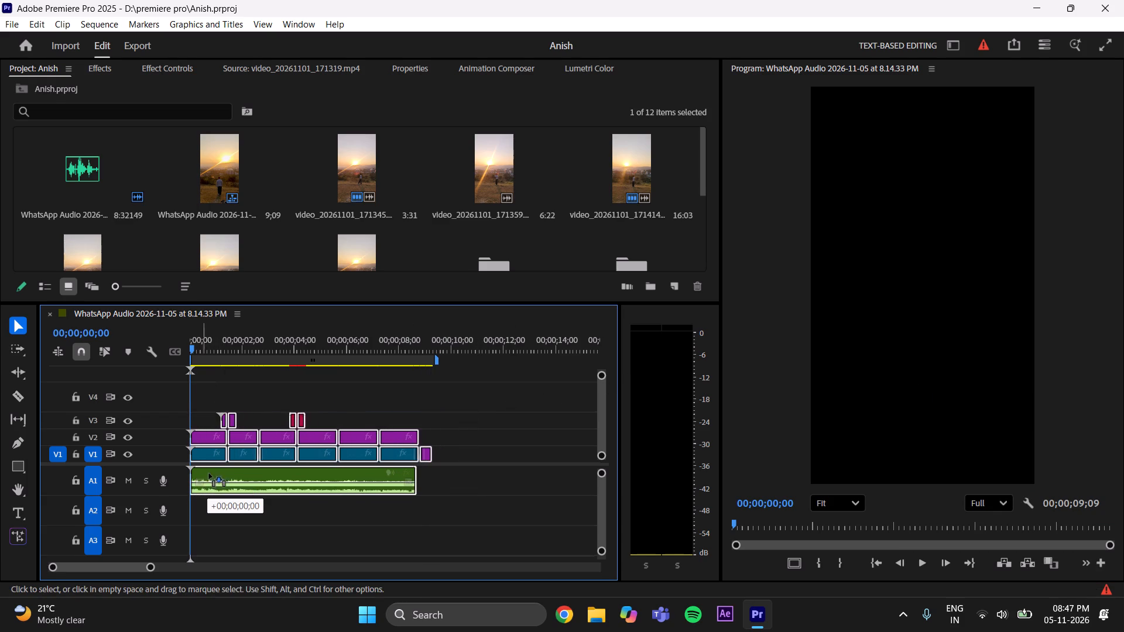
Move all the video clips up to tracks V4–V6 and the audio clip down to A2, keeping their timing.
left_click_drag(209, 473, 220, 445)
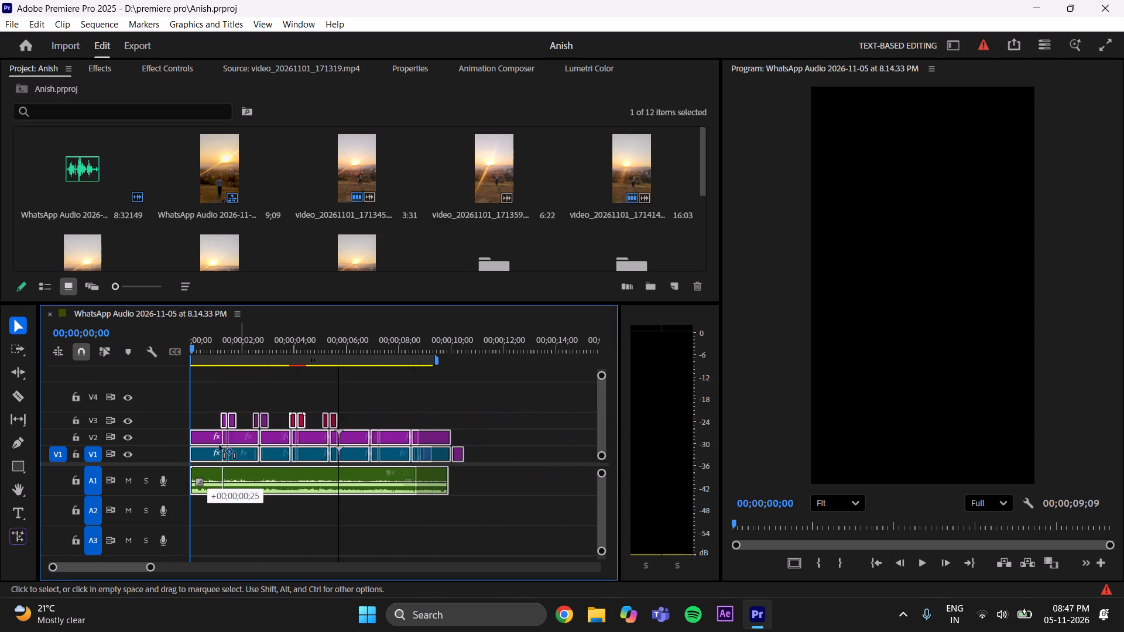
left_click_drag(220, 445, 185, 401)
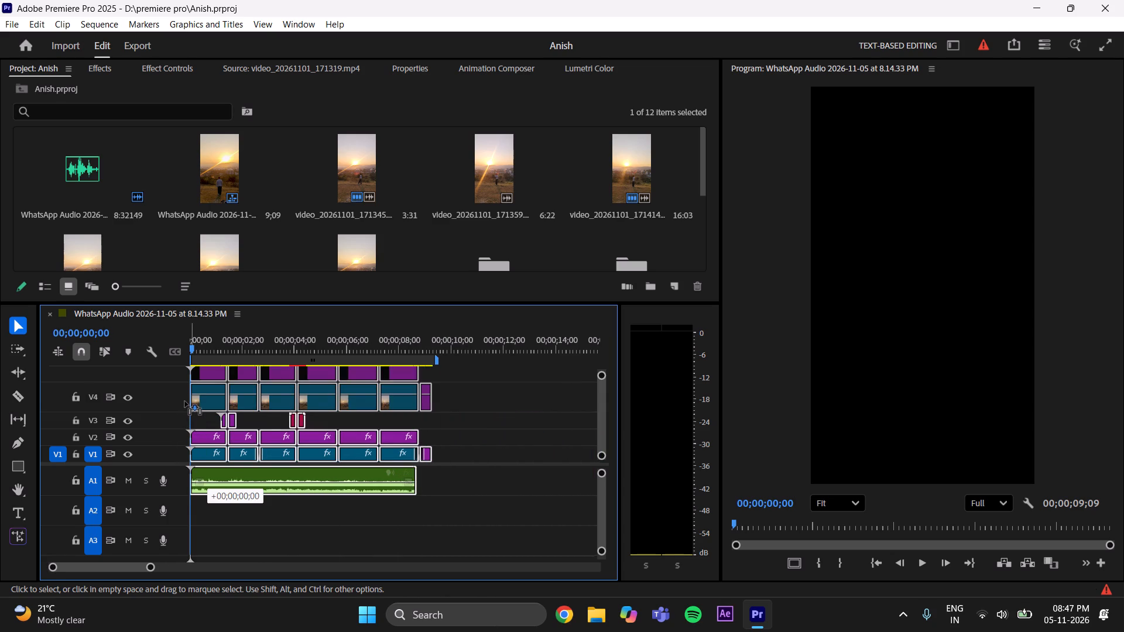
left_click_drag(185, 401, 185, 402)
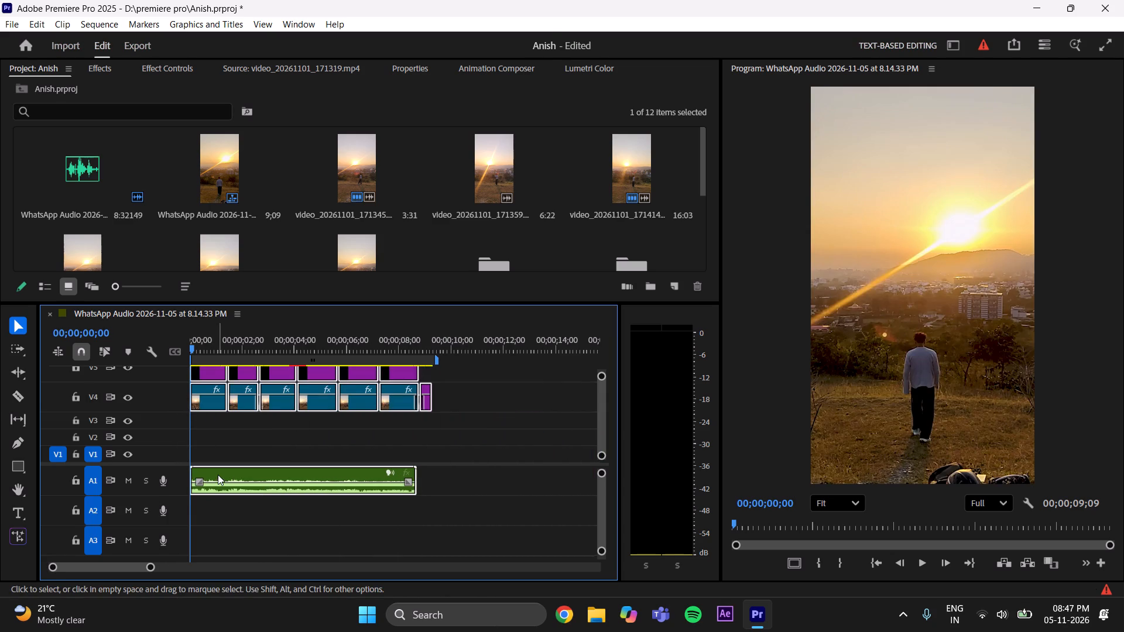
left_click_drag(218, 475, 215, 499)
Mute track A2 and turn off the output of video tracks V4, V5 and V6.
left_click(128, 514)
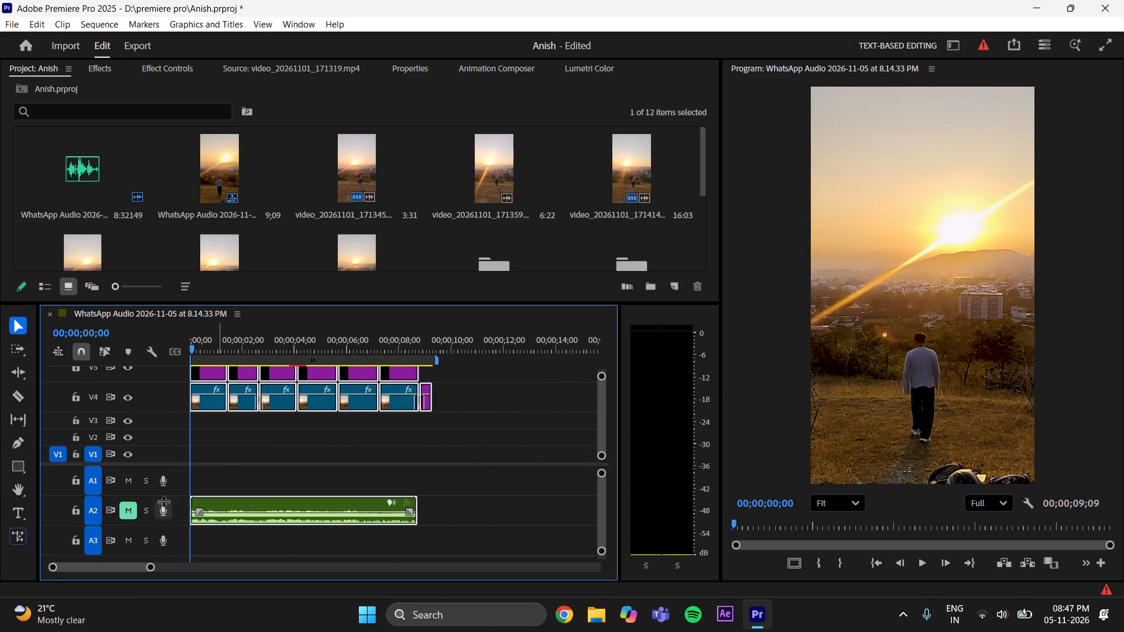
scroll(234, 454, "up", 4)
left_click(136, 399)
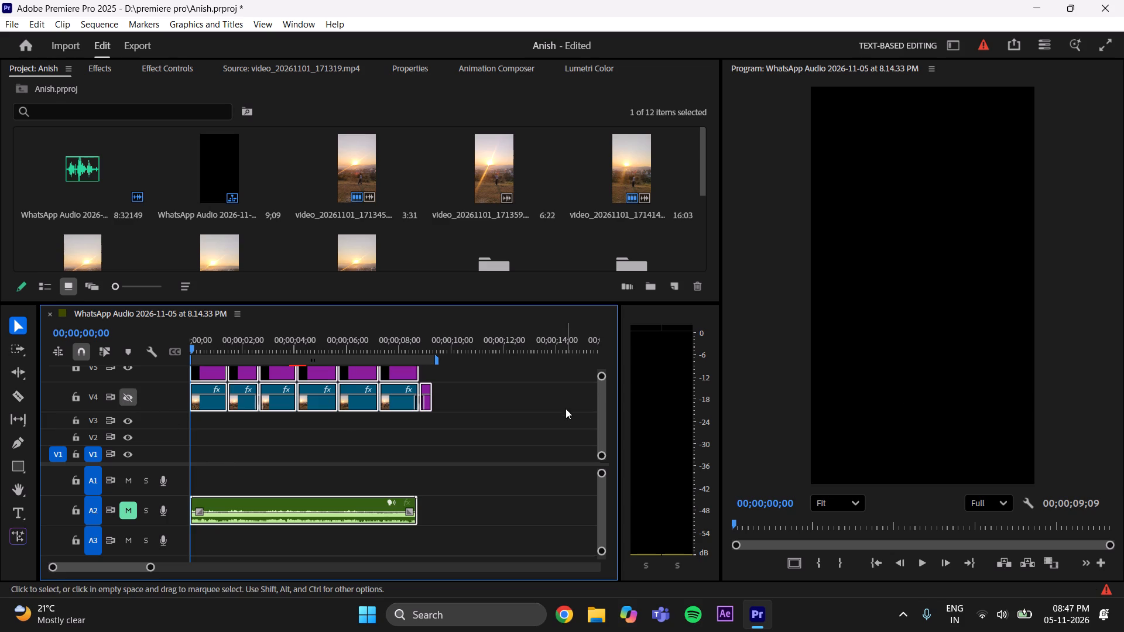
left_click_drag(601, 377, 604, 367)
left_click(125, 407)
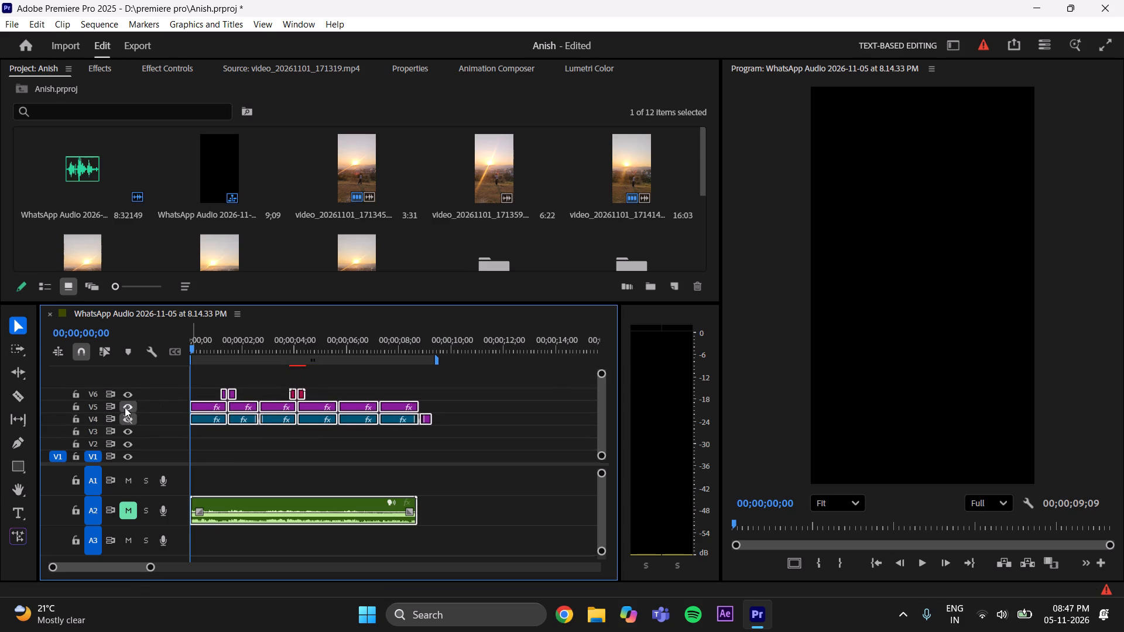
left_click(126, 392)
left_click(513, 453)
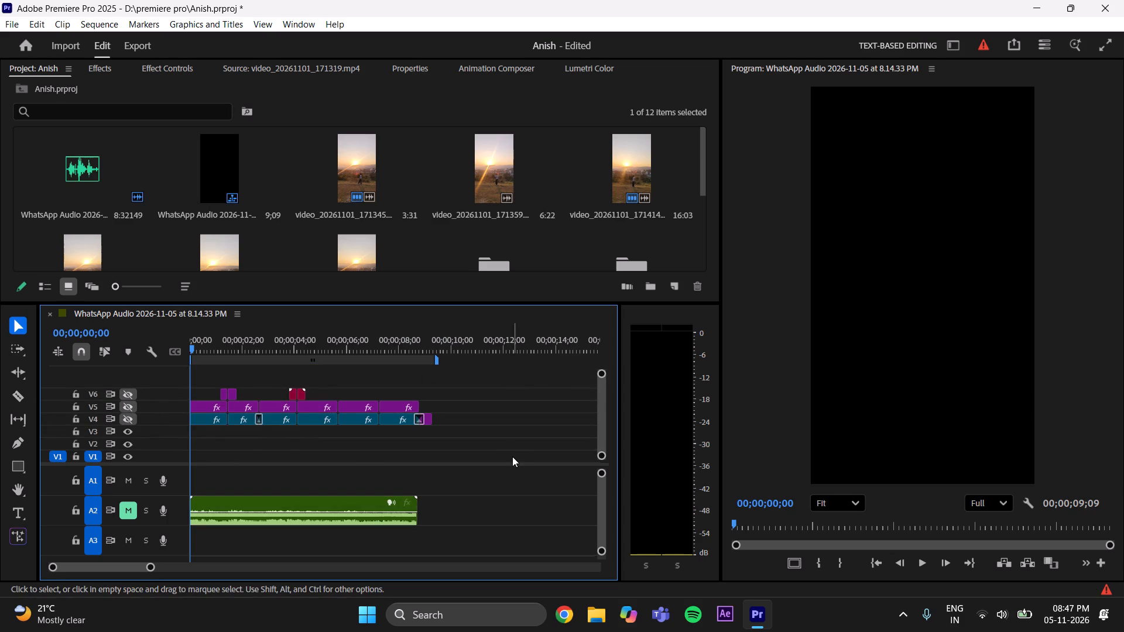
Bring temp.mp4 in from the Downloads folder and place it at the sequence start on V1 and A1.
left_click(295, 69)
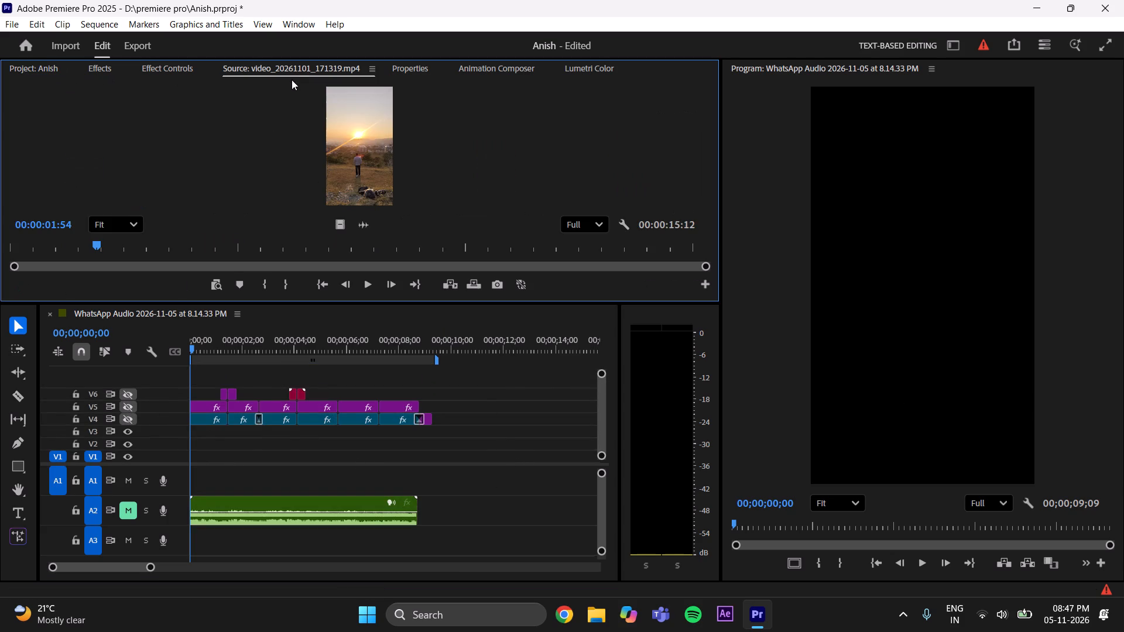
left_click(590, 607)
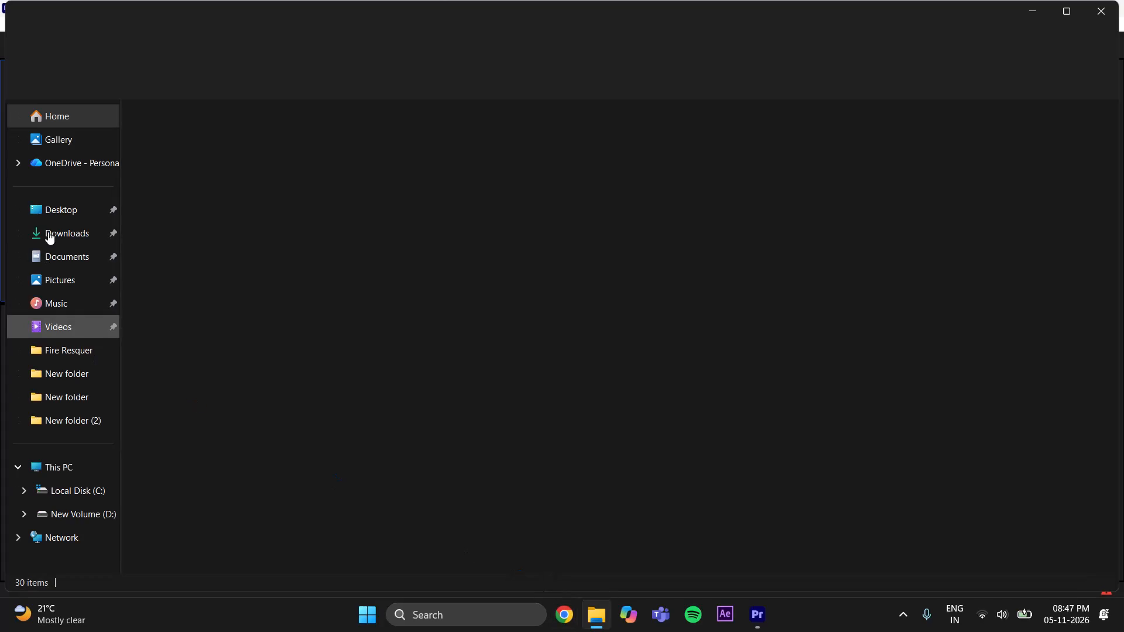
left_click(54, 234)
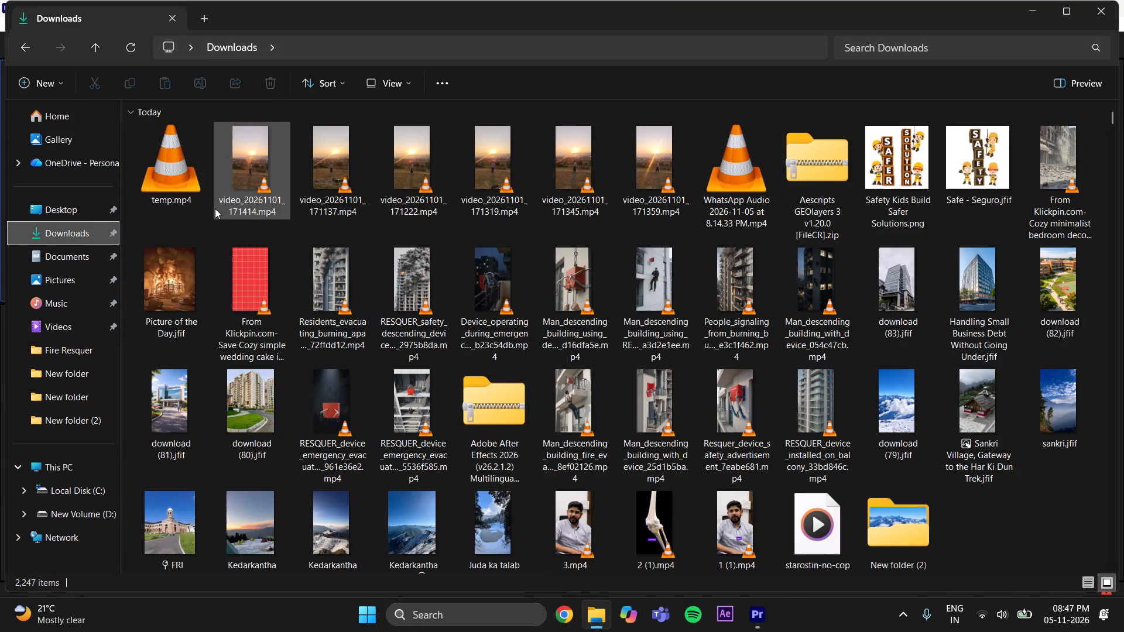
left_click(172, 193)
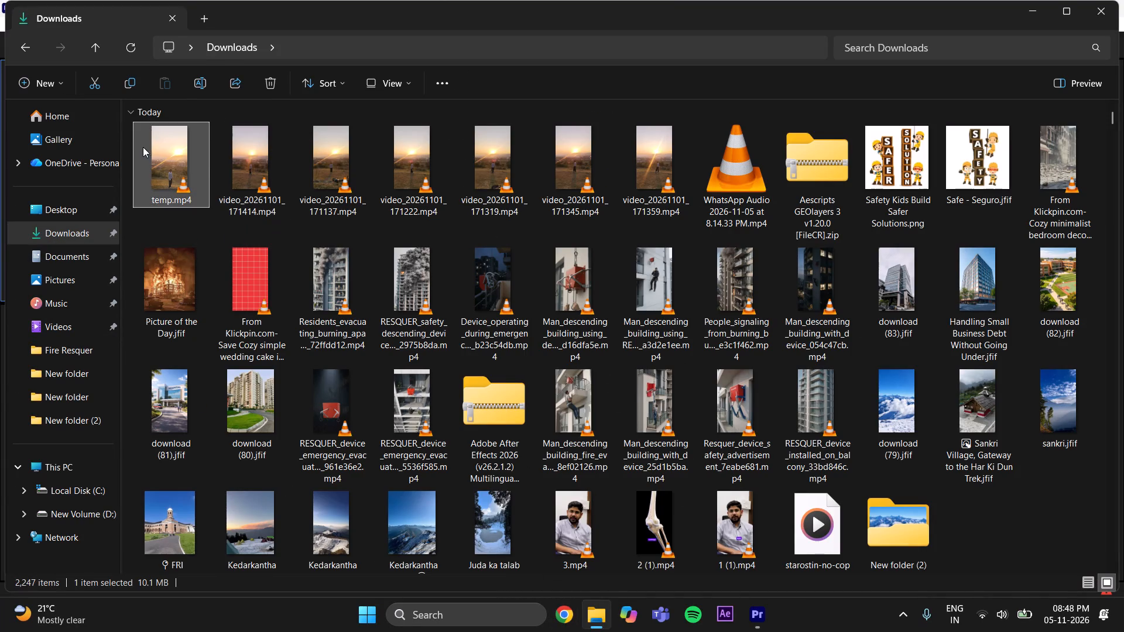
left_click_drag(144, 148, 359, 191)
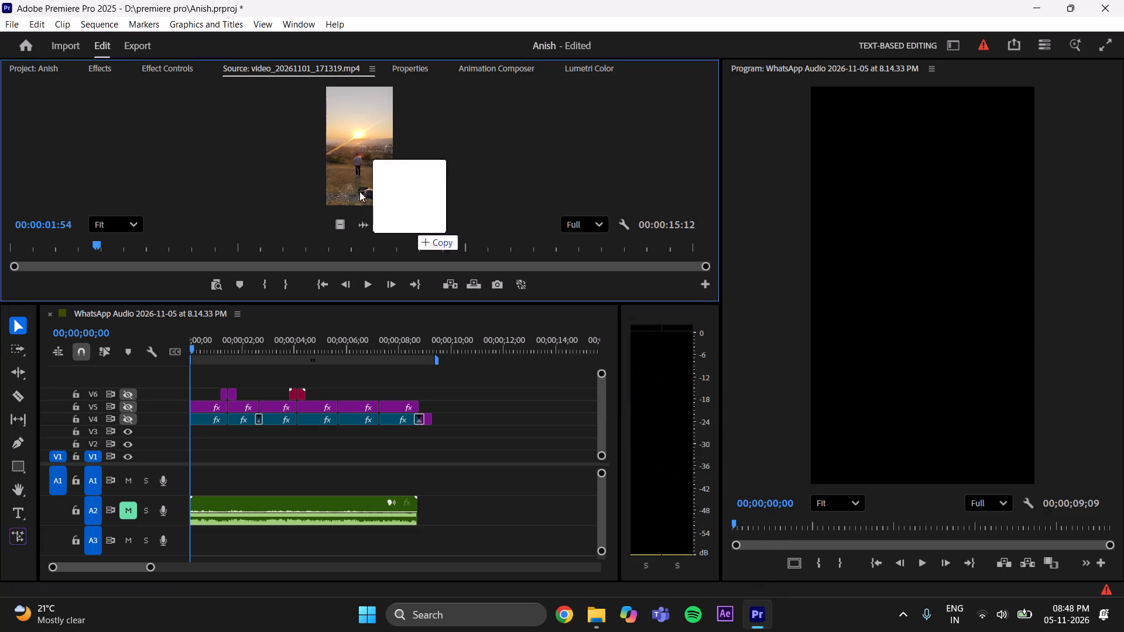
left_click_drag(359, 191, 351, 187)
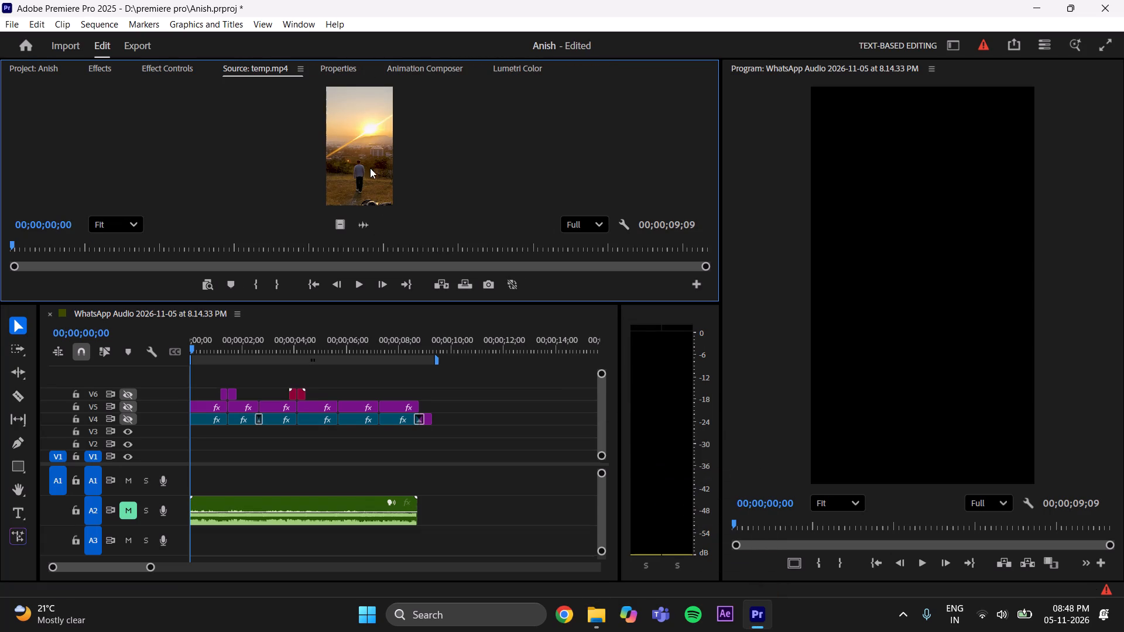
left_click_drag(370, 170, 189, 466)
left_click(483, 459)
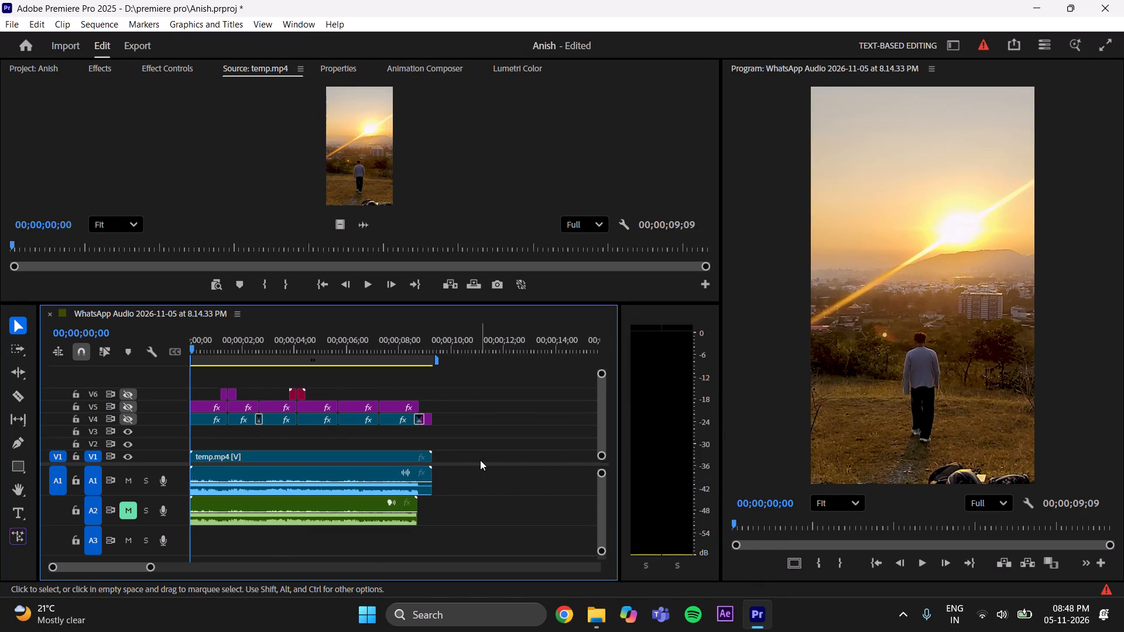
Play the sequence to review the placed temp.mp4, return the playhead to the start, and save the project.
key("space")
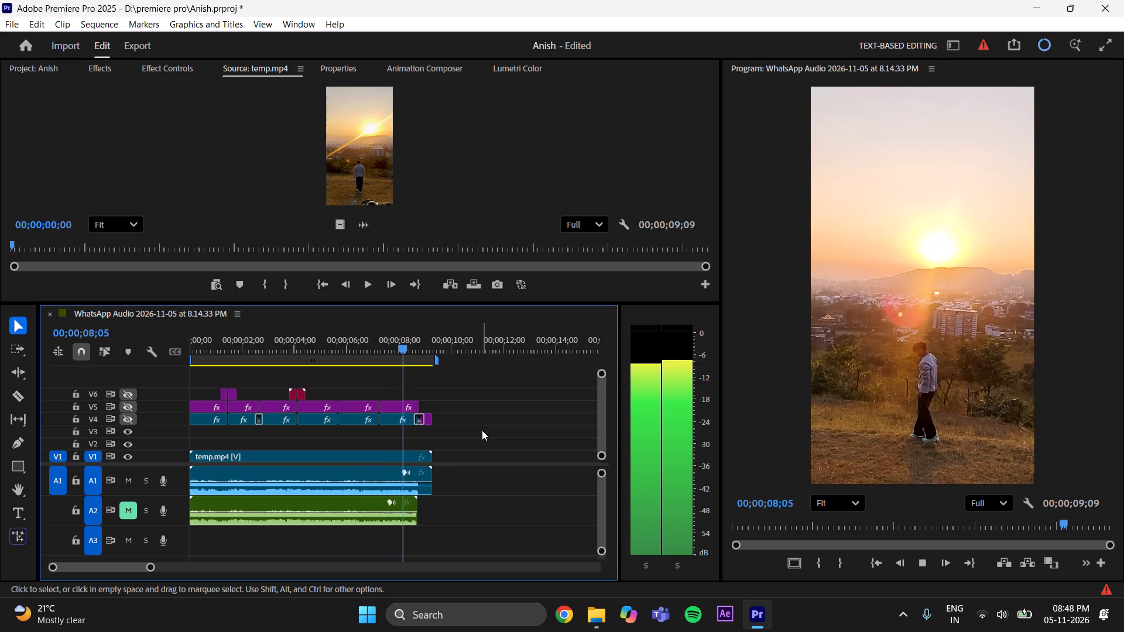
key("space")
left_click_drag(420, 349, 47, 415)
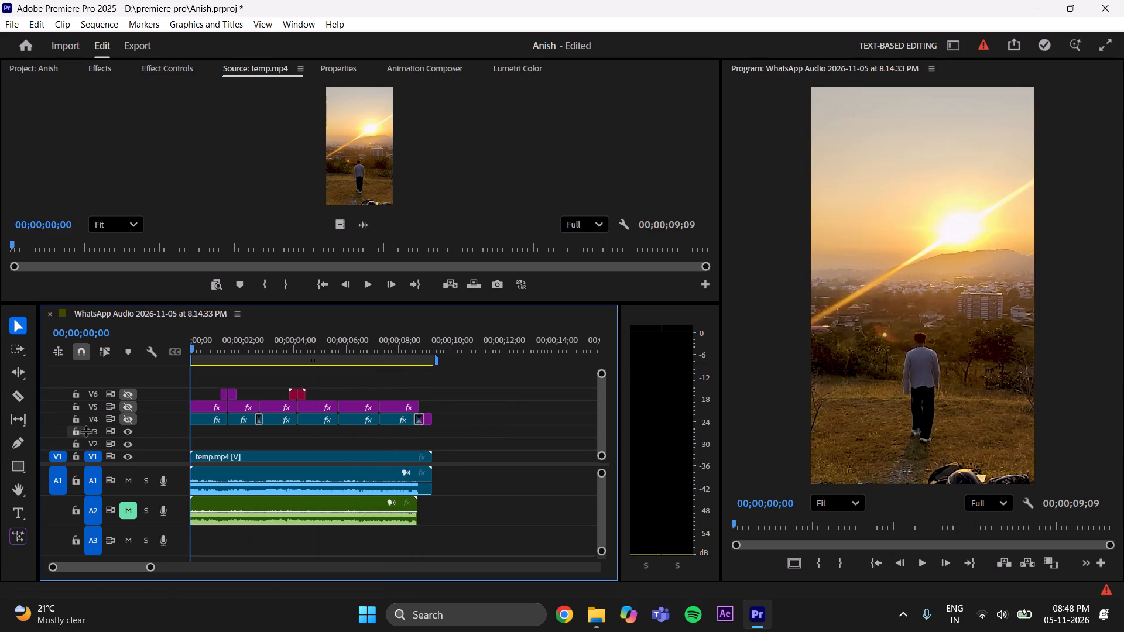
key("ctrl+s")
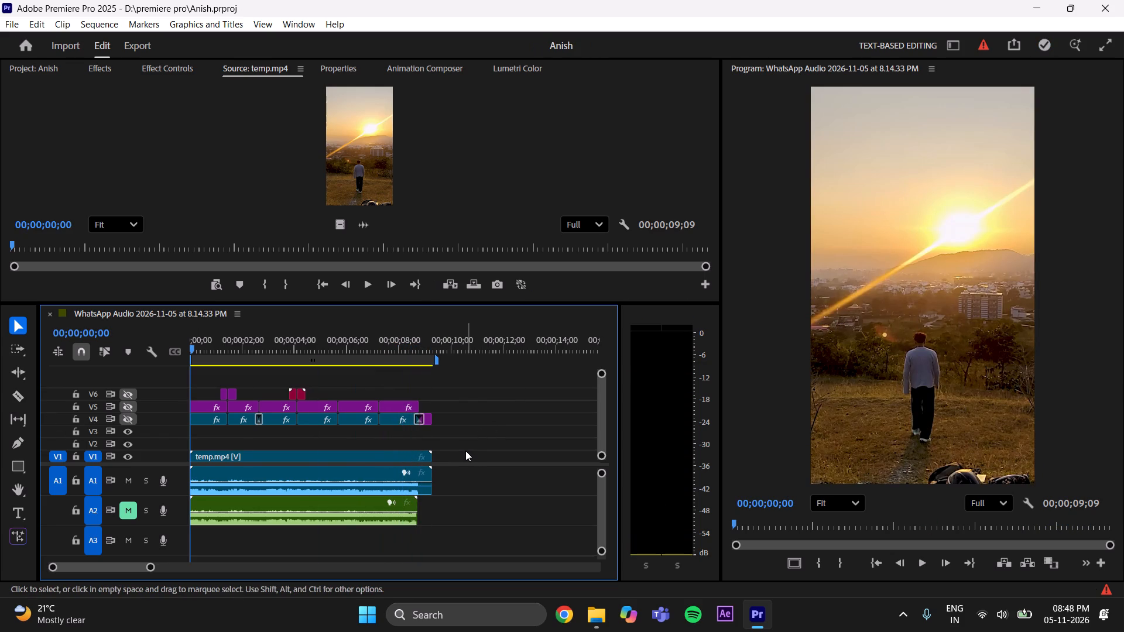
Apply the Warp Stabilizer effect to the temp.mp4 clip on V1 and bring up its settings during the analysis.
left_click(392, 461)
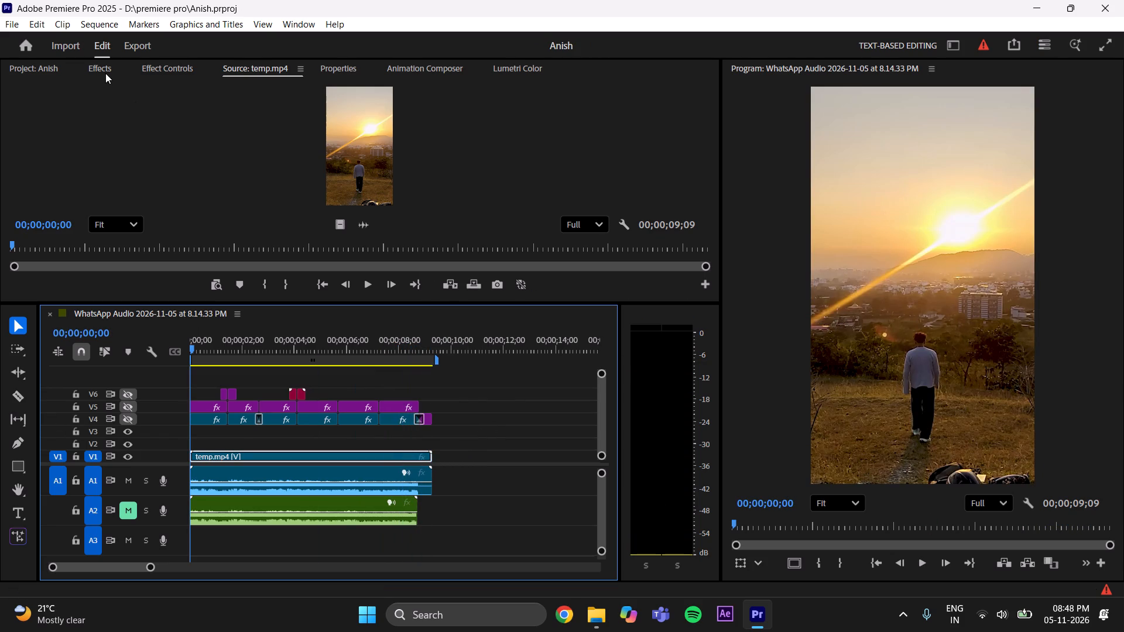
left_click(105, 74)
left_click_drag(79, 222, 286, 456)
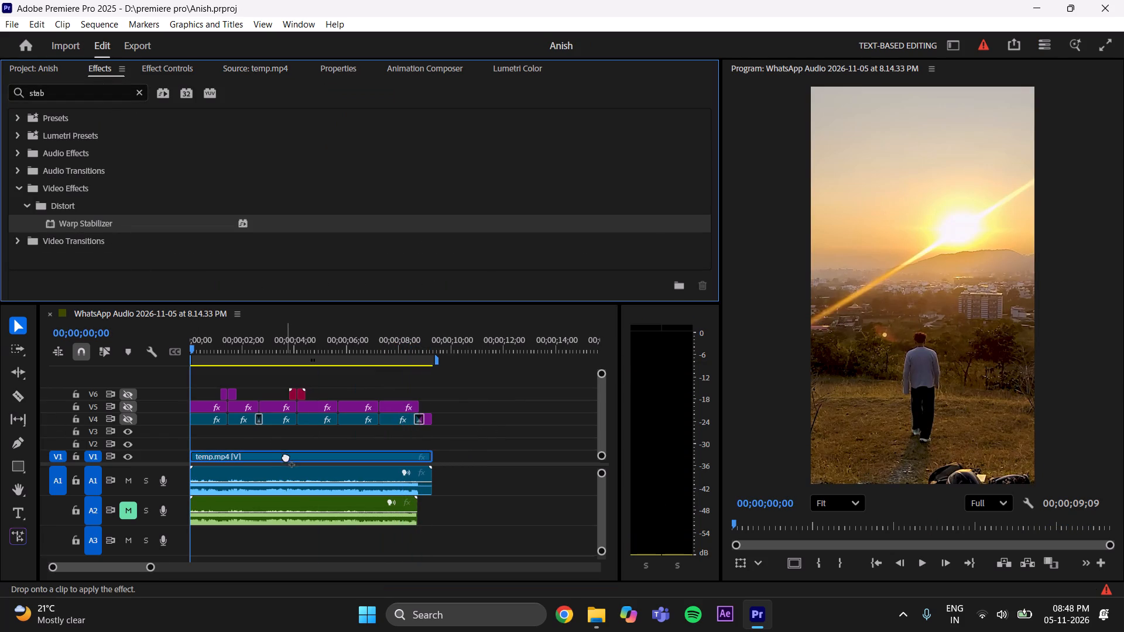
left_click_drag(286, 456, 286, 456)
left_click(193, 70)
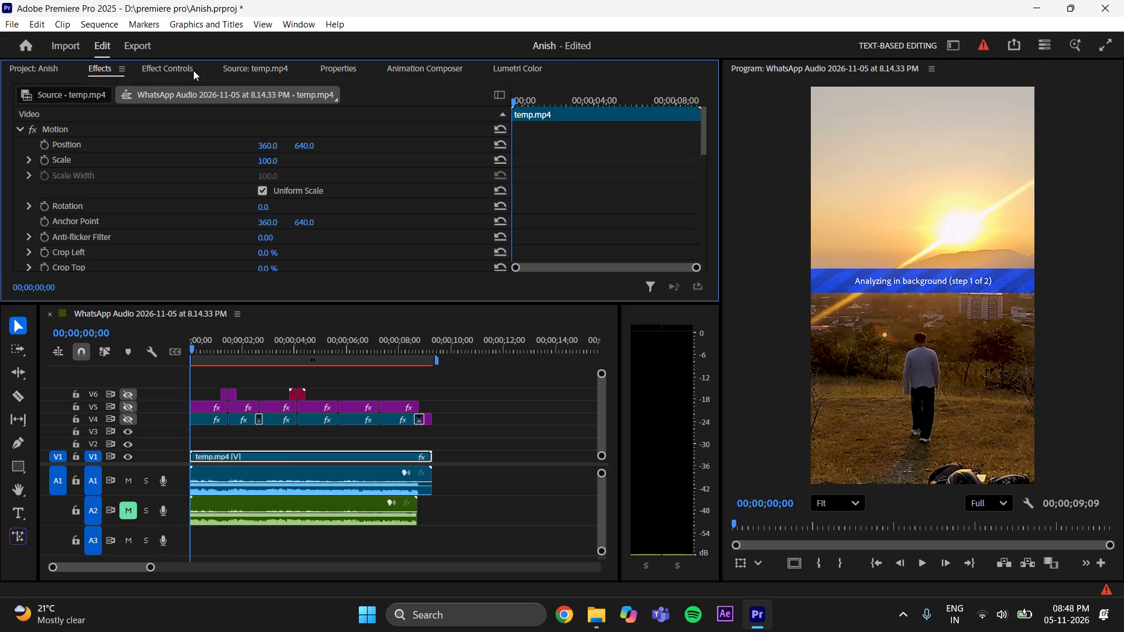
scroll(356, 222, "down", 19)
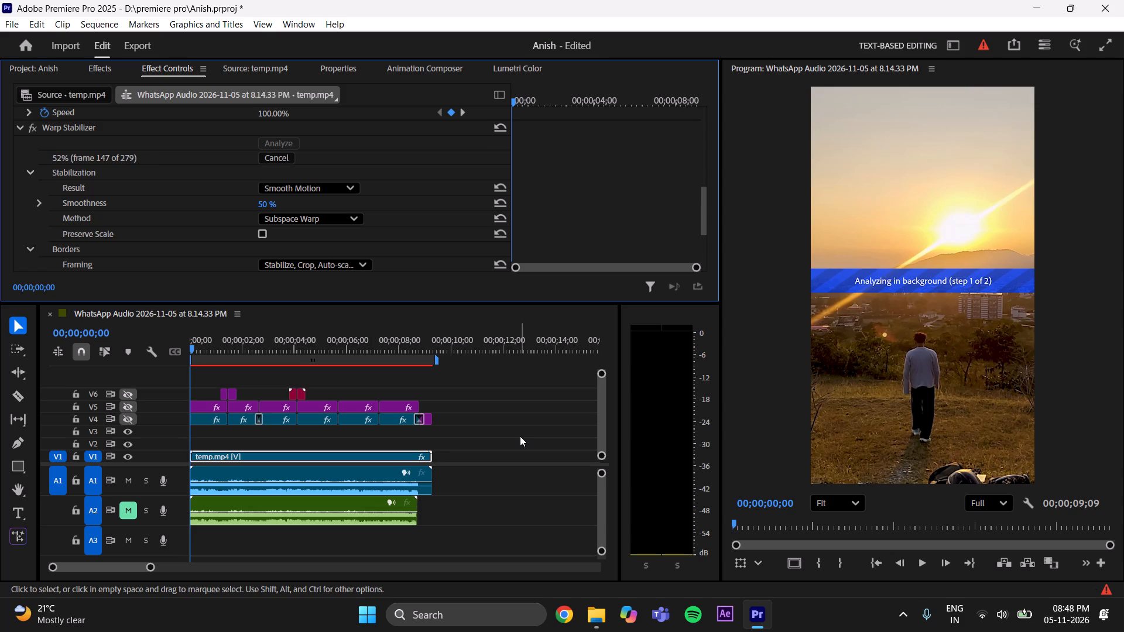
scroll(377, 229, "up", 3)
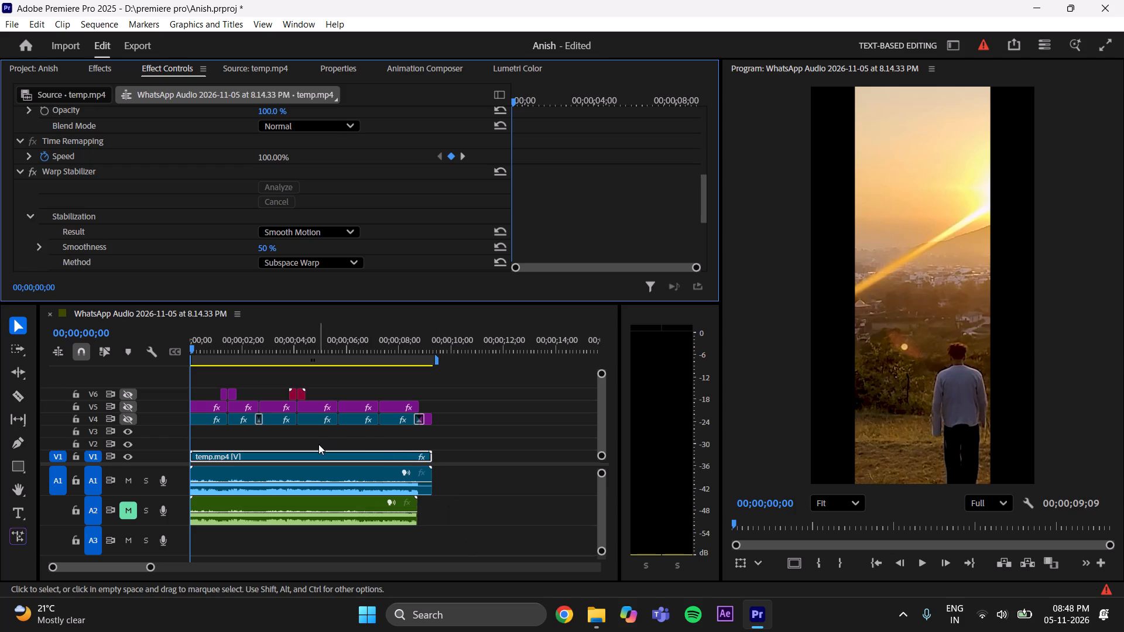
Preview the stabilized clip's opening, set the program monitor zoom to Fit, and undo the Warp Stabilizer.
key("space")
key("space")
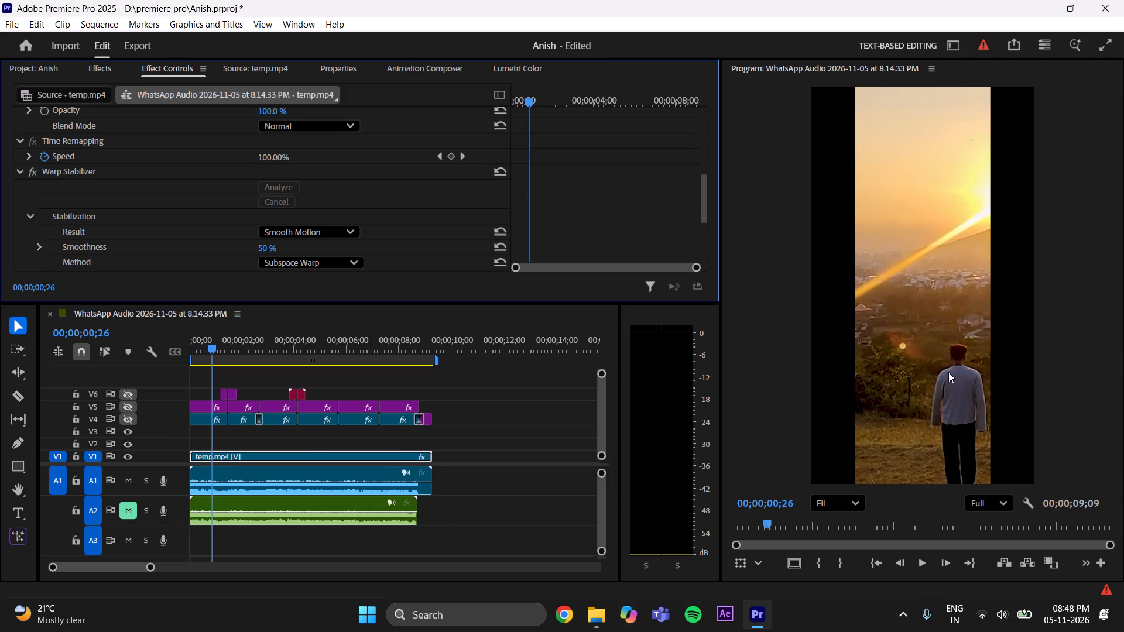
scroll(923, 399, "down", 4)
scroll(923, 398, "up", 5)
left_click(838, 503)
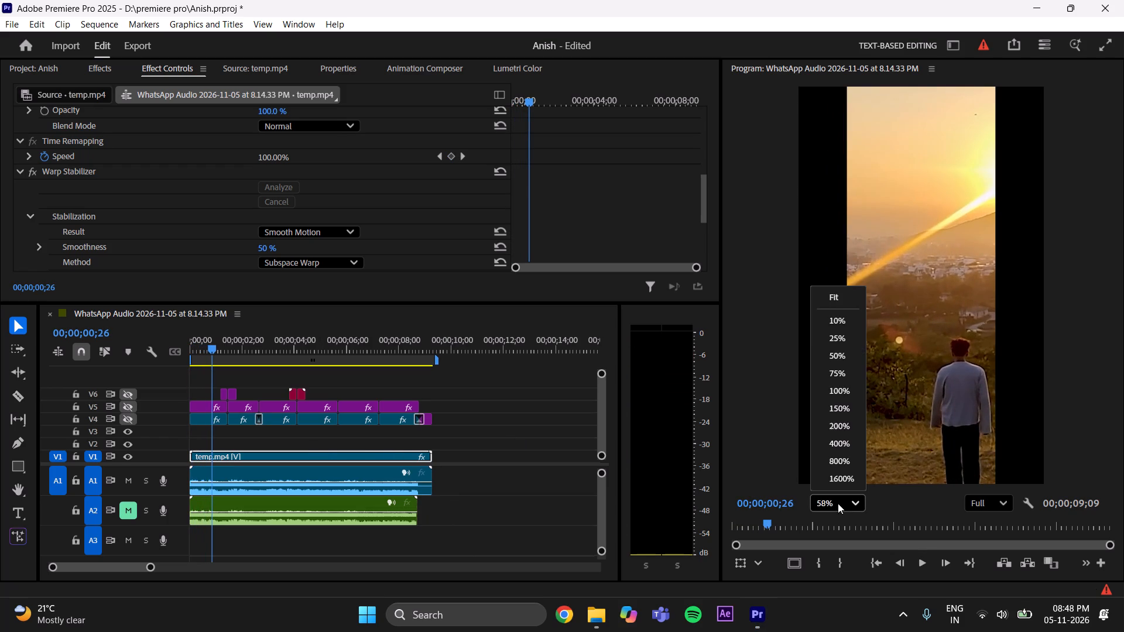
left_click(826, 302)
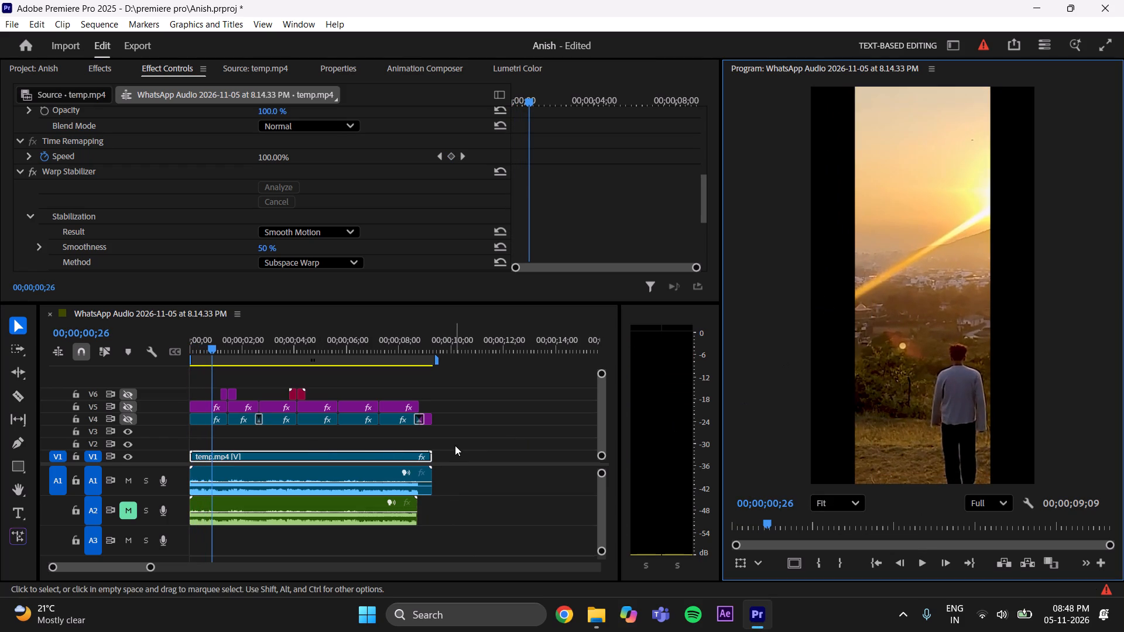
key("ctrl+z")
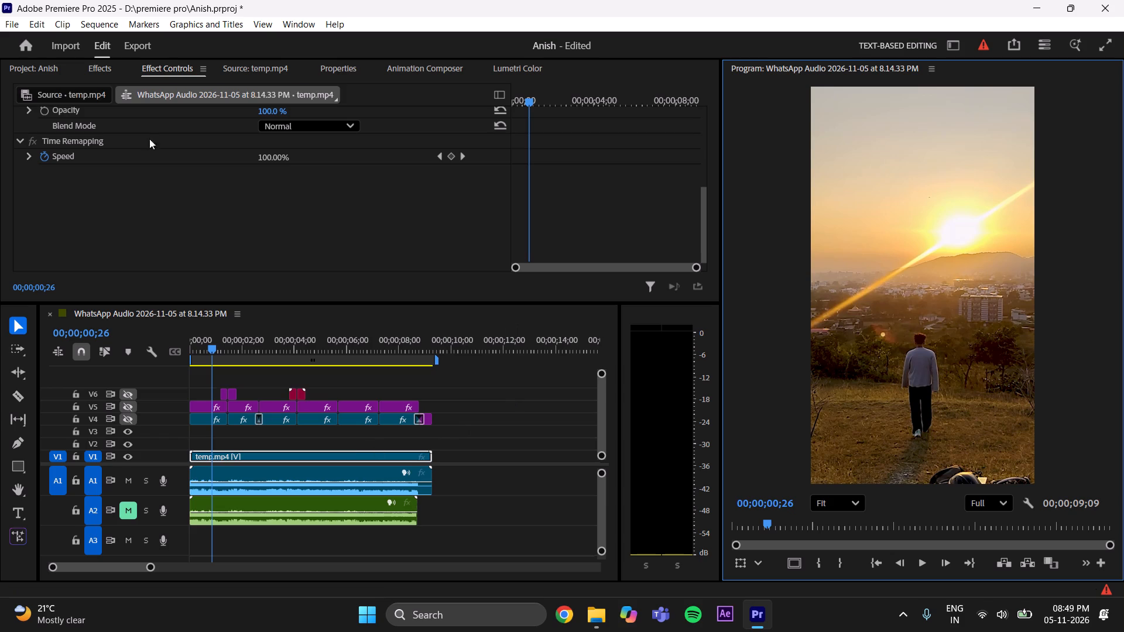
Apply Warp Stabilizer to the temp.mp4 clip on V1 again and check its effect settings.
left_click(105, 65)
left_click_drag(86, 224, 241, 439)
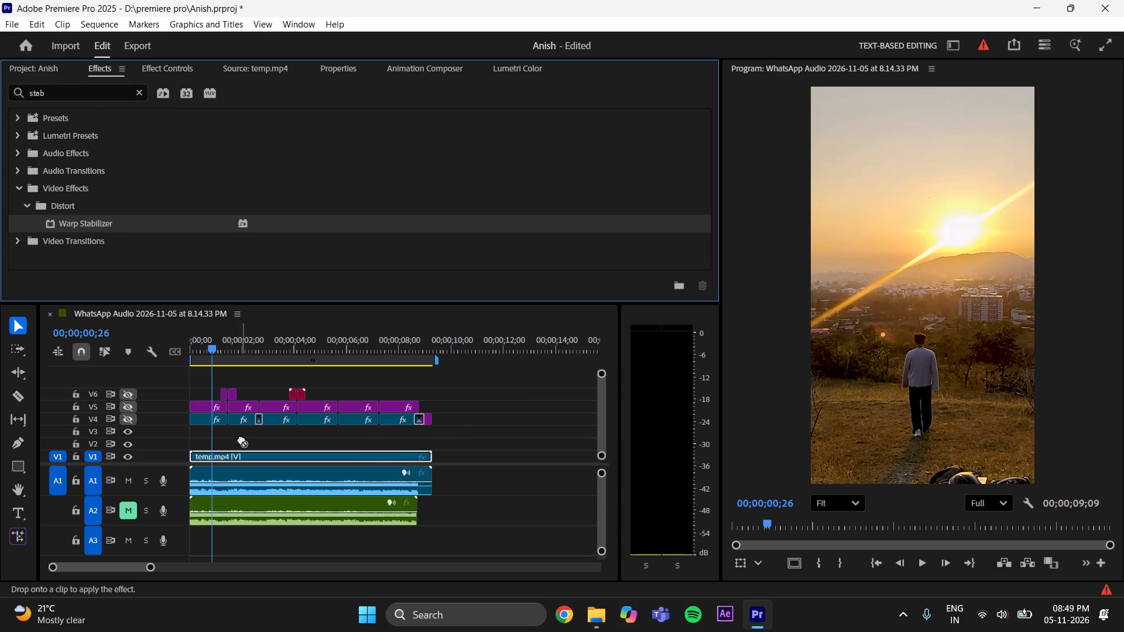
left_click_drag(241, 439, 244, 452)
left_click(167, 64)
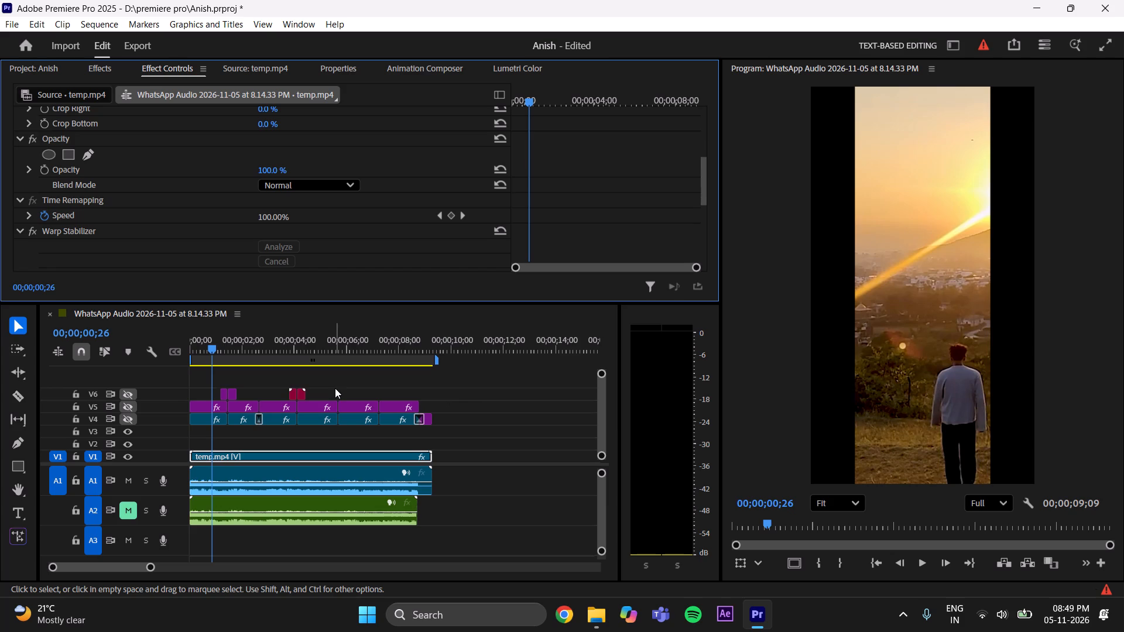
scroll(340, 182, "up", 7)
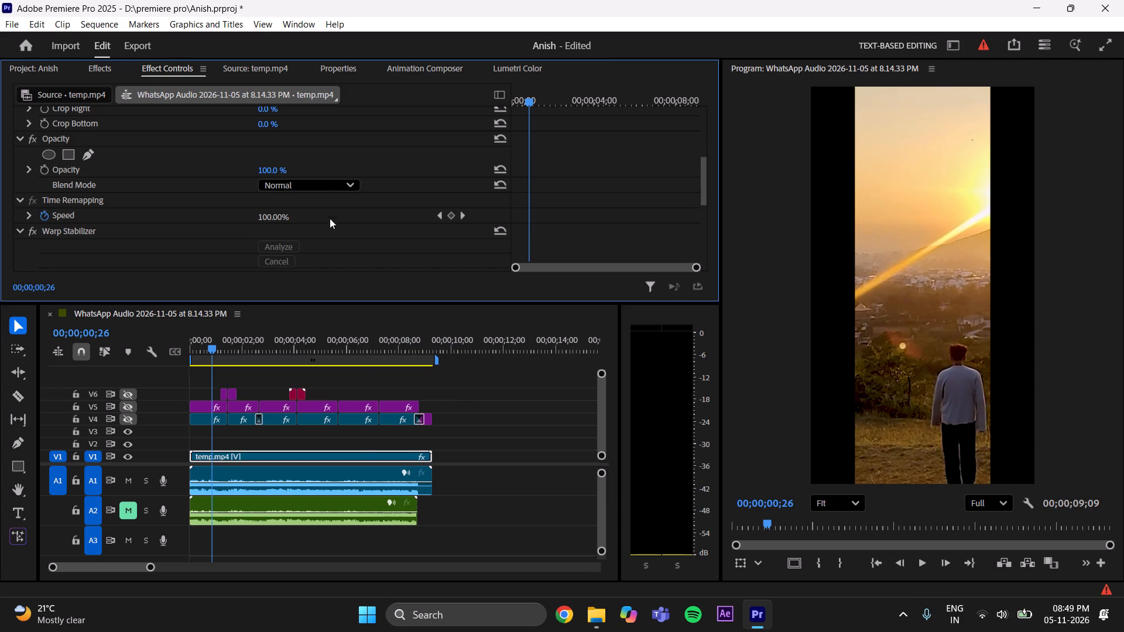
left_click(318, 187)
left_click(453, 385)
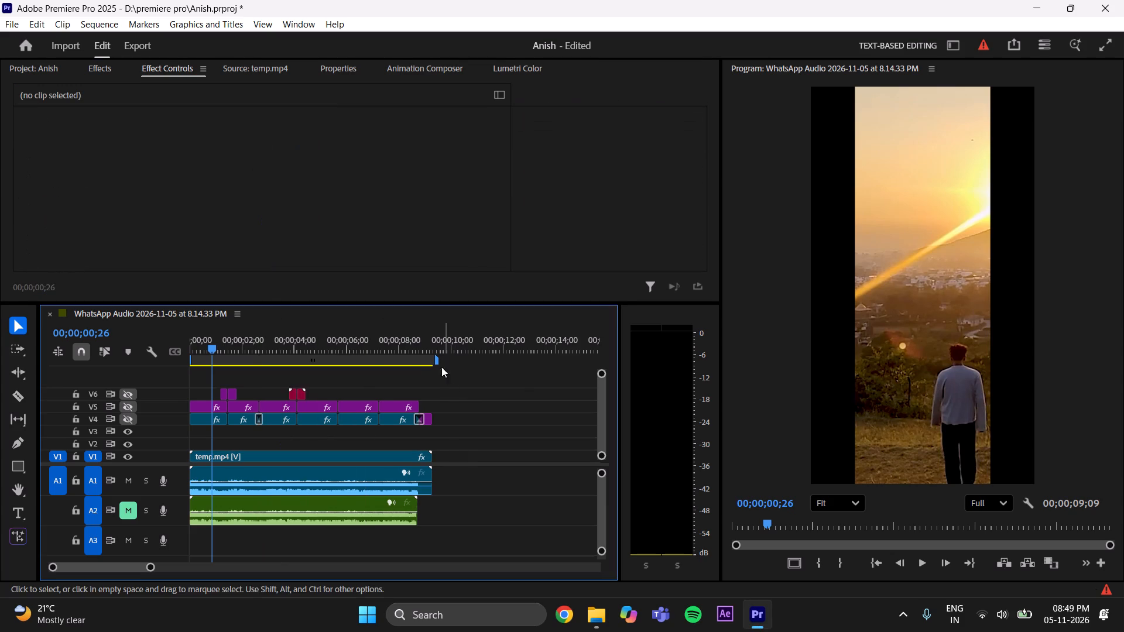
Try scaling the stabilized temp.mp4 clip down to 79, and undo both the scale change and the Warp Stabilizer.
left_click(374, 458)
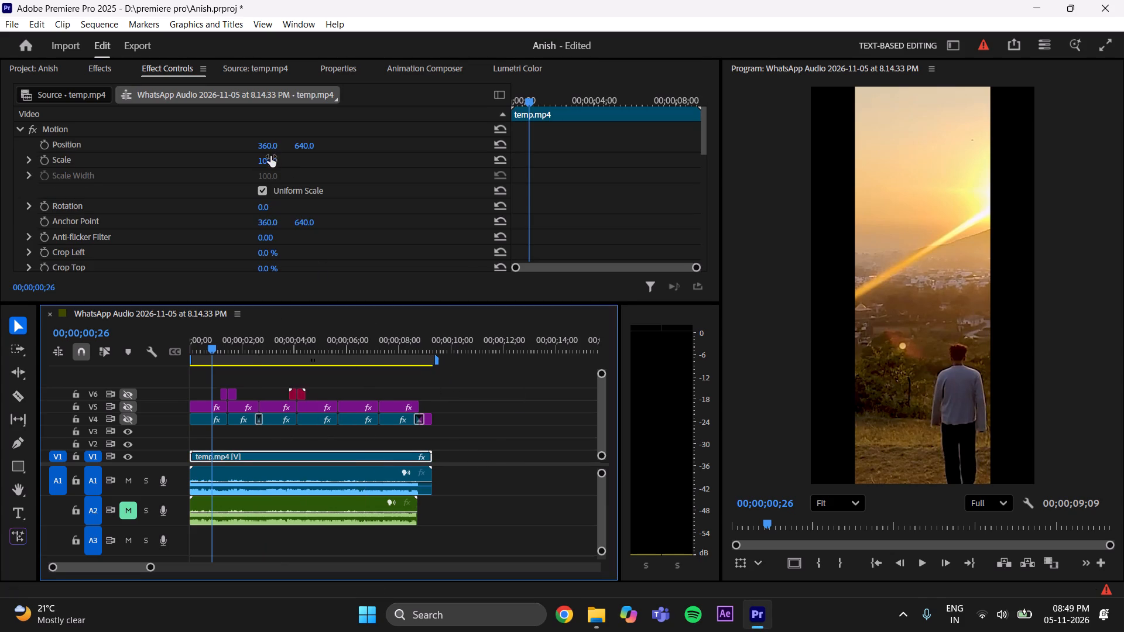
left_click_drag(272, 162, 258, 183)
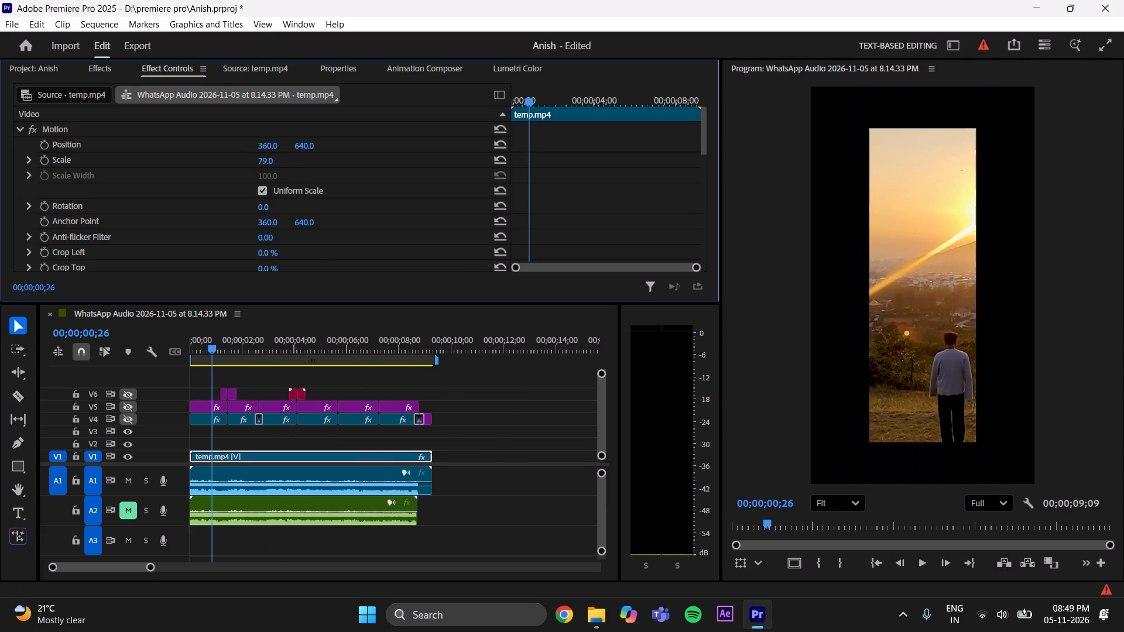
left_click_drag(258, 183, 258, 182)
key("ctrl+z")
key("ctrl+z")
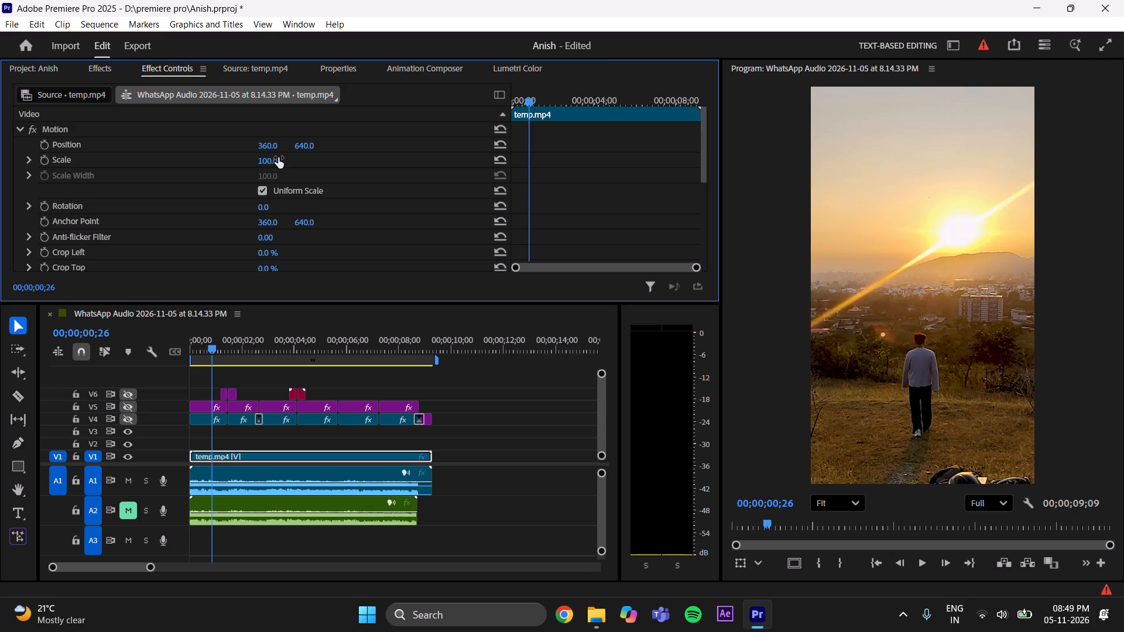
Reapply Warp Stabilizer to the temp.mp4 clip on V1 and bring up its stabilization settings.
scroll(336, 204, "down", 11)
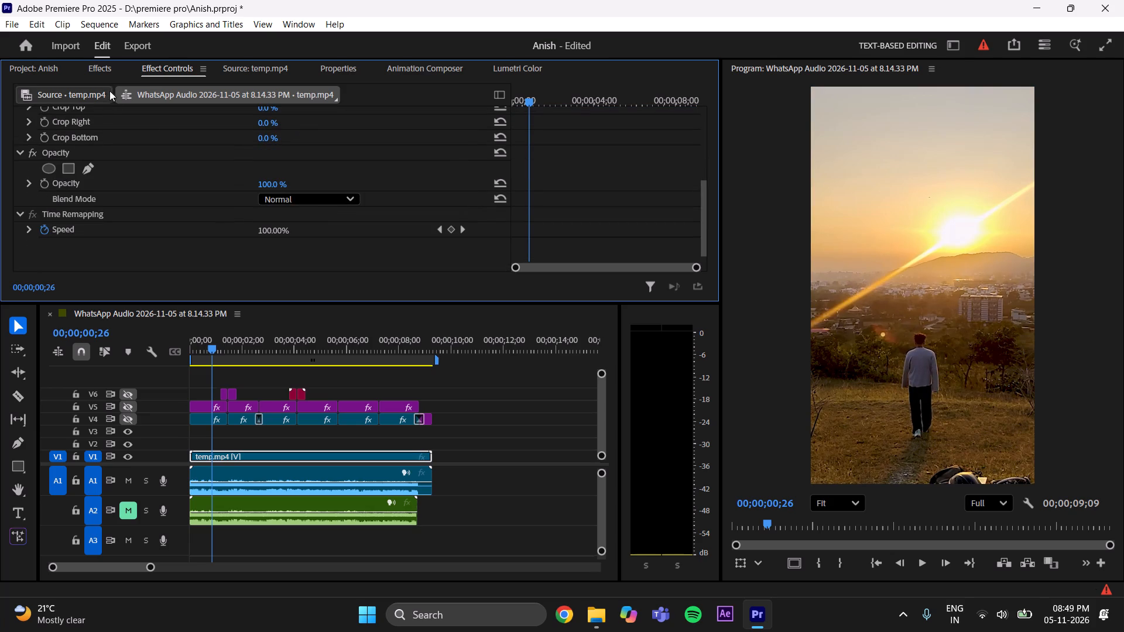
left_click(101, 71)
left_click_drag(104, 218, 244, 450)
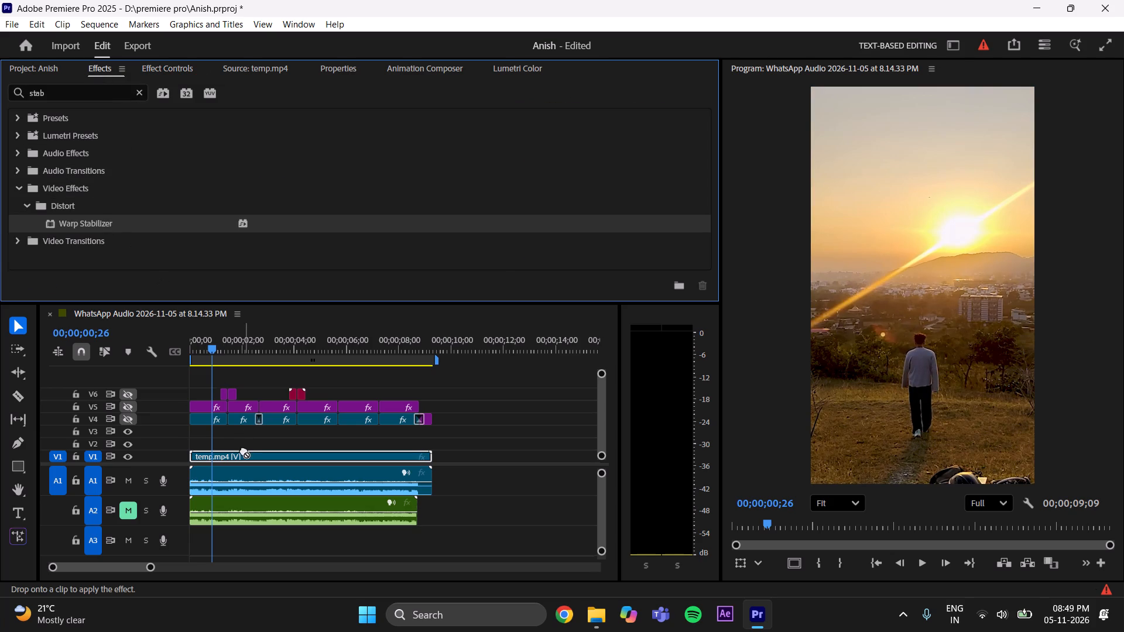
left_click_drag(244, 450, 244, 454)
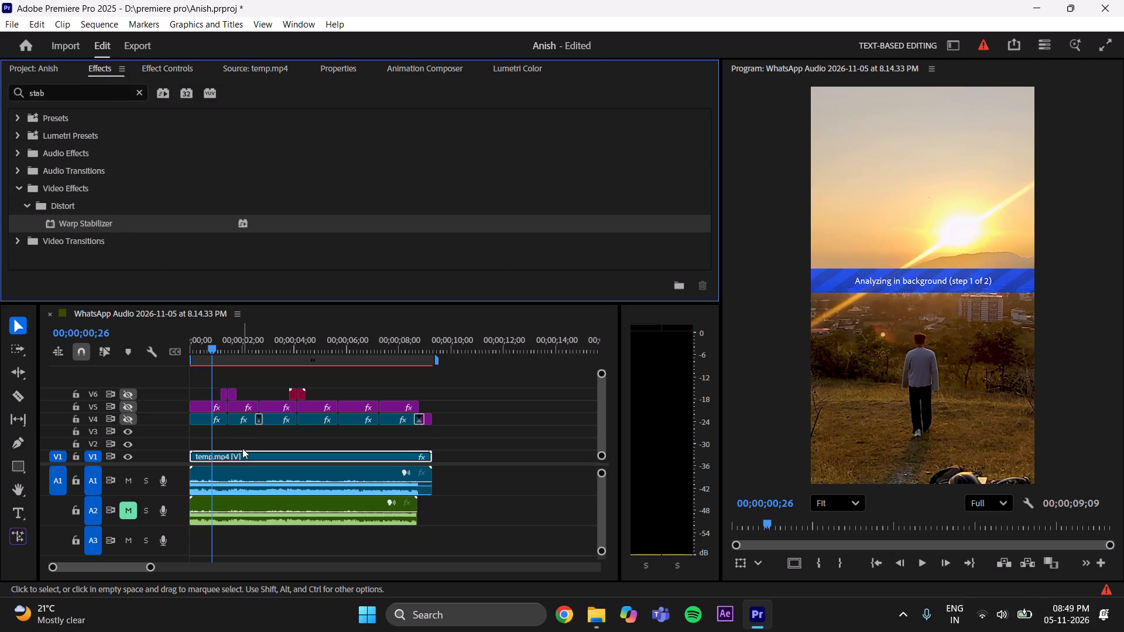
left_click(174, 70)
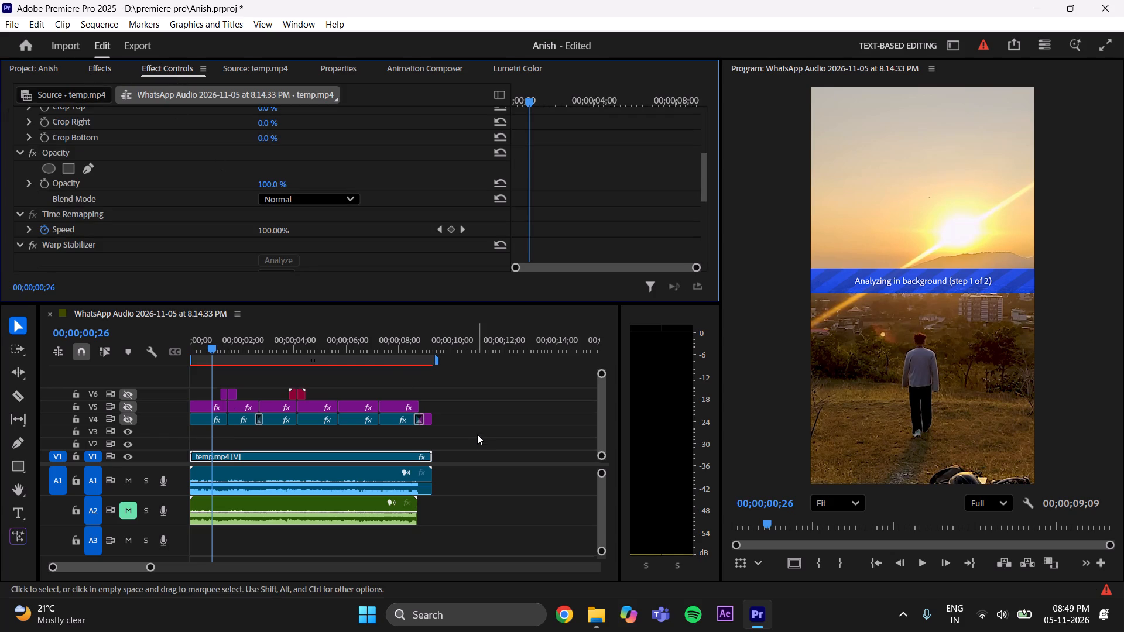
scroll(348, 255, "down", 5)
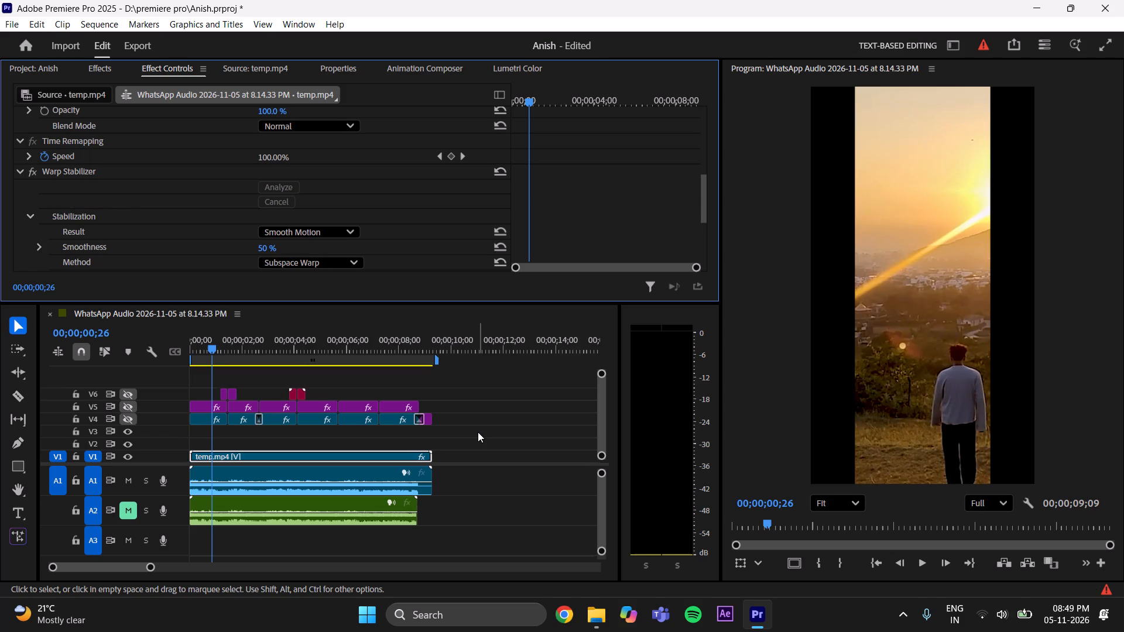
Undo the Warp Stabilizer on the temp.mp4 clip on V1.
key("ctrl+z")
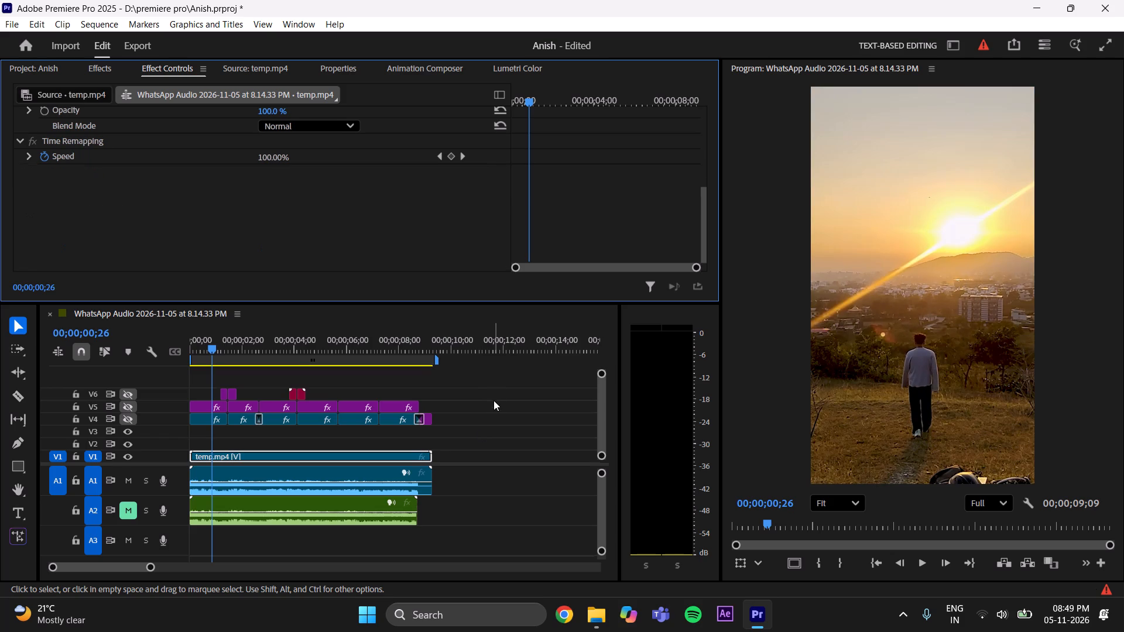
Close Premiere Pro and answer the closing prompt to return to the Downloads folder.
left_click(1099, 12)
left_click(580, 344)
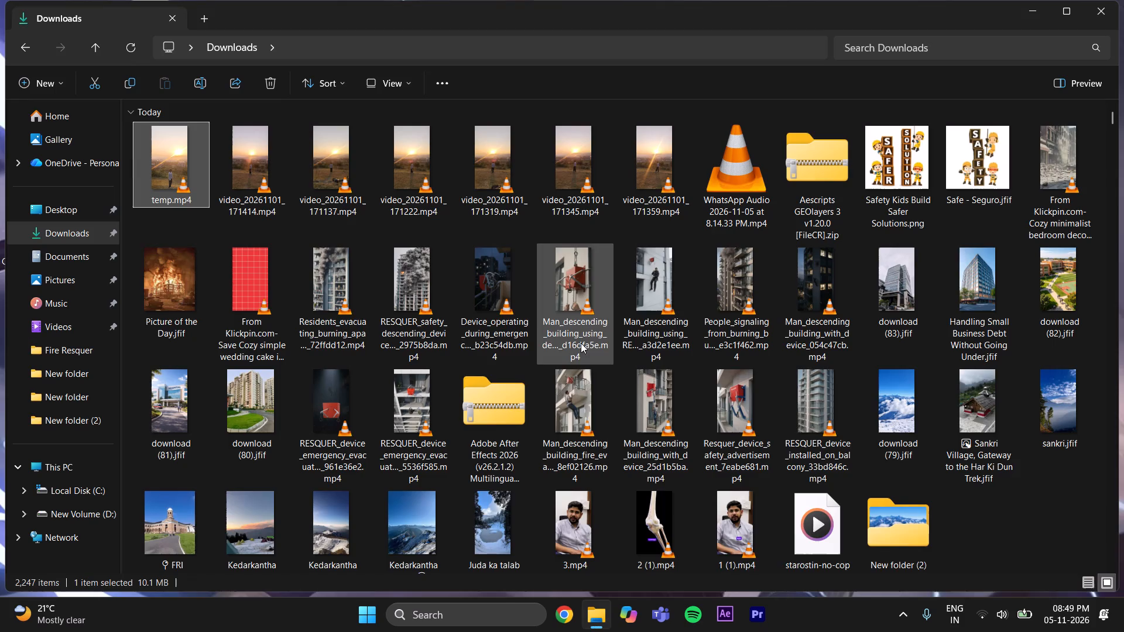
Rename the exported temp.mp4 in the Downloads folder as anish.mp4 and close the folder window.
left_click(174, 187)
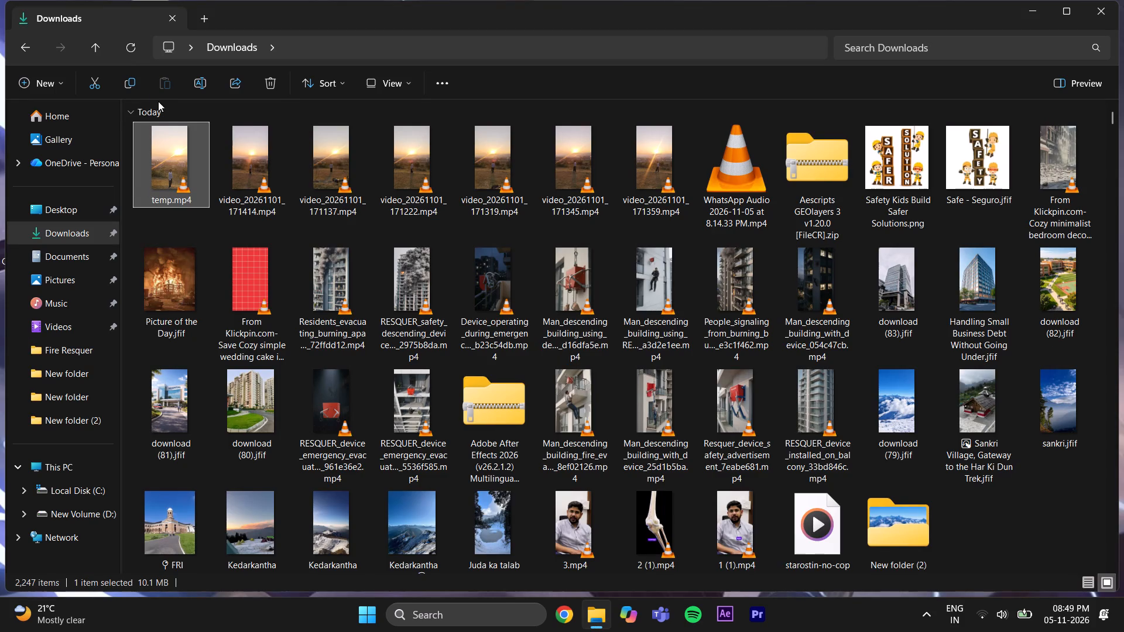
left_click(193, 84)
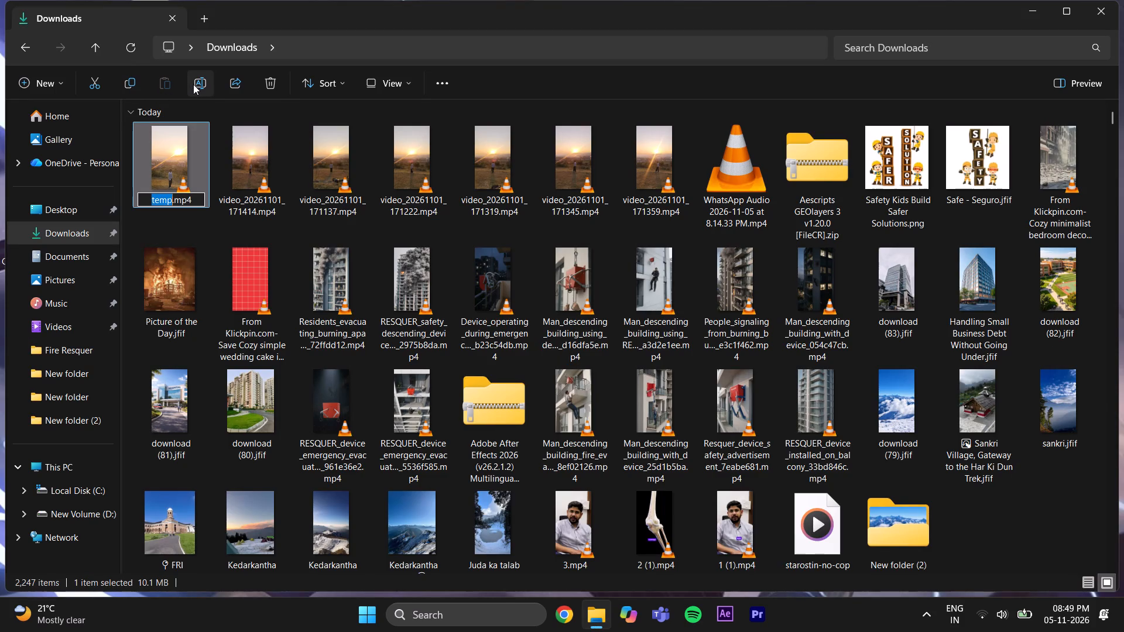
key("BackSpace")
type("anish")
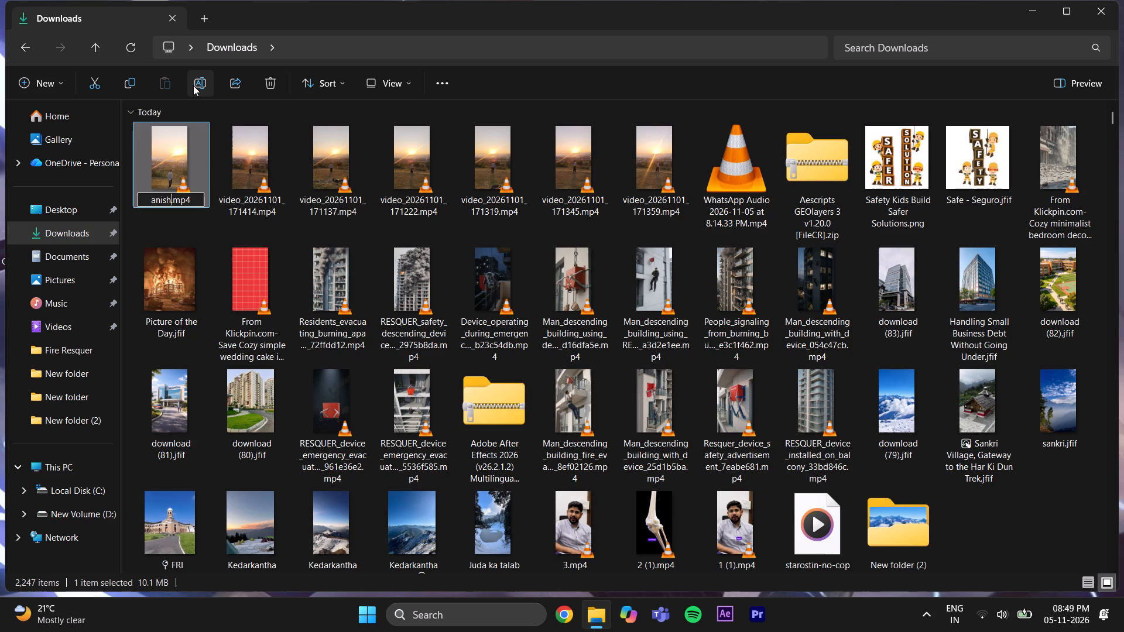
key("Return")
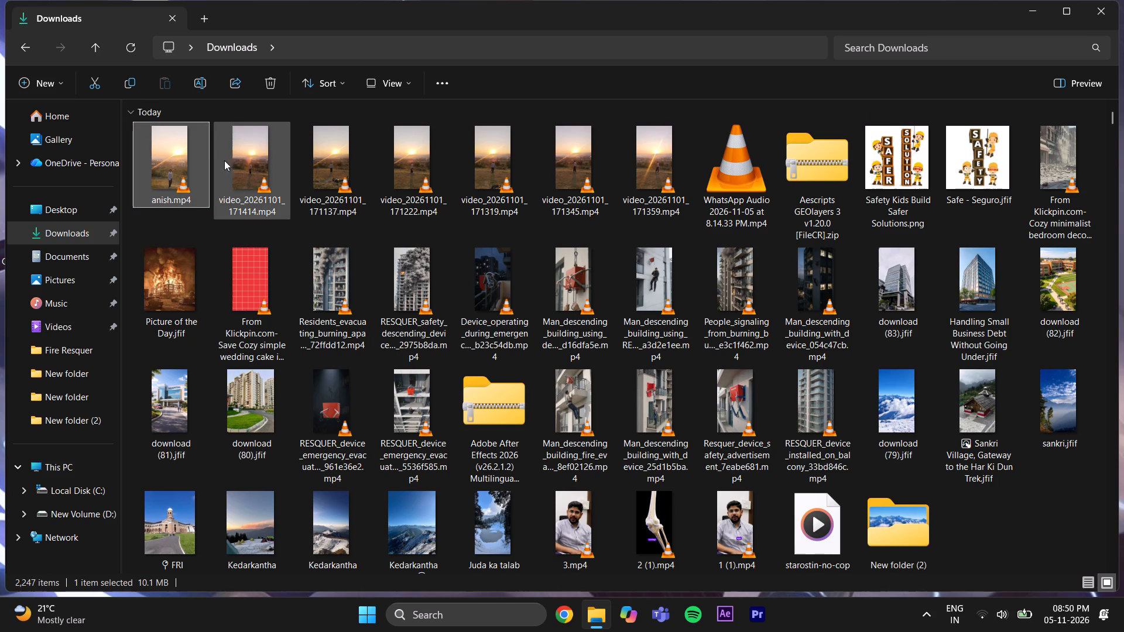
left_click(1077, 15)
left_click(1106, 12)
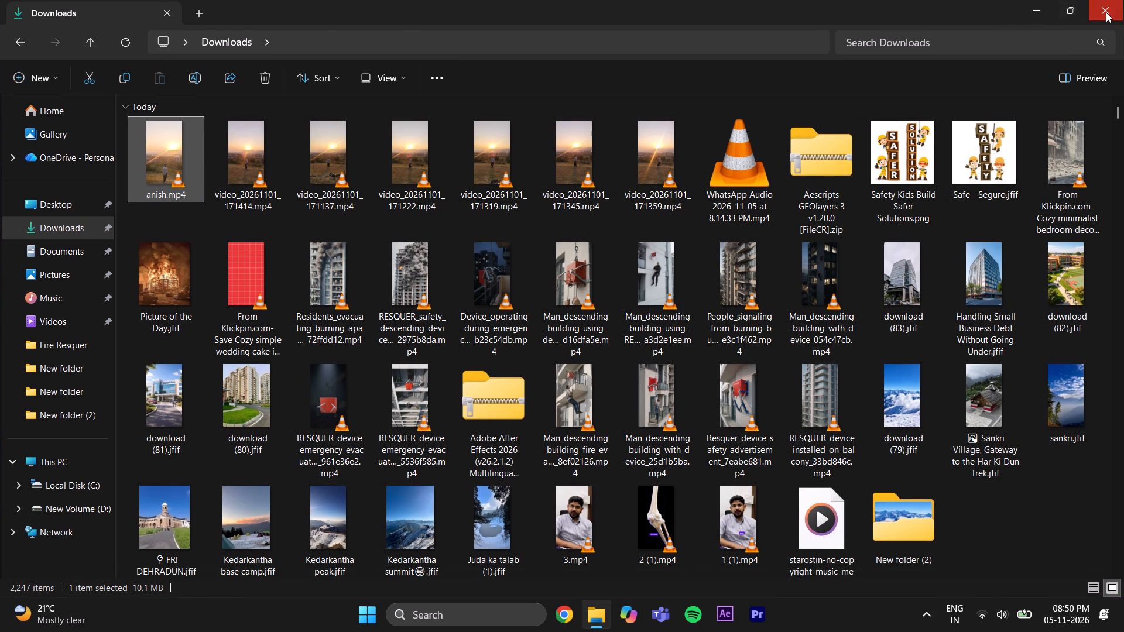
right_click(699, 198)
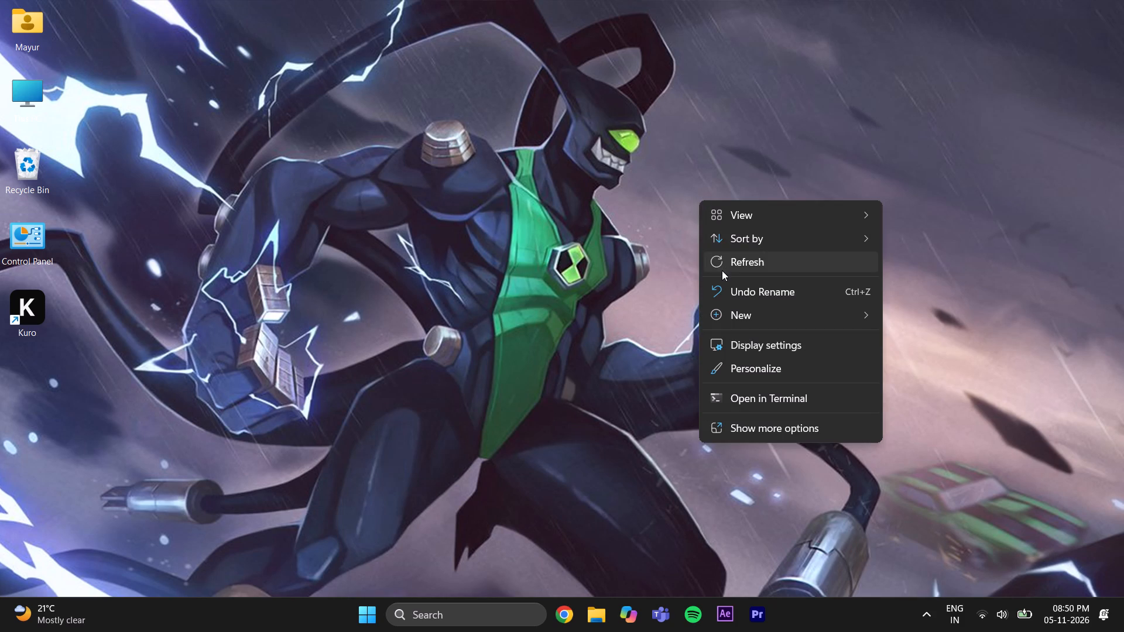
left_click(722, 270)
Open Google Chrome.
left_click(567, 617)
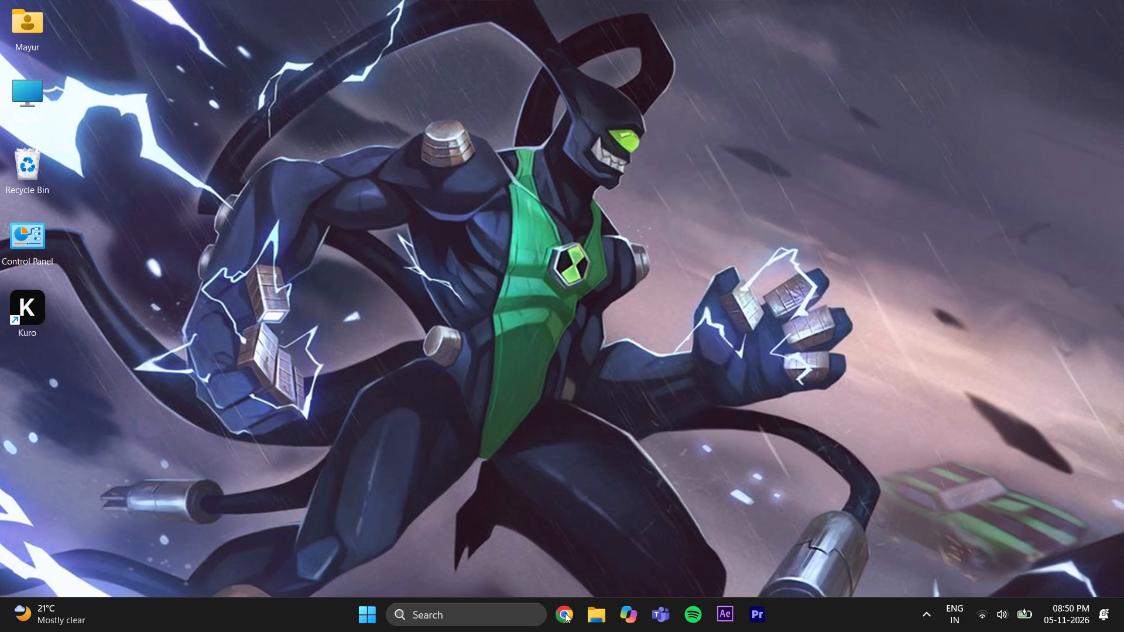